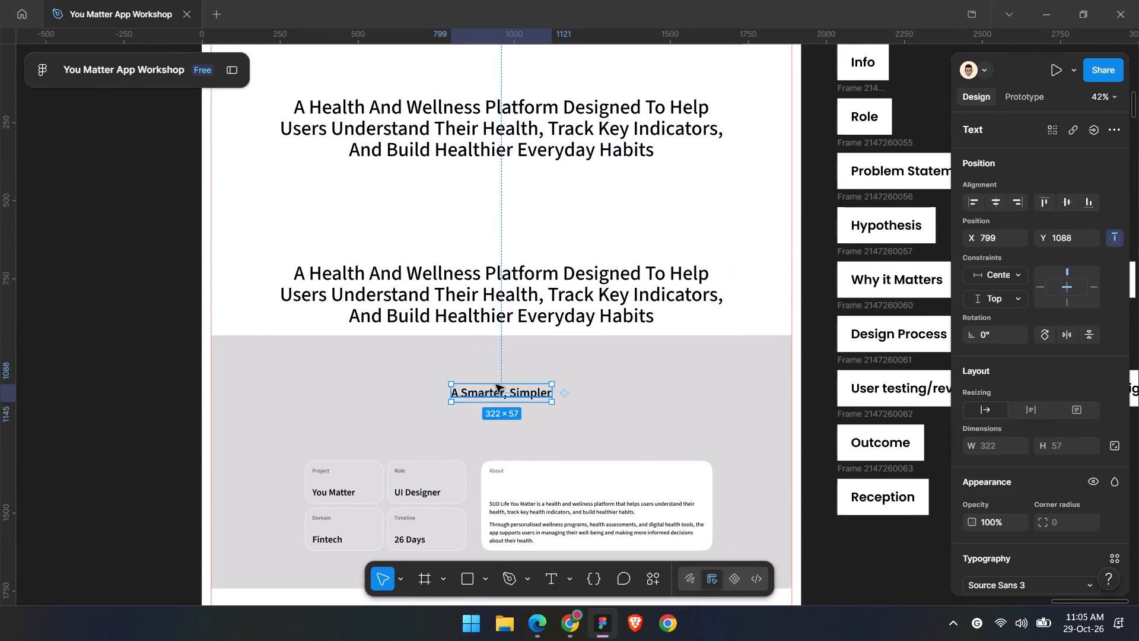
pyautogui.press('BackSpace')
# Move the duplicated heading into the grey section above the project info cards and centre it horizontally.
pyautogui.click(495, 288)
pyautogui.moveTo(520, 293); pyautogui.dragTo(521, 386)
pyautogui.moveTo(521, 386); pyautogui.dragTo(514, 385)
pyautogui.click(994, 202)
# Replace the duplicated heading's text with the copied “We wanted to make the You Matter wellness experience…” quote.
pyautogui.doubleClick(606, 383)
pyautogui.hotkey('ctrl', 'v')
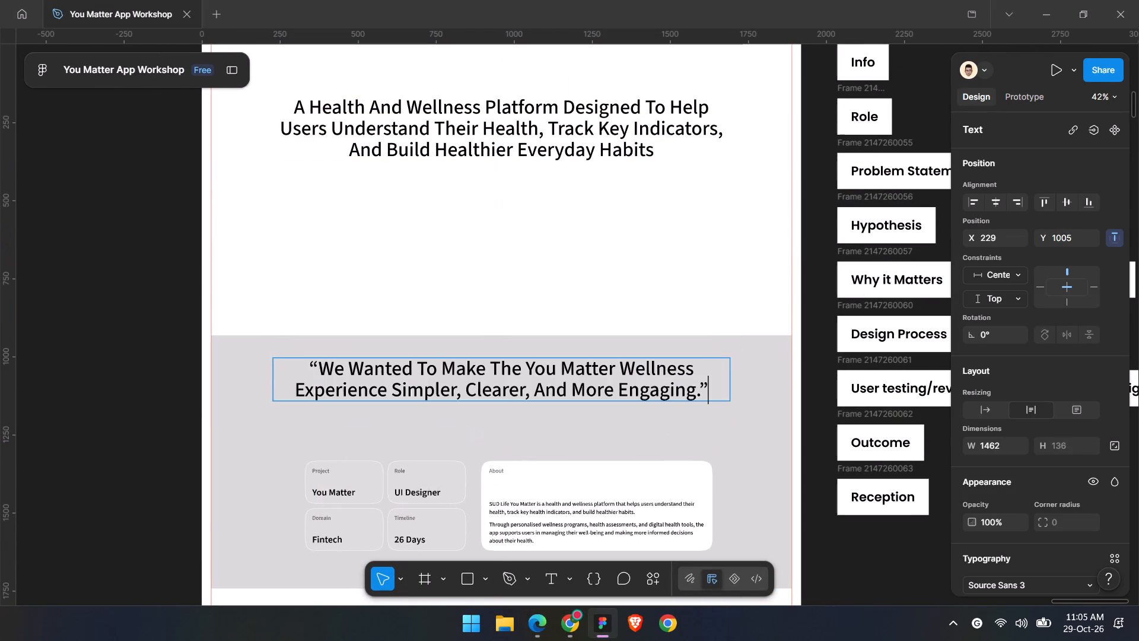
pyautogui.click(590, 272)
pyautogui.click(734, 277)
# Switch to Edge and examine the quote section of the Finora banking case study as a reference for the new headline.
pyautogui.keyDown('ctrl'); pyautogui.scroll(4, 696, 412); pyautogui.keyUp('ctrl')
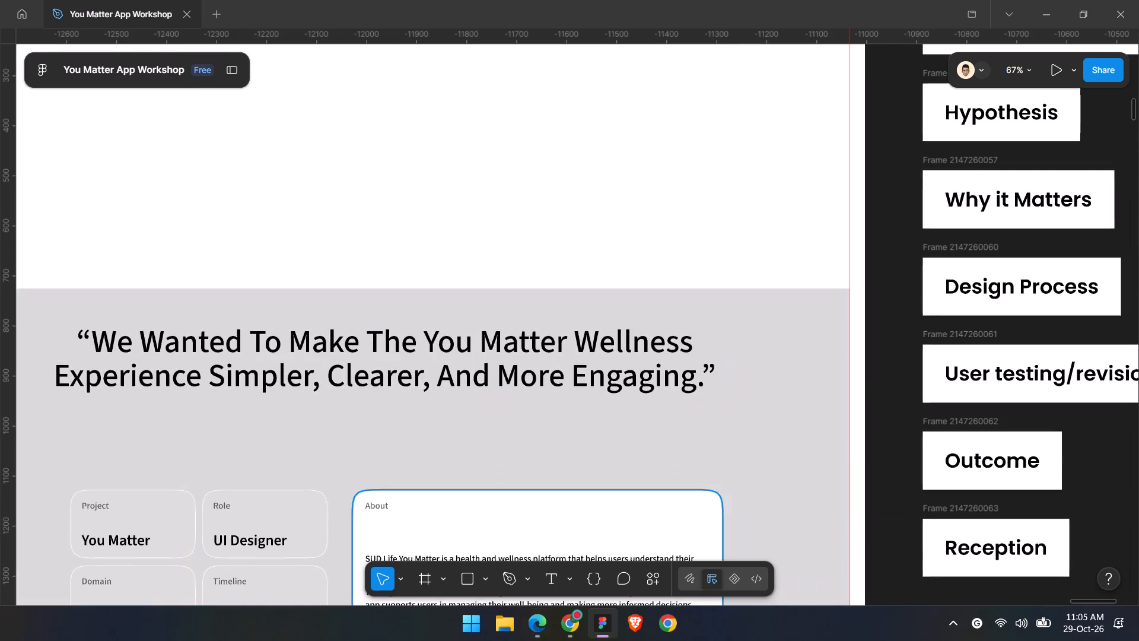
pyautogui.click(548, 621)
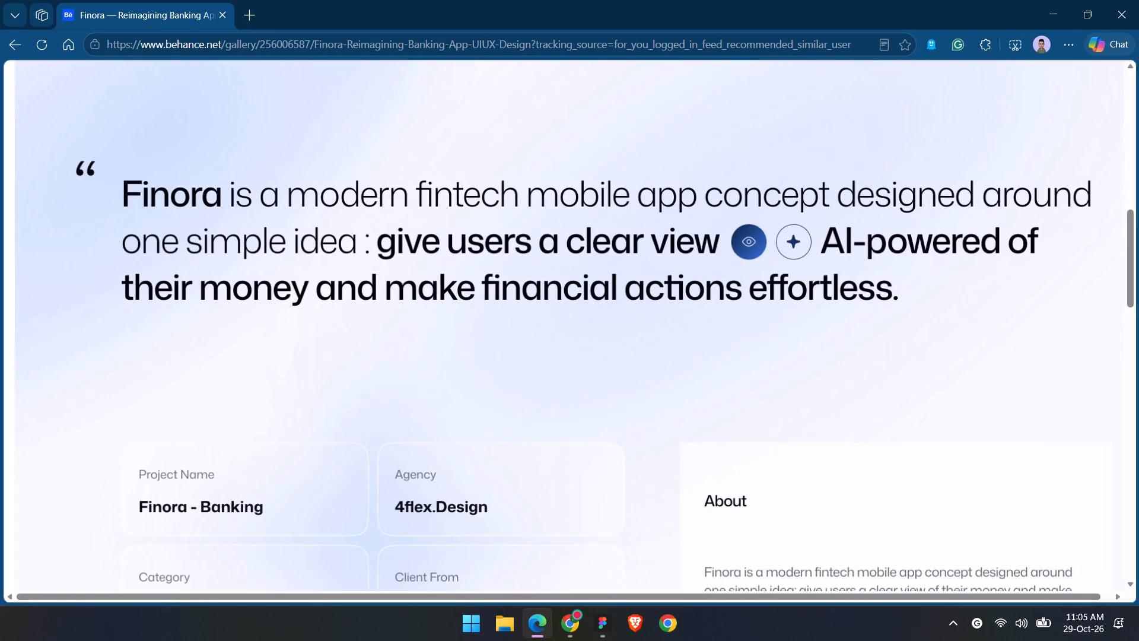
pyautogui.click(1047, 12)
pyautogui.click(952, 634)
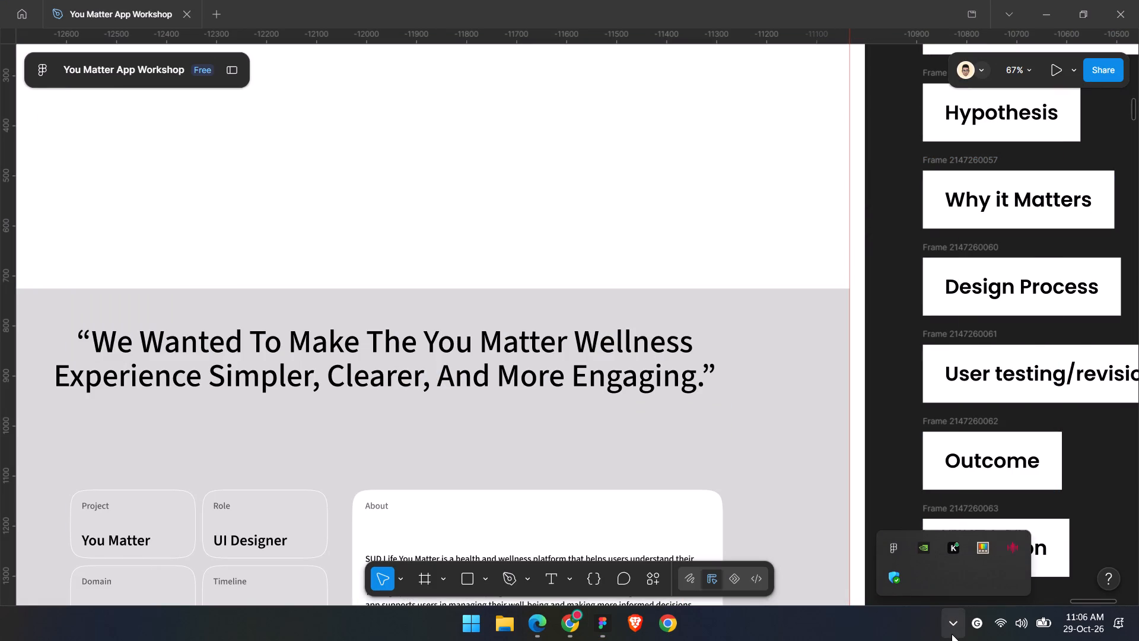
pyautogui.click(952, 634)
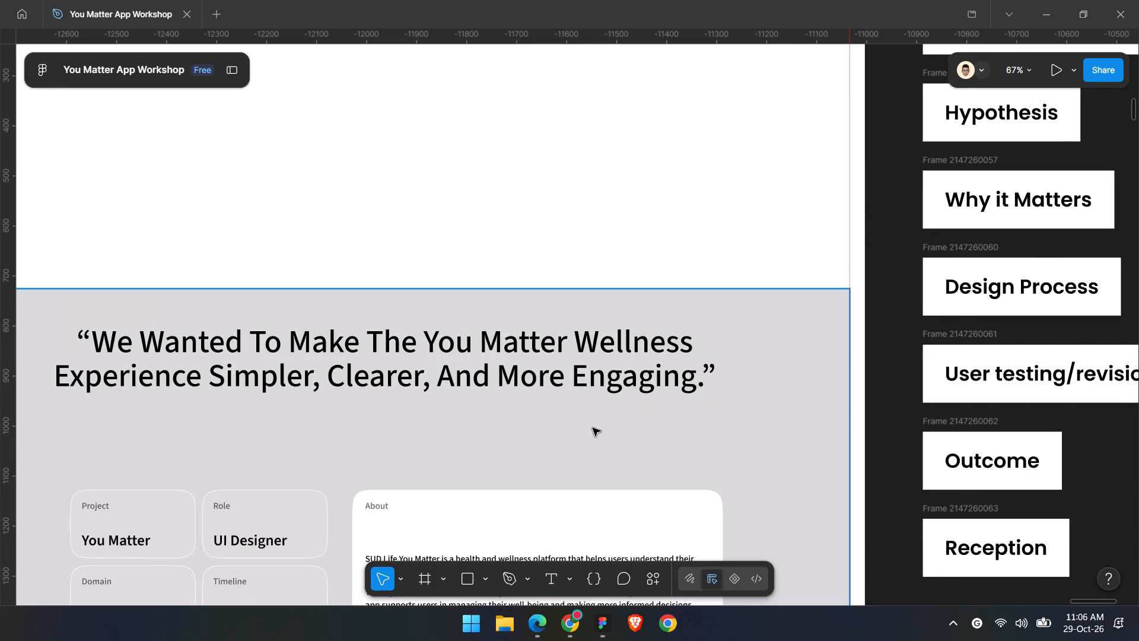
pyautogui.click(533, 629)
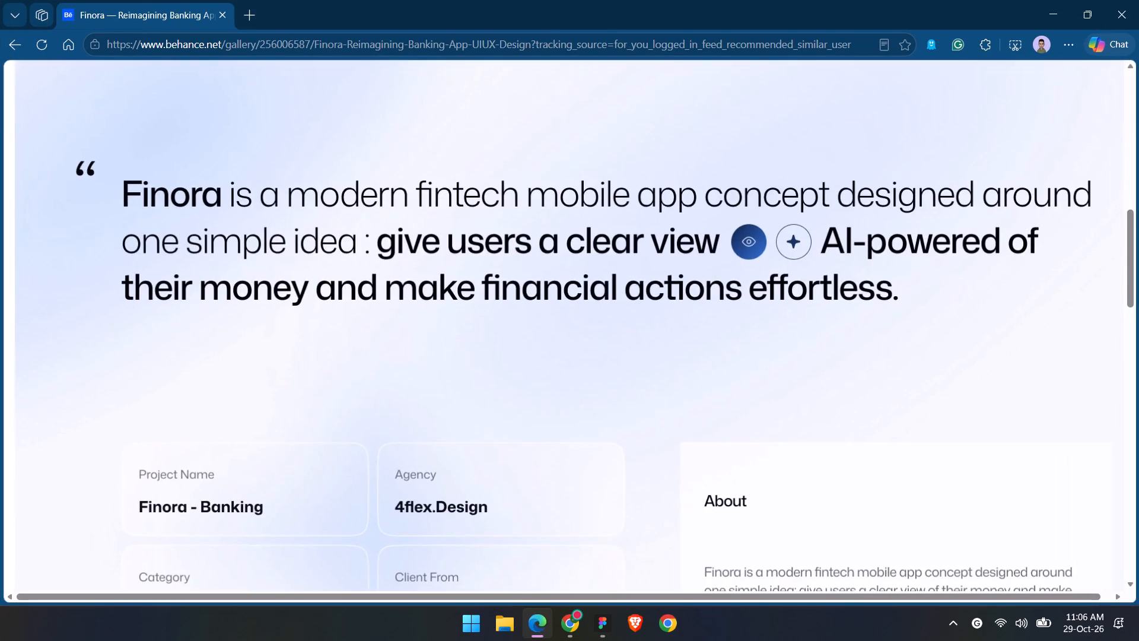
pyautogui.scroll(2, 698, 494)
pyautogui.scroll(-2, 934, 242)
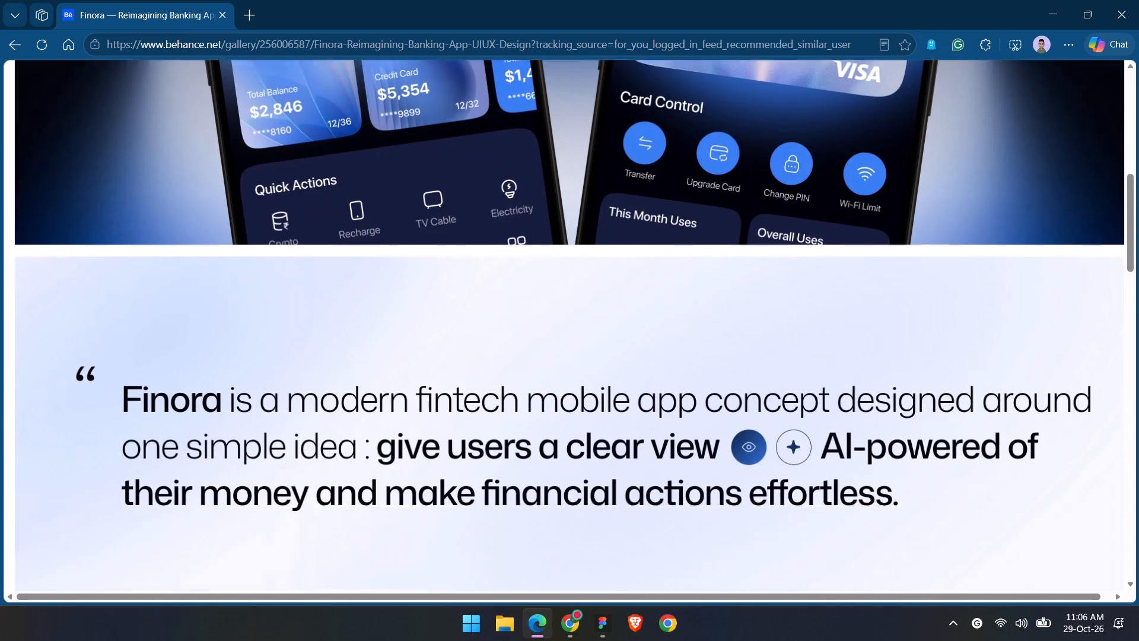
pyautogui.click(326, 9)
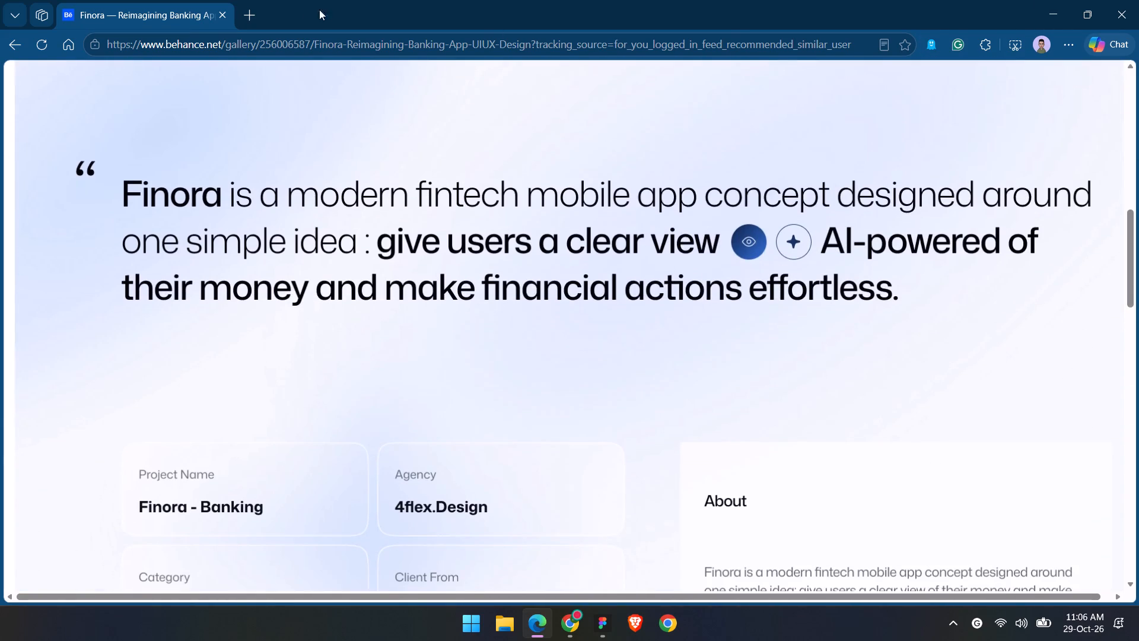
# Open the Behance home feed of recommended projects in a new tab.
pyautogui.click(254, 14)
pyautogui.click(416, 217)
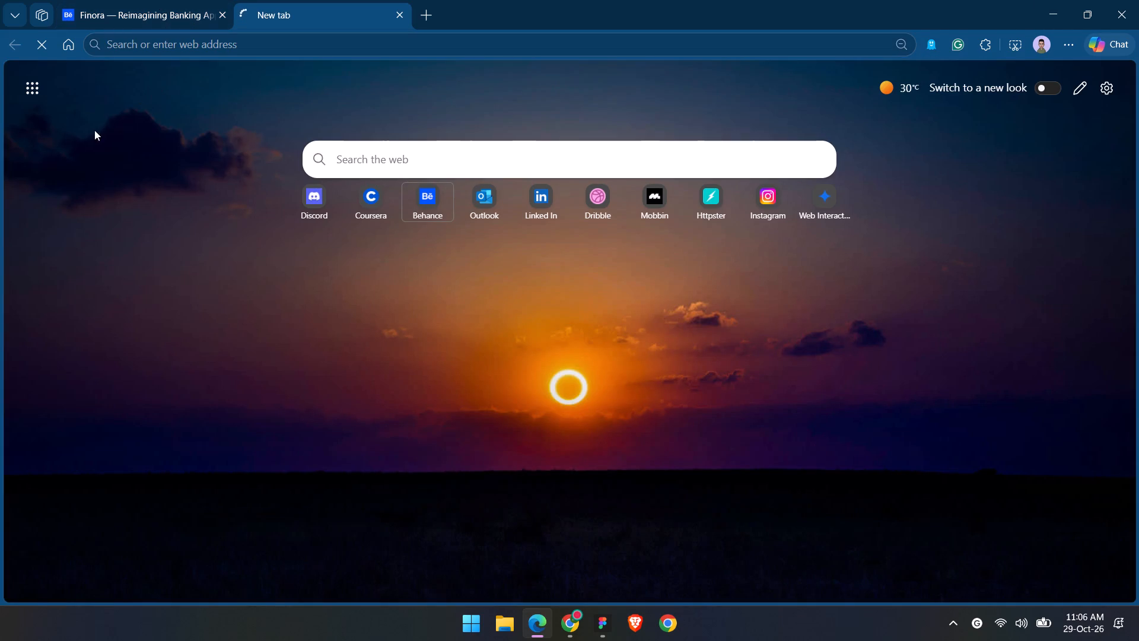
pyautogui.click(46, 84)
pyautogui.click(107, 0)
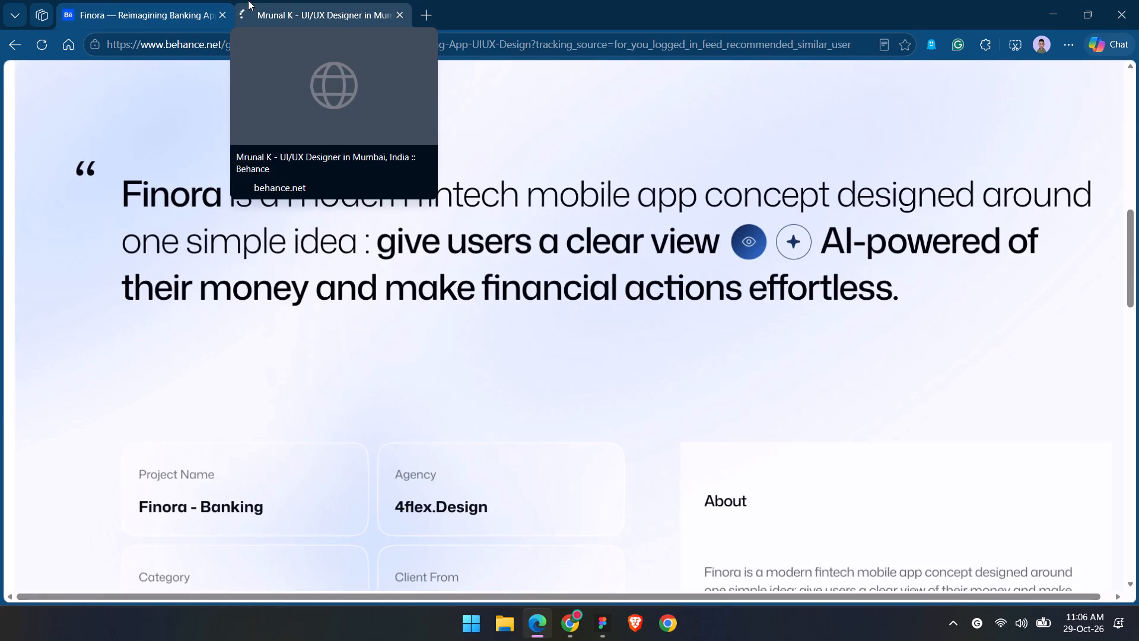
pyautogui.click(505, 0)
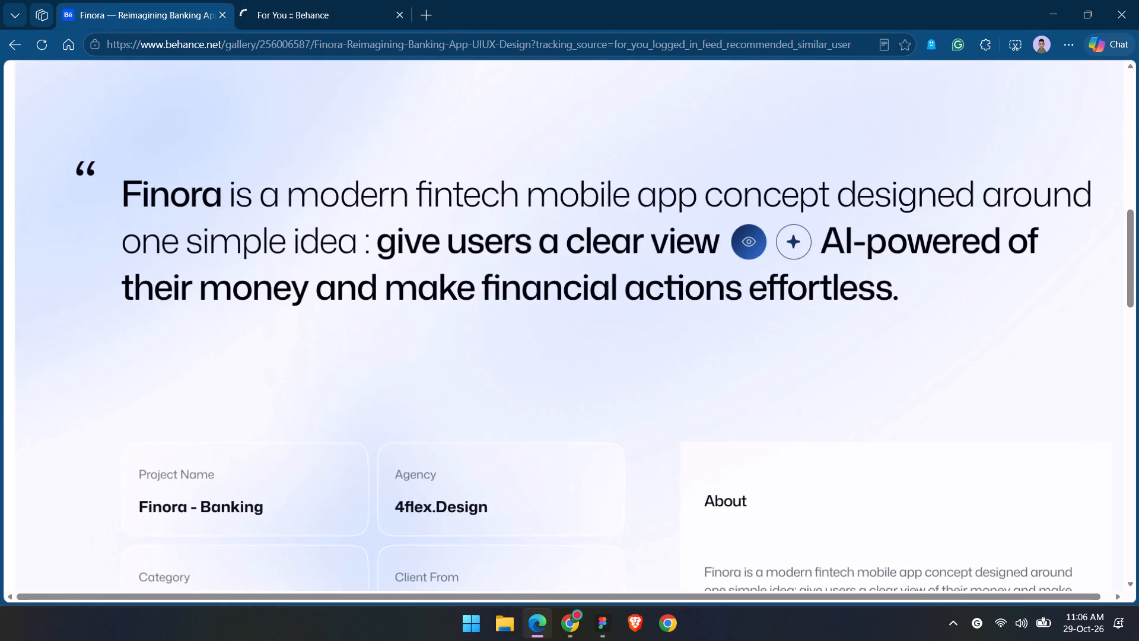
pyautogui.click(332, 32)
pyautogui.click(332, 27)
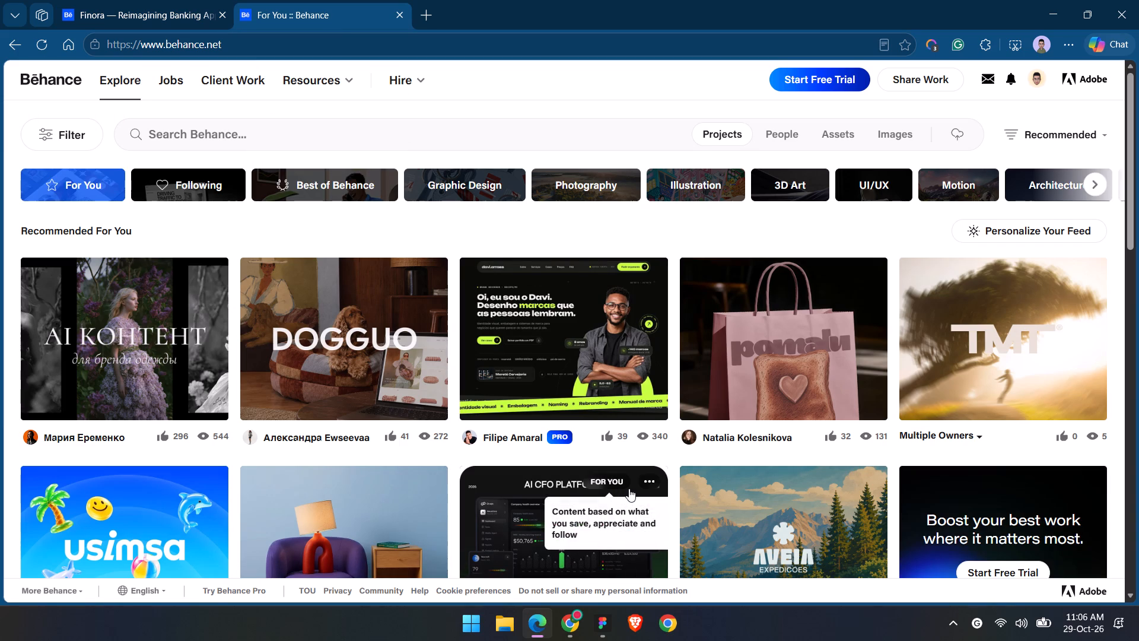
# Browse the recommended projects and open “Sai Ga - Obrazy ruchome” and “Weeek” in new tabs.
pyautogui.scroll(-1, 667, 452)
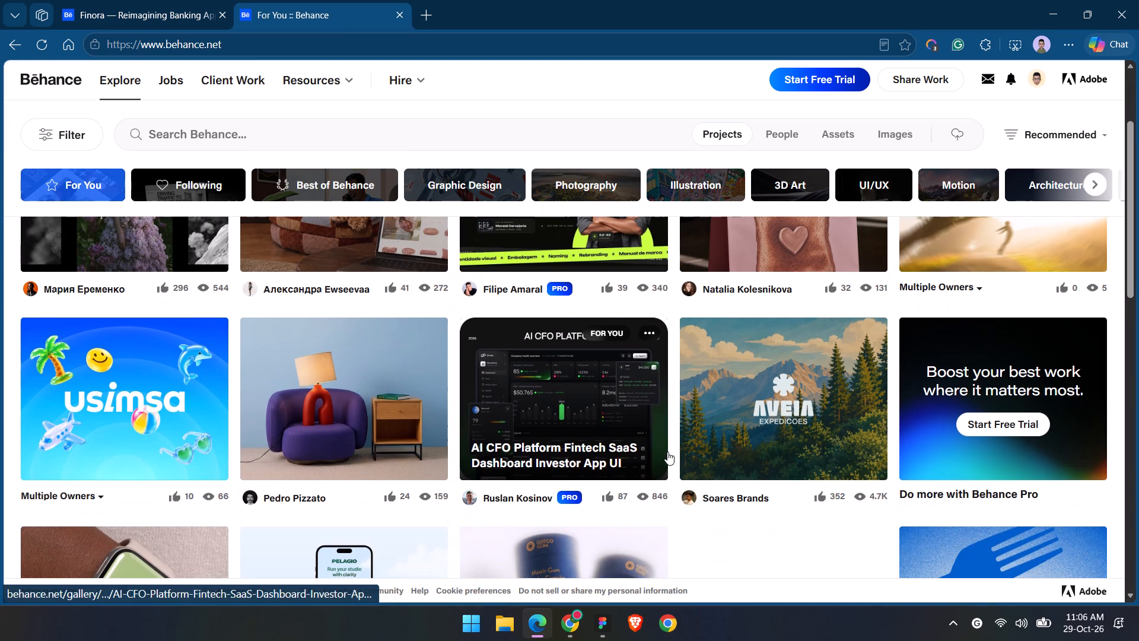
pyautogui.scroll(-2, 667, 452)
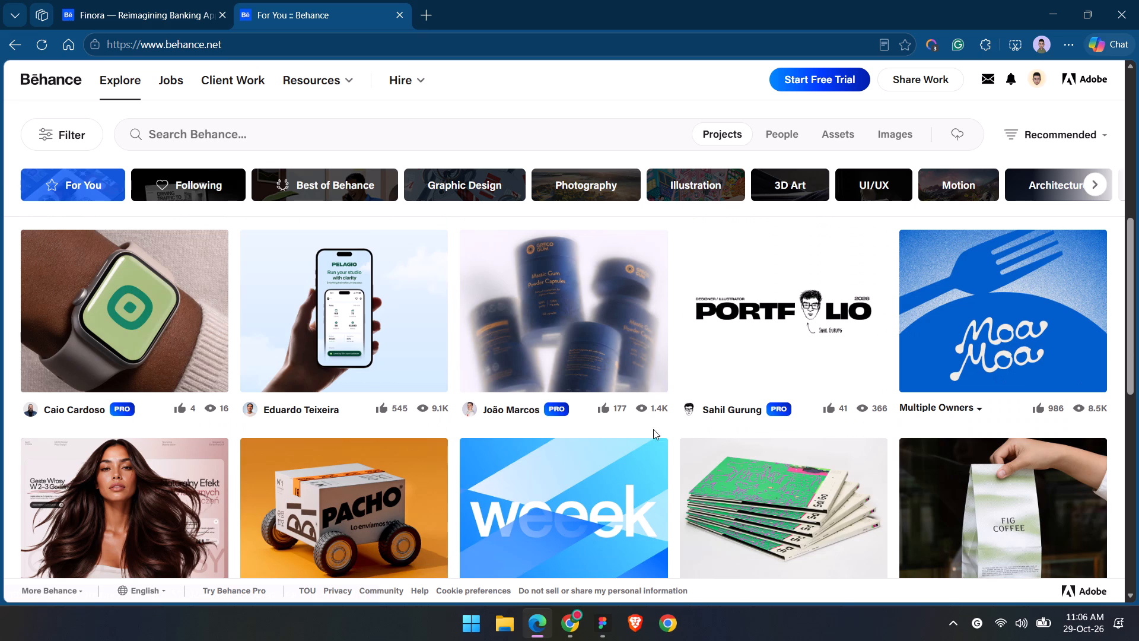
pyautogui.scroll(-2, 572, 344)
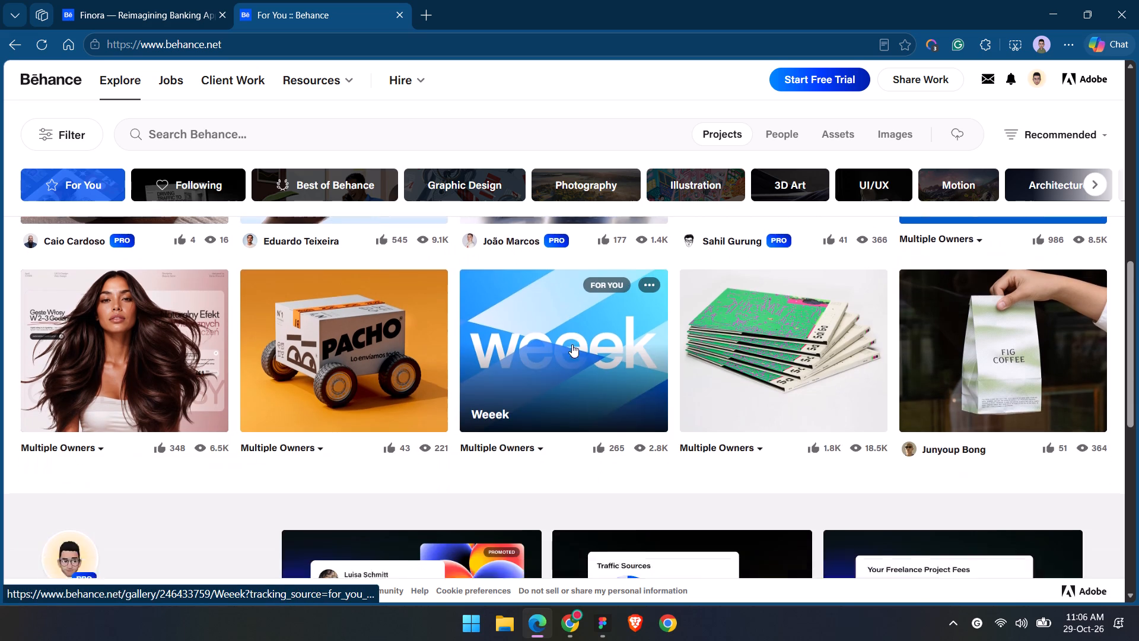
pyautogui.scroll(1, 734, 324)
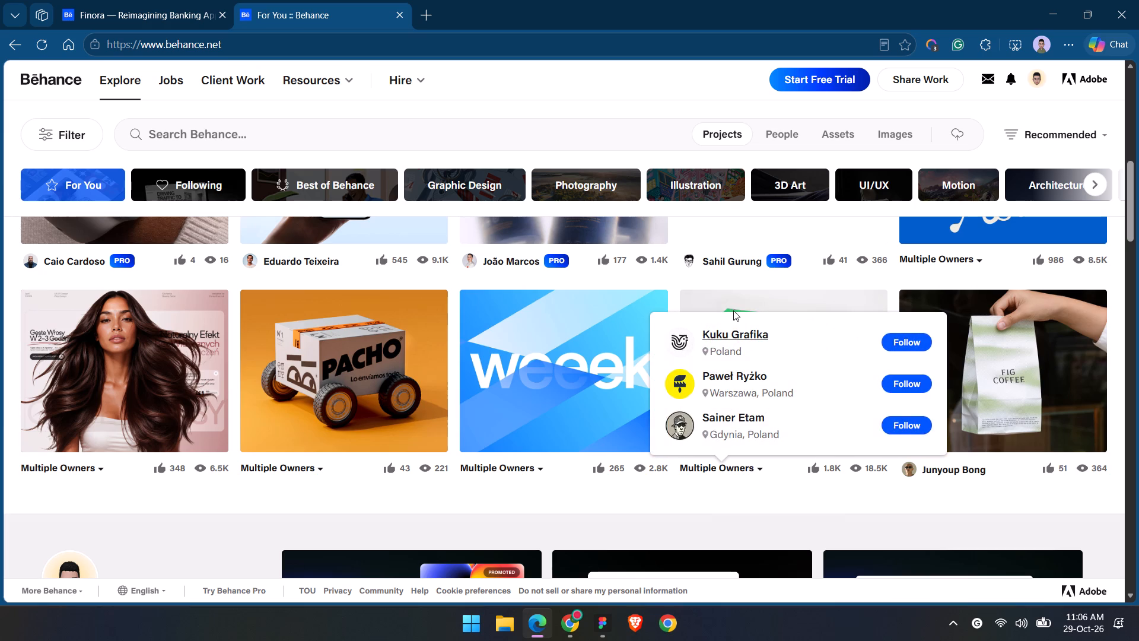
pyautogui.moveTo(750, 364); pyautogui.dragTo(648, 0)
pyautogui.click(362, 0)
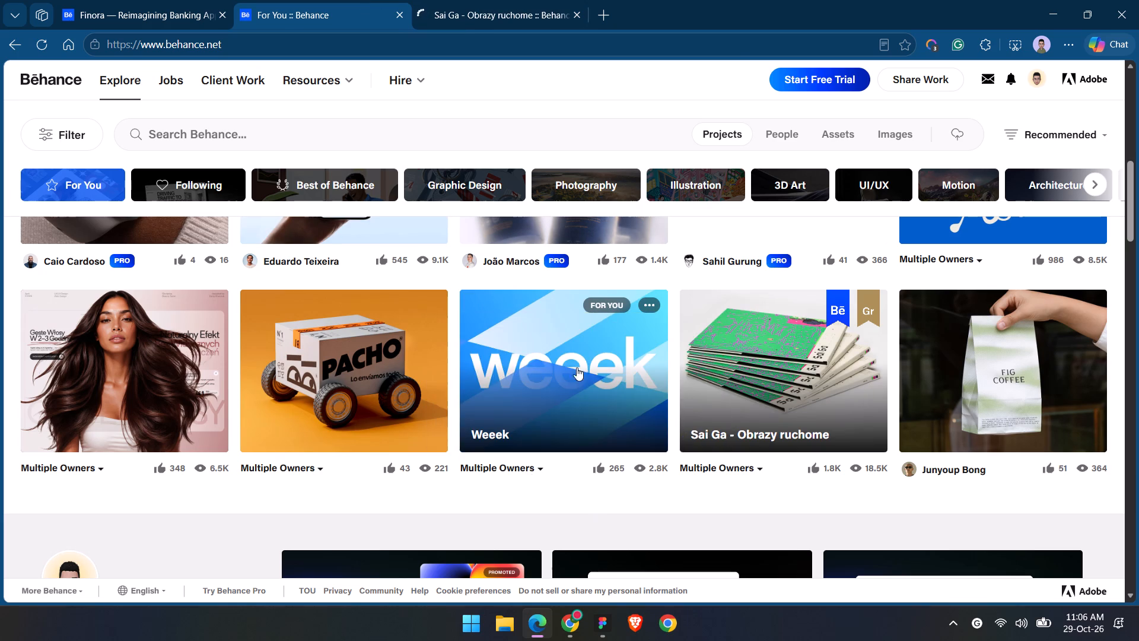
pyautogui.moveTo(560, 343); pyautogui.dragTo(675, 0)
# Appreciate the “Sai Ga - Obrazy ruchome” project, skim through its images and close its tab.
pyautogui.click(548, 0)
pyautogui.scroll(-1, 615, 449)
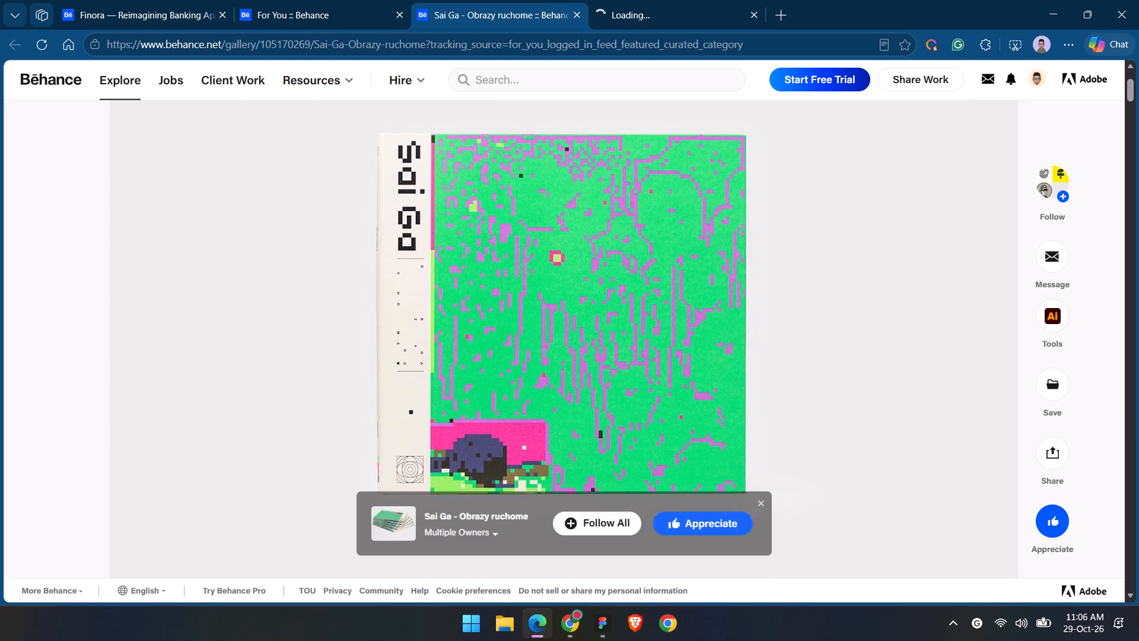
pyautogui.click(1059, 516)
pyautogui.scroll(-11, 881, 468)
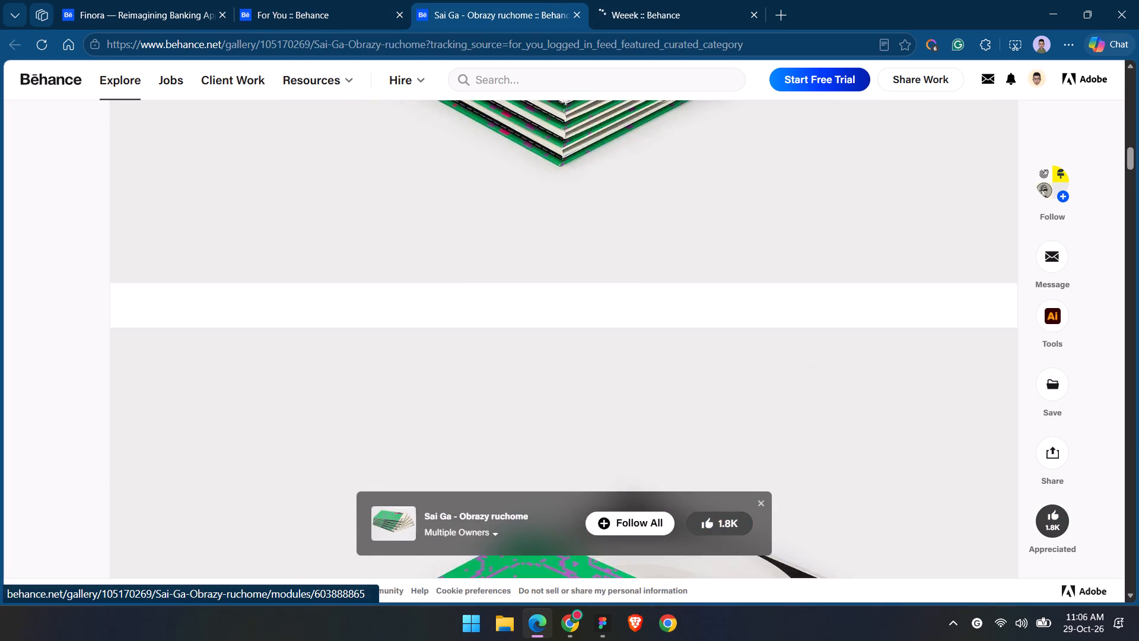
pyautogui.scroll(-20, 657, 343)
pyautogui.scroll(-20, 657, 343)
pyautogui.scroll(-3, 657, 343)
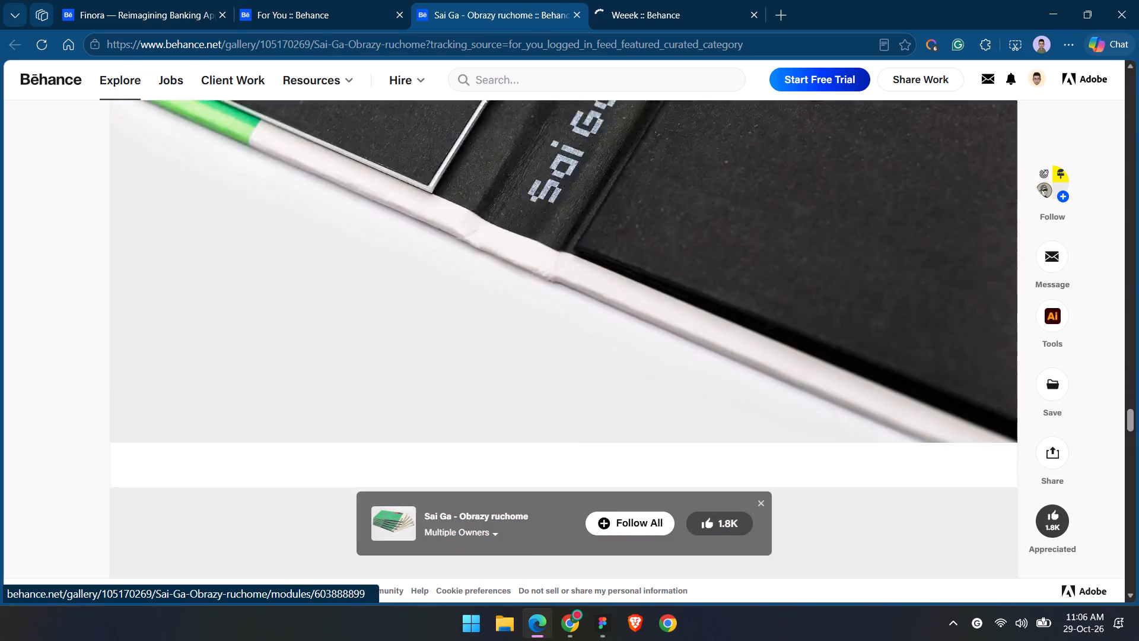
pyautogui.scroll(-19, 641, 273)
pyautogui.click(582, 13)
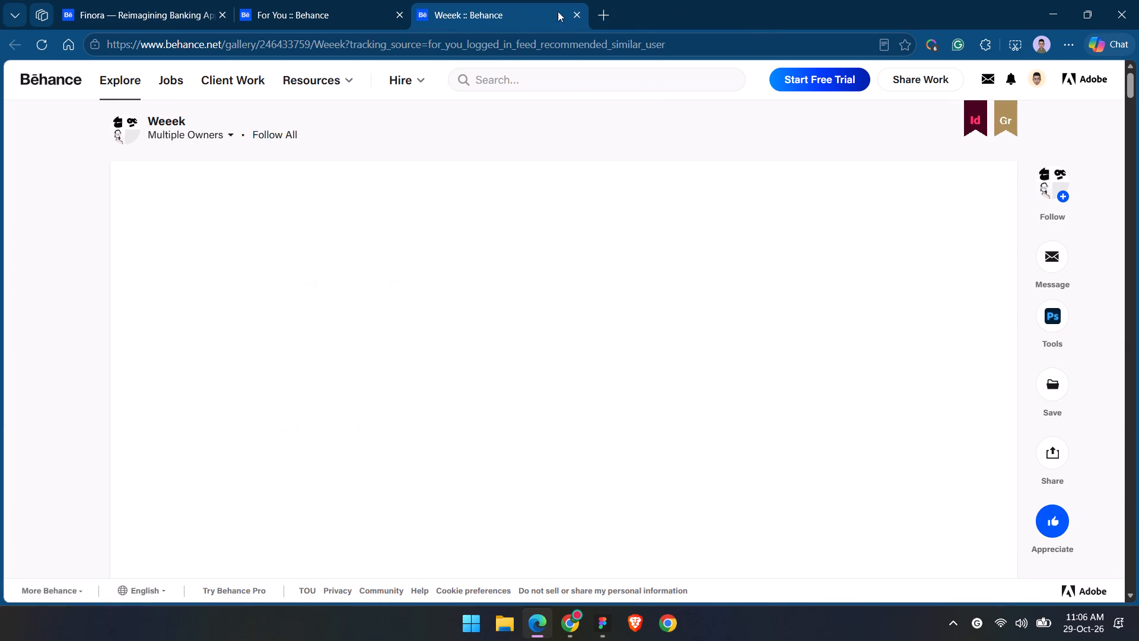
# Appreciate the Weeek project and dismiss the floating follow bar covering its images.
pyautogui.click(1058, 508)
pyautogui.scroll(-1, 867, 400)
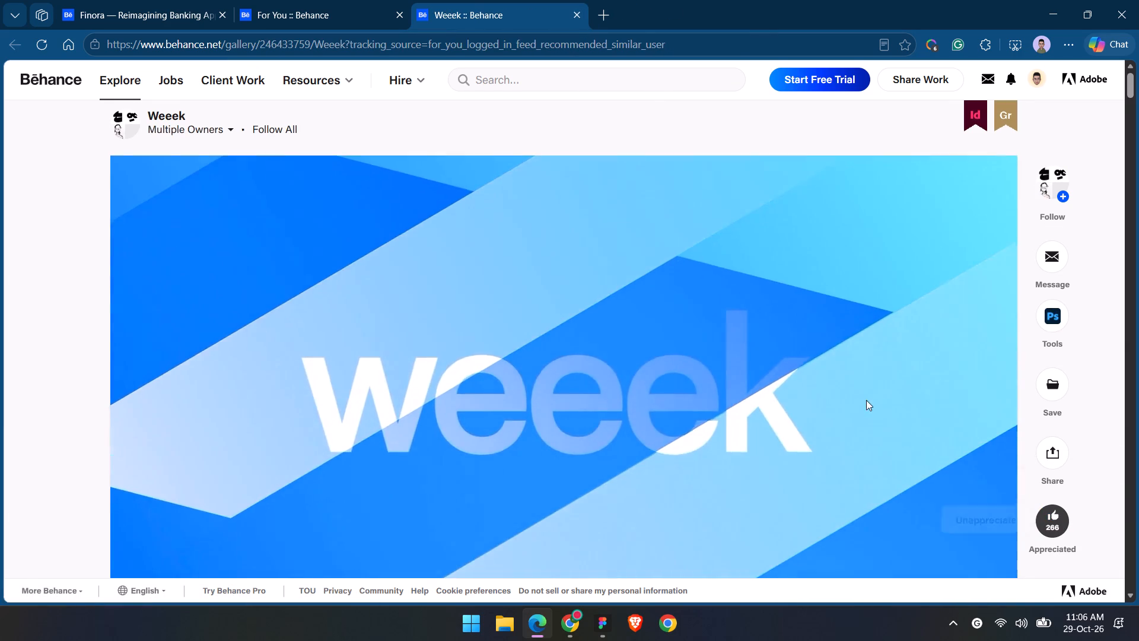
pyautogui.scroll(-1, 866, 400)
pyautogui.click(767, 0)
pyautogui.scroll(-1, 710, 209)
pyautogui.scroll(1, 710, 211)
pyautogui.scroll(-5, 710, 211)
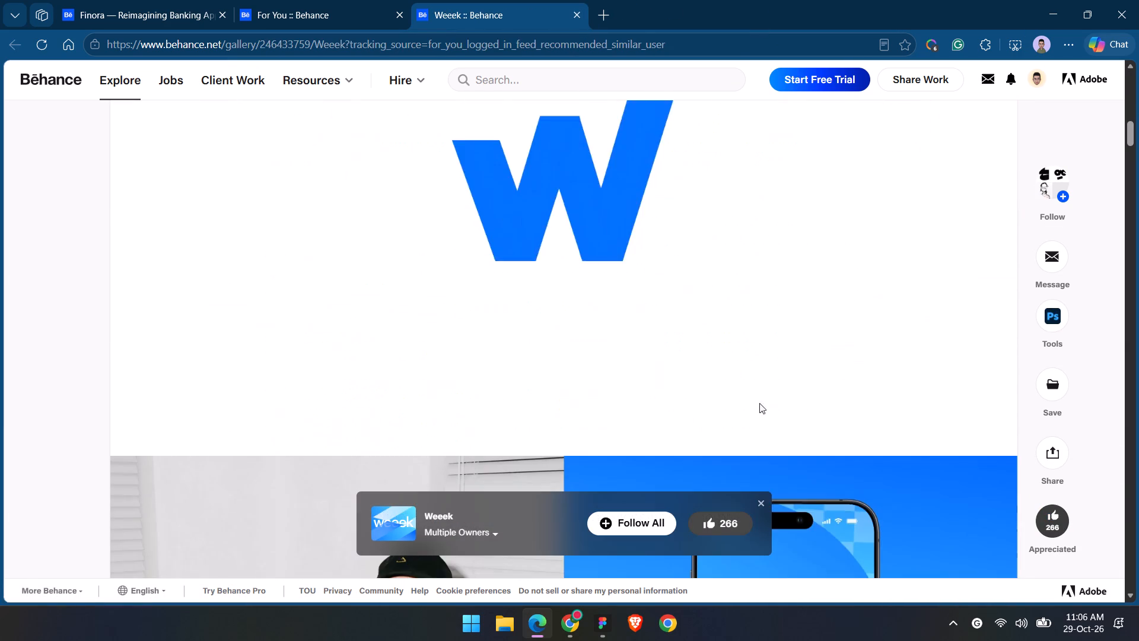
pyautogui.click(759, 497)
pyautogui.click(764, 504)
pyautogui.click(759, 501)
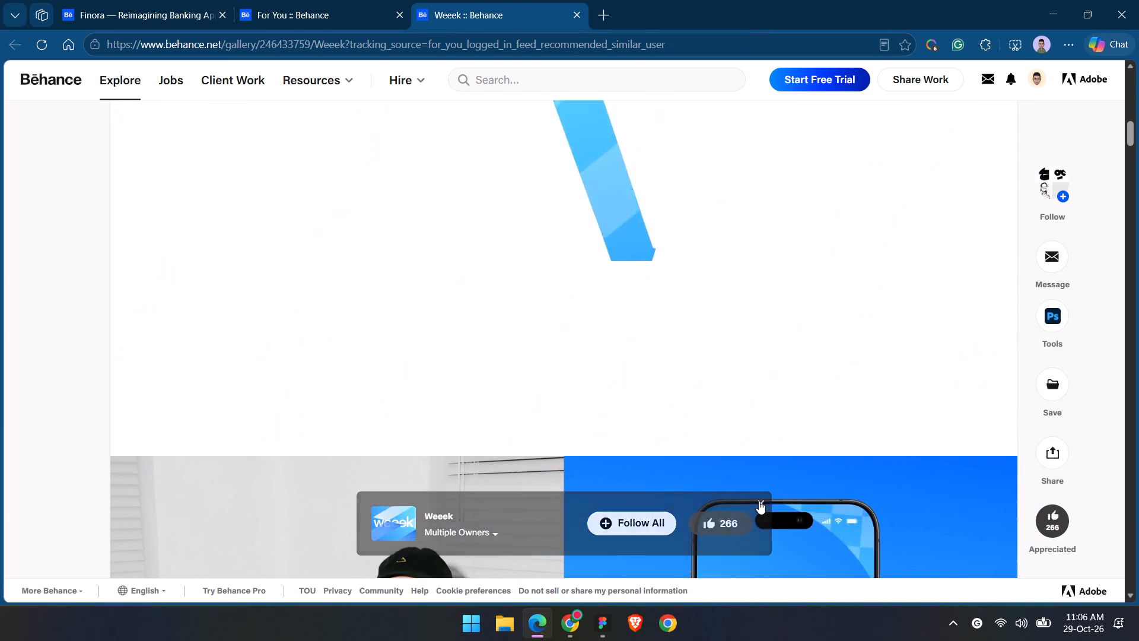
# Examine the Weeek project's opening brand graphics, laptop and phone photos, and named colour palette strips.
pyautogui.scroll(-2, 761, 501)
pyautogui.scroll(4, 767, 430)
pyautogui.click(759, 0)
pyautogui.scroll(-2, 669, 259)
pyautogui.scroll(-2, 526, 385)
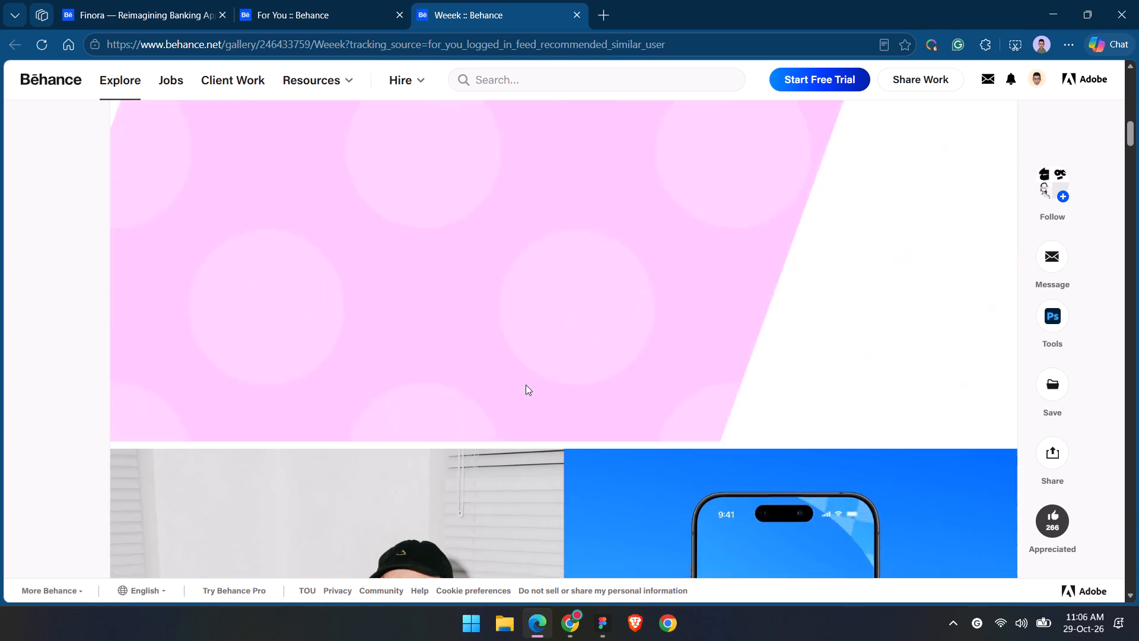
pyautogui.scroll(-6, 526, 385)
pyautogui.scroll(2, 588, 369)
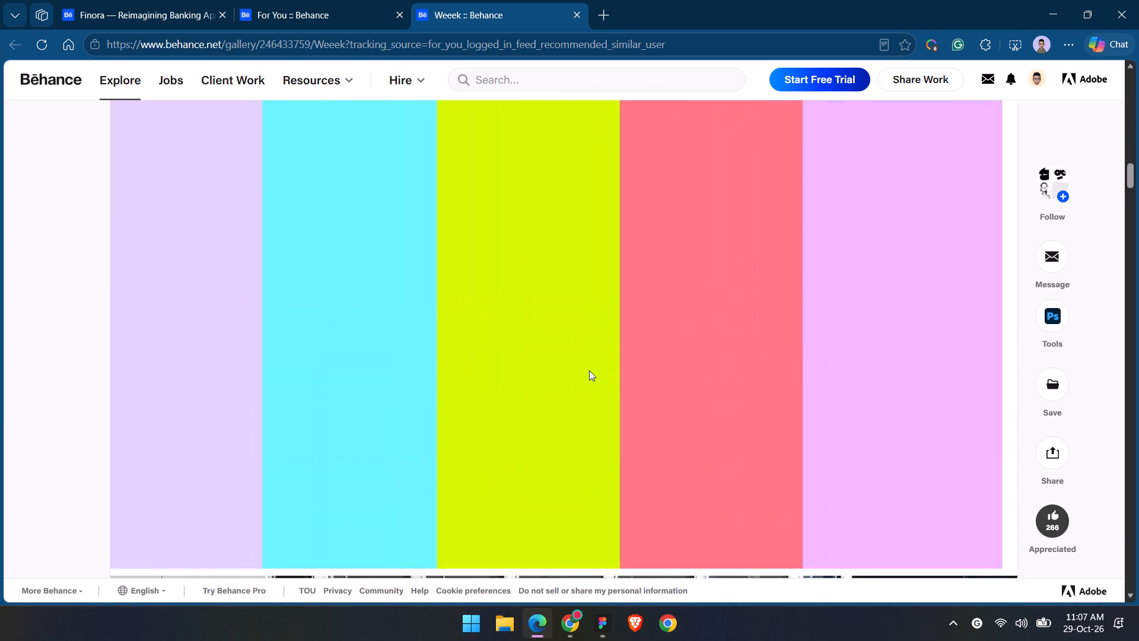
pyautogui.click(711, 0)
pyautogui.scroll(1, 675, 240)
pyautogui.click(785, 0)
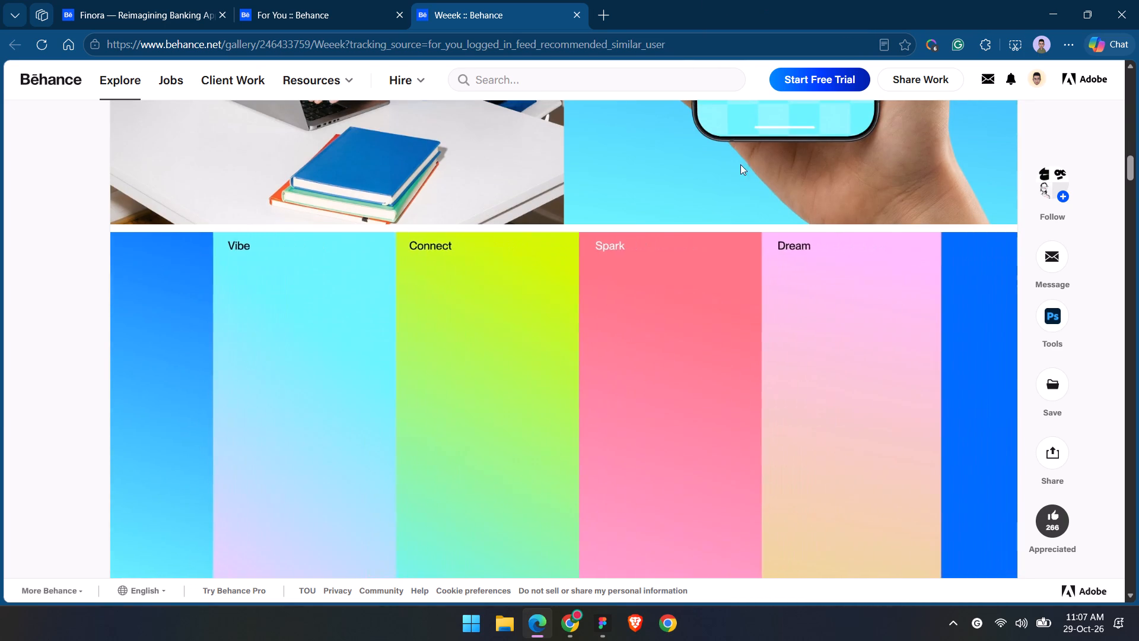
pyautogui.scroll(-1, 674, 315)
pyautogui.click(784, 0)
pyautogui.scroll(3, 721, 263)
pyautogui.click(790, 0)
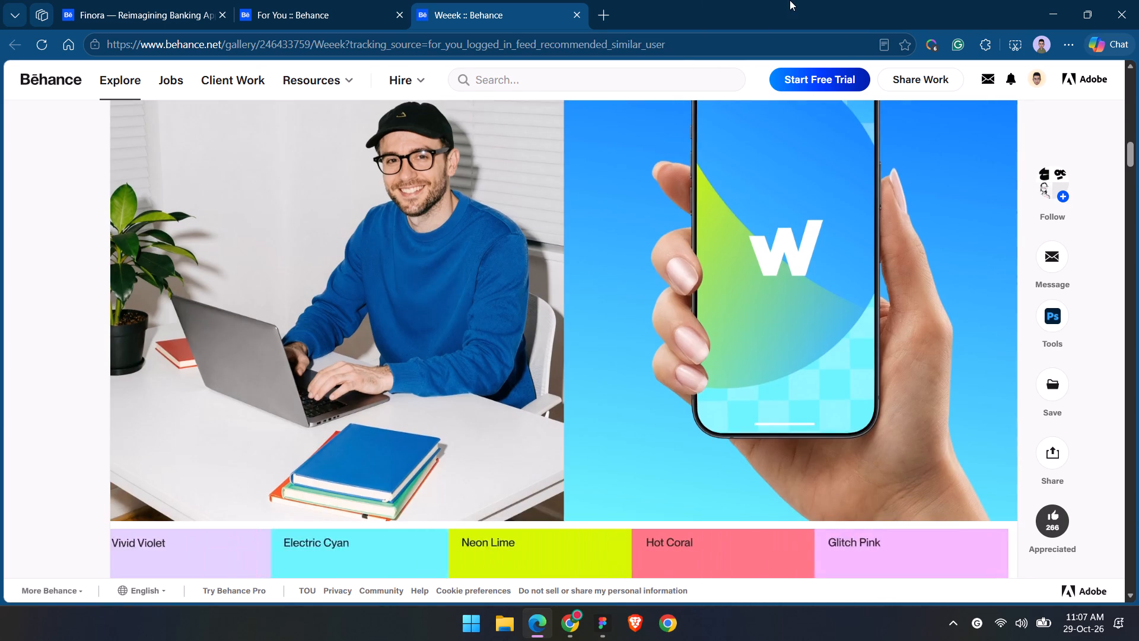
pyautogui.scroll(1, 756, 322)
pyautogui.scroll(-6, 756, 322)
pyautogui.click(796, 0)
pyautogui.scroll(-1, 752, 275)
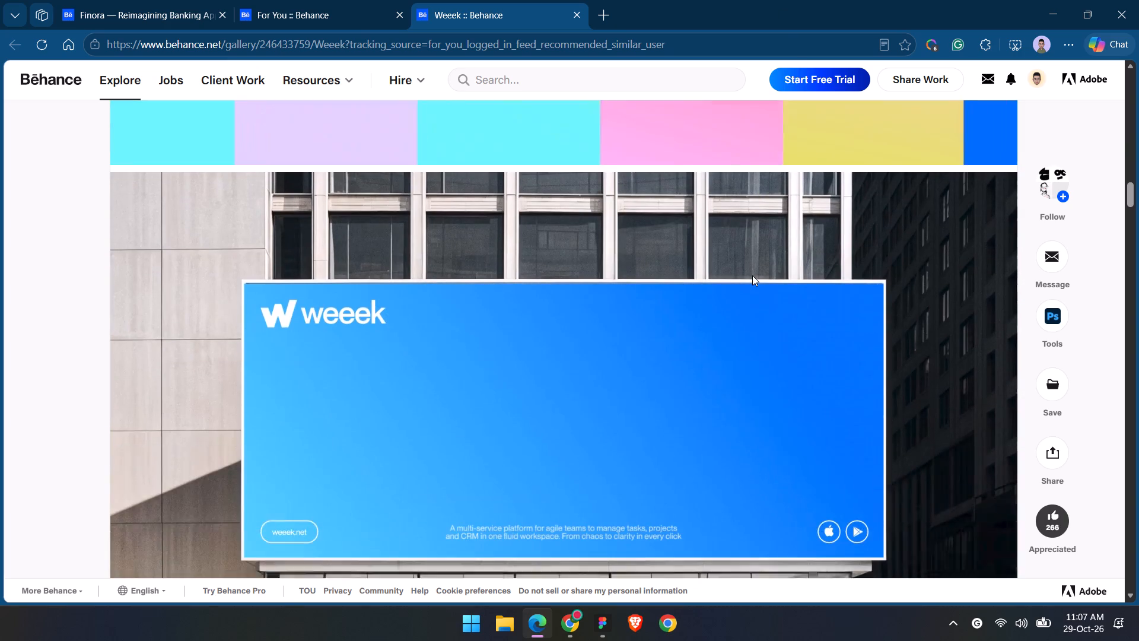
# Examine the Weeek “All in one place” billboard, logo animation, face avatars, and poster layouts through “Reach your peak, every weeek”.
pyautogui.scroll(-1, 752, 275)
pyautogui.click(780, 0)
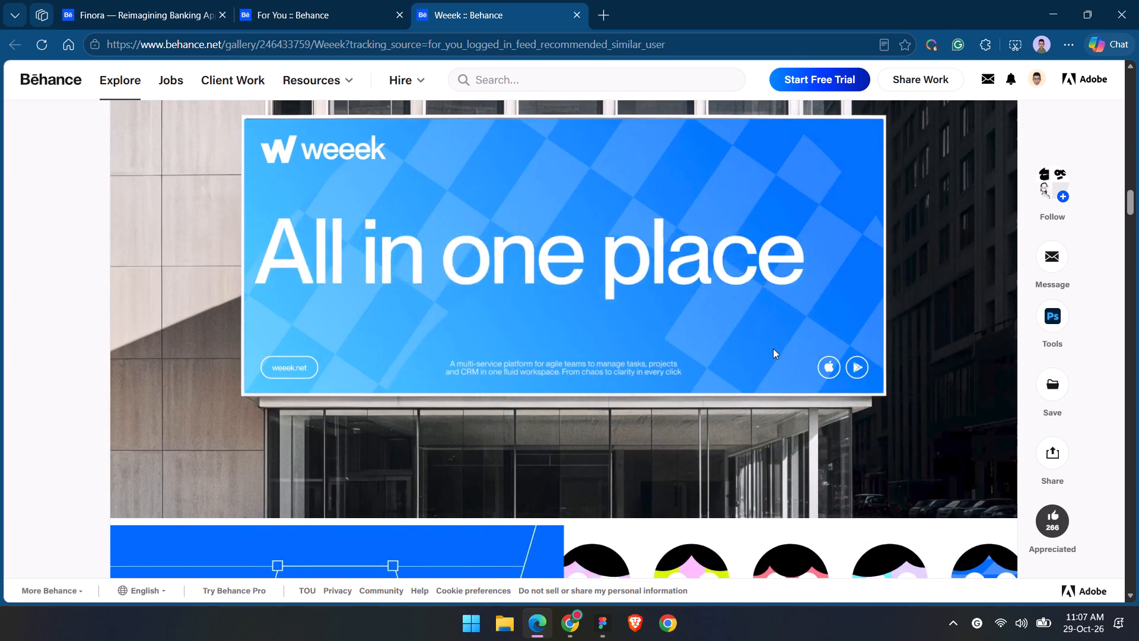
pyautogui.scroll(-1, 775, 364)
pyautogui.scroll(1, 720, 487)
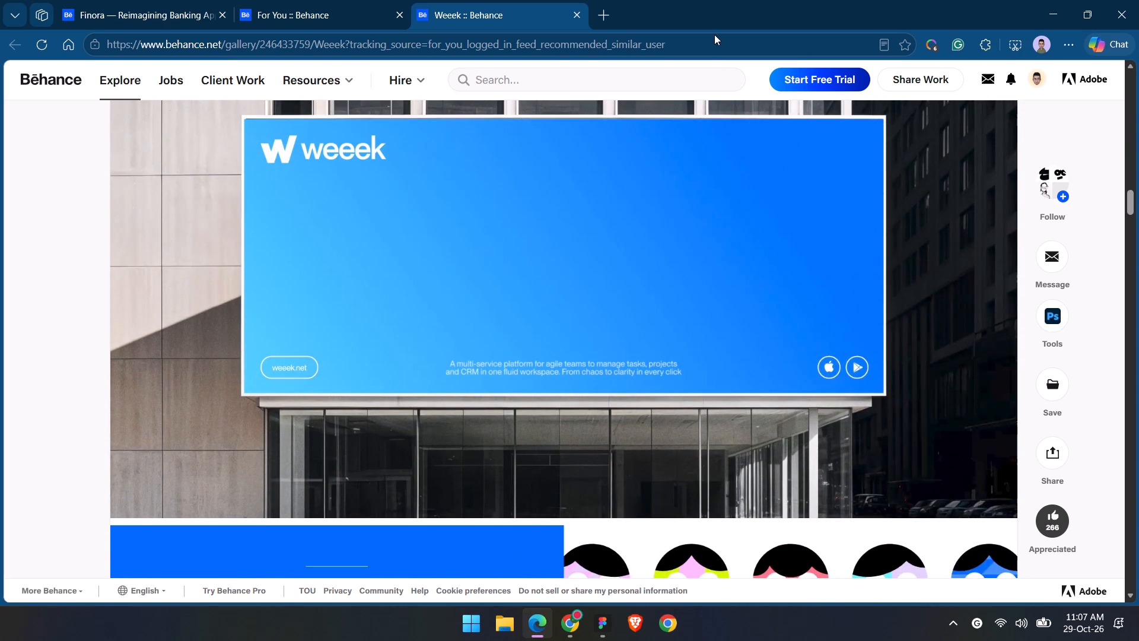
pyautogui.click(721, 5)
pyautogui.scroll(-3, 695, 174)
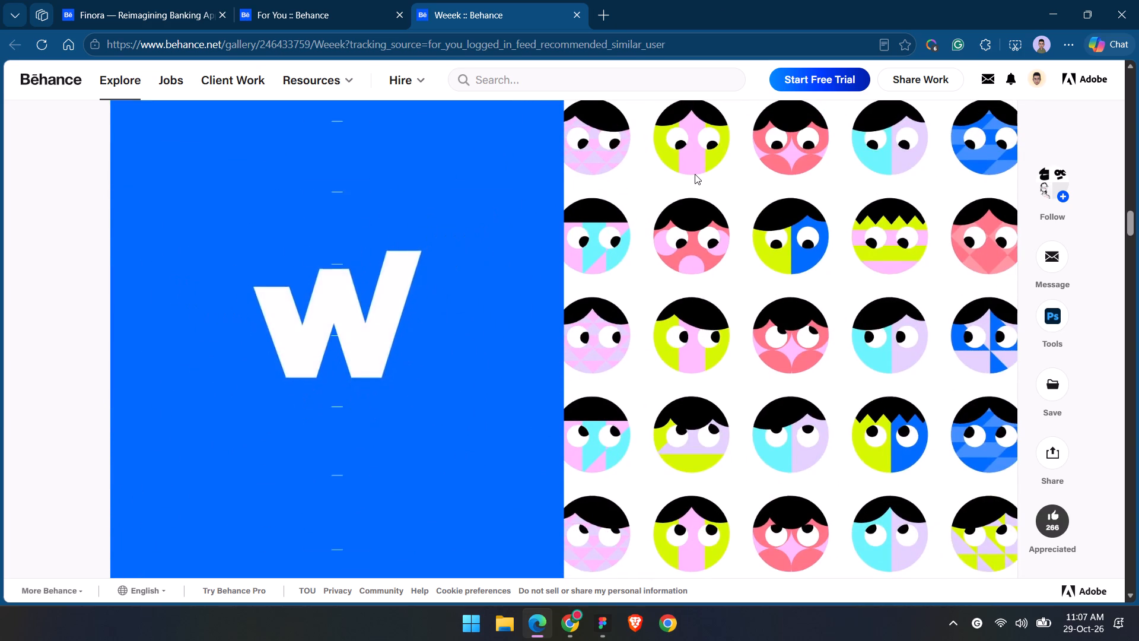
pyautogui.scroll(-1, 695, 174)
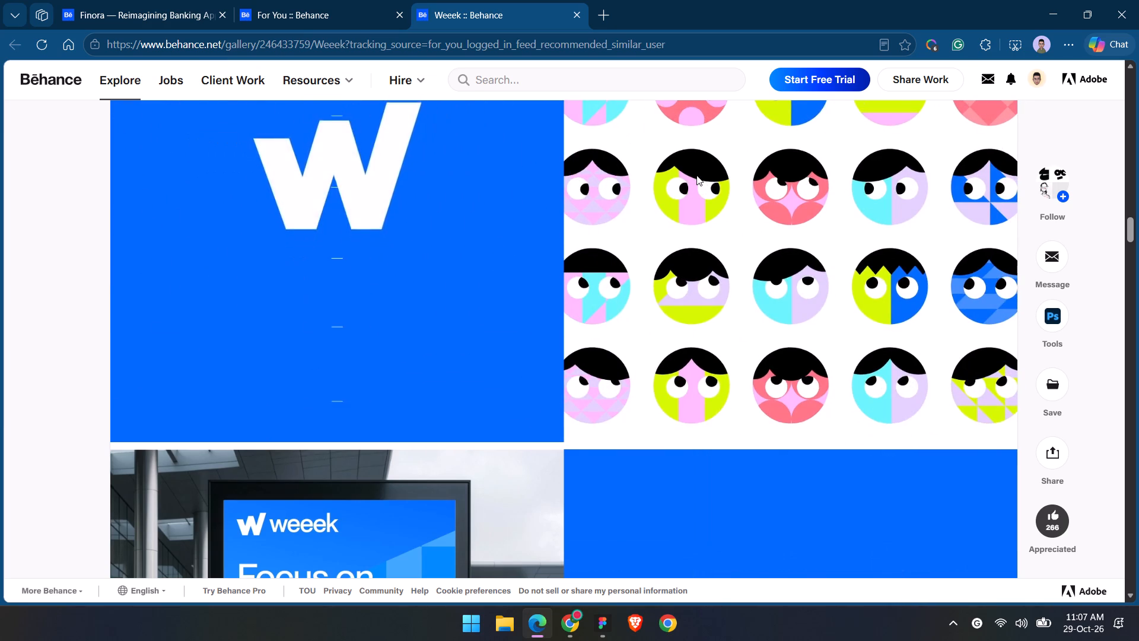
pyautogui.scroll(-3, 696, 175)
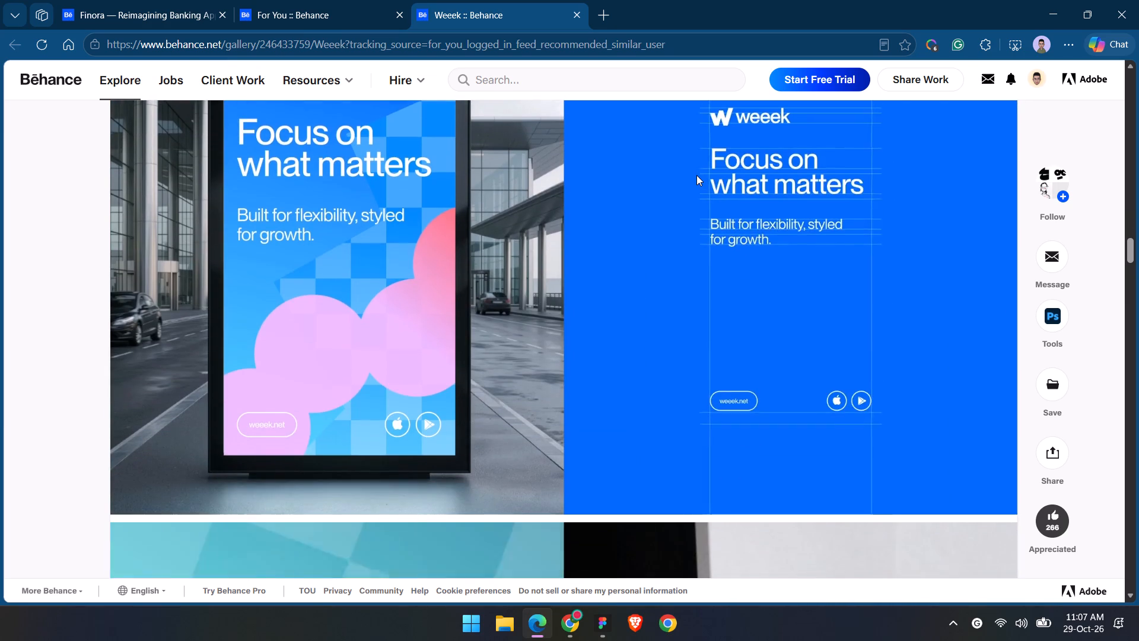
pyautogui.scroll(-7, 696, 175)
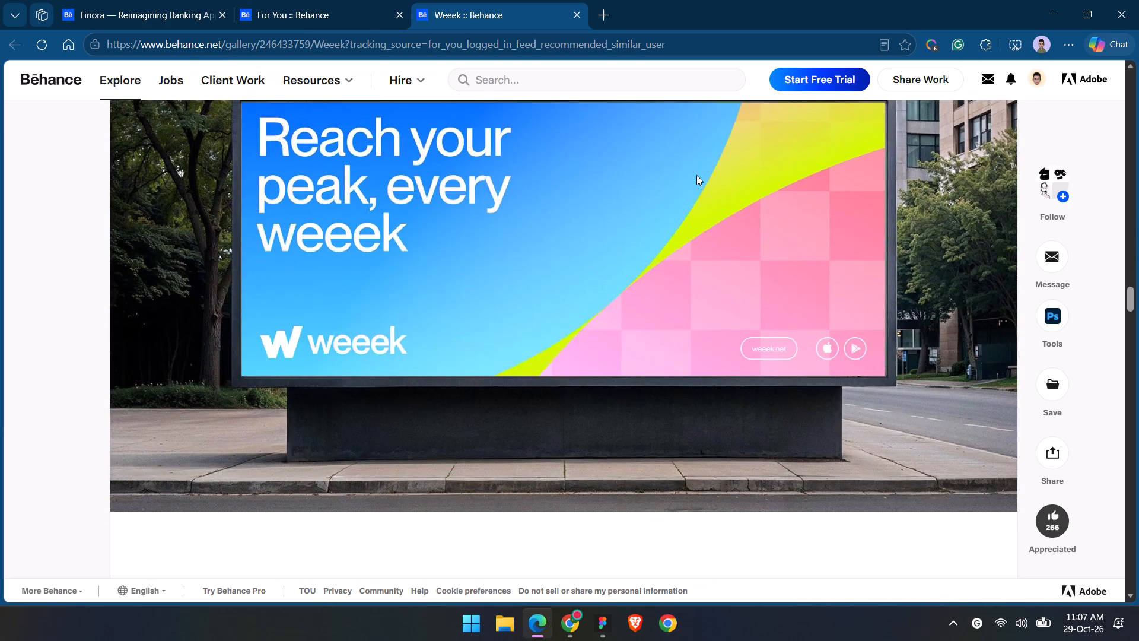
# Examine the Weeek “Virtual office” headline animation, feature tags and street banners down to the team credits.
pyautogui.scroll(-4, 696, 175)
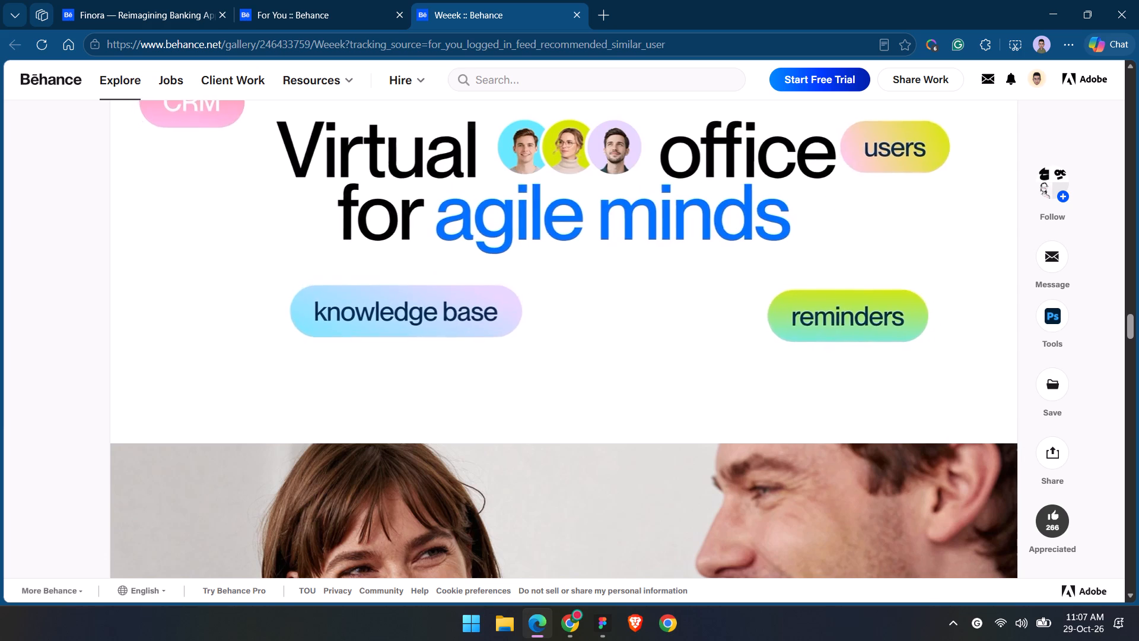
pyautogui.scroll(-2, 697, 176)
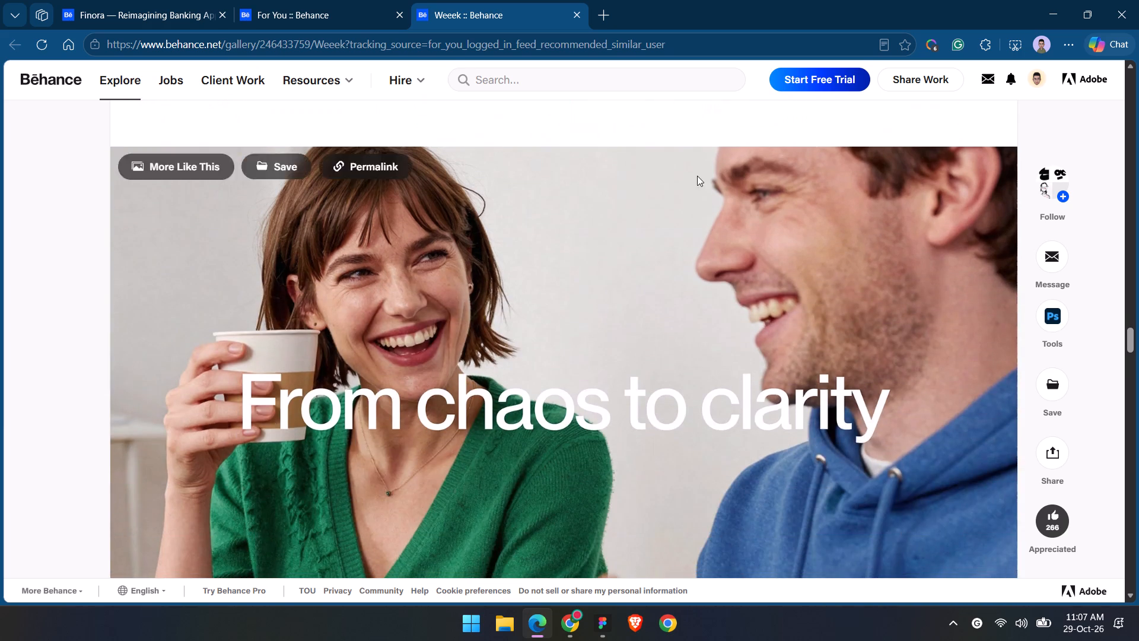
pyautogui.scroll(3, 697, 176)
pyautogui.click(747, 0)
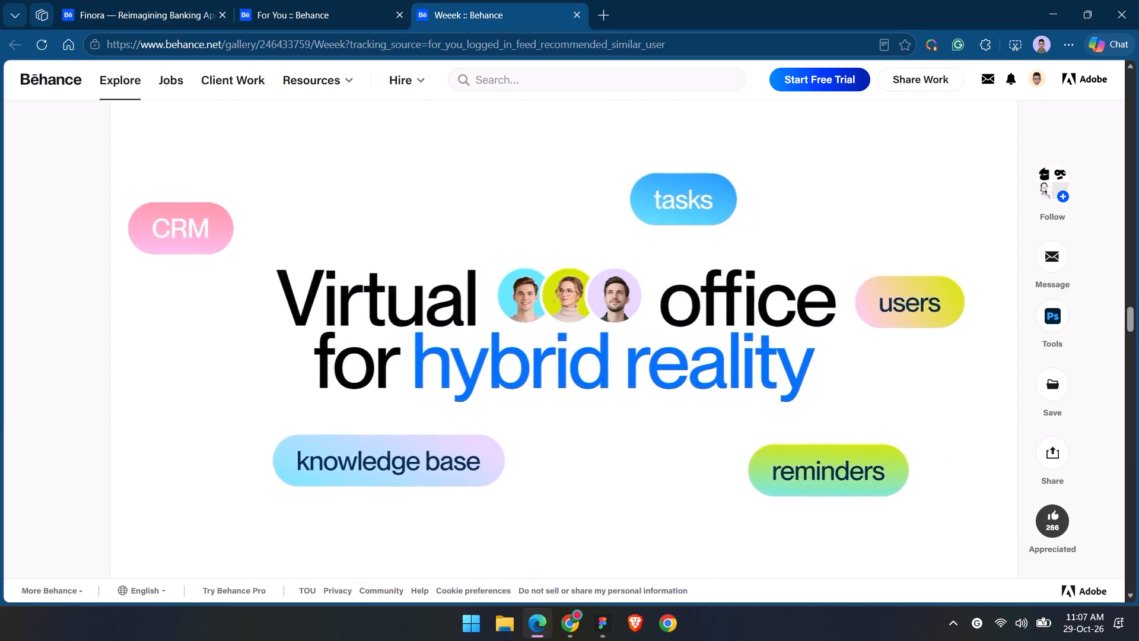
pyautogui.scroll(-8, 804, 360)
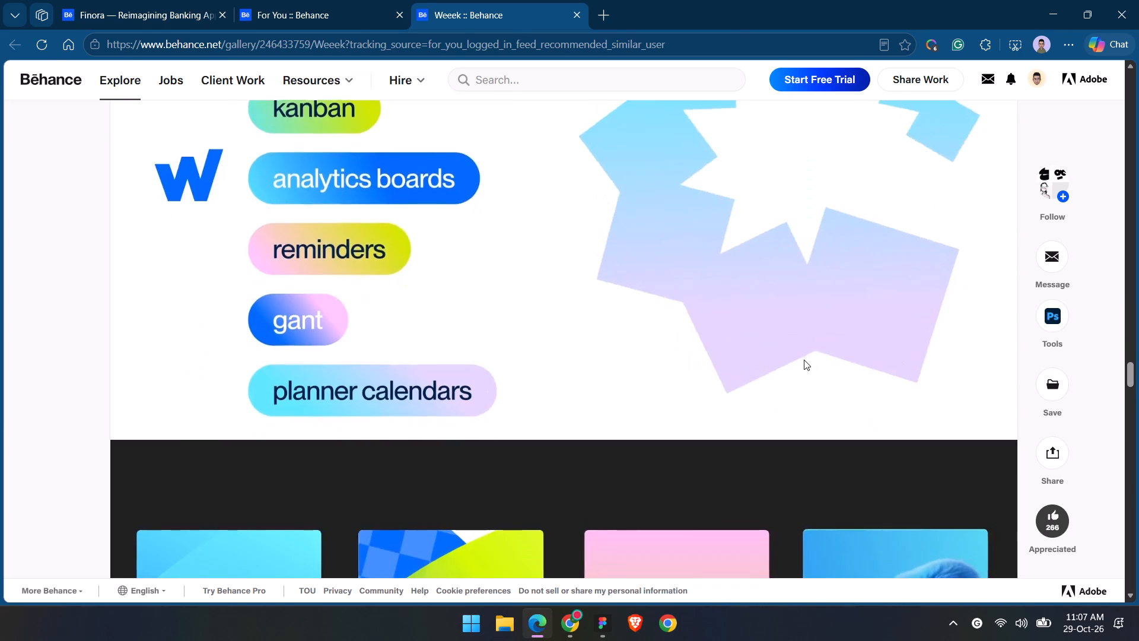
pyautogui.scroll(-12, 804, 360)
pyautogui.scroll(2, 804, 360)
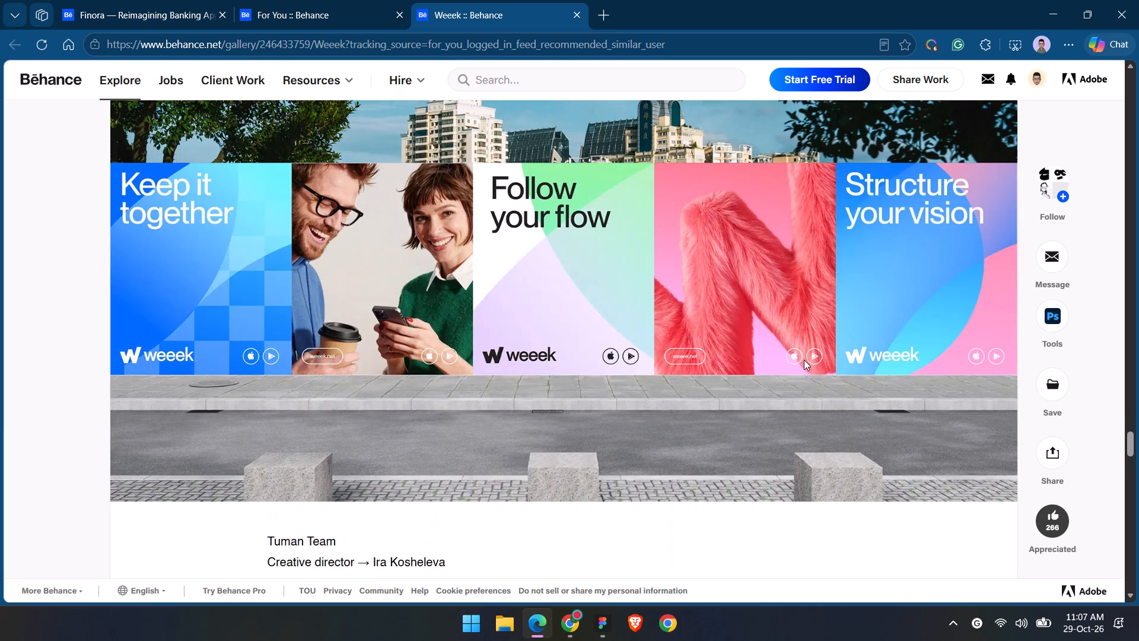
pyautogui.scroll(1, 804, 360)
pyautogui.scroll(-4, 804, 360)
pyautogui.scroll(1, 804, 360)
pyautogui.click(804, 360)
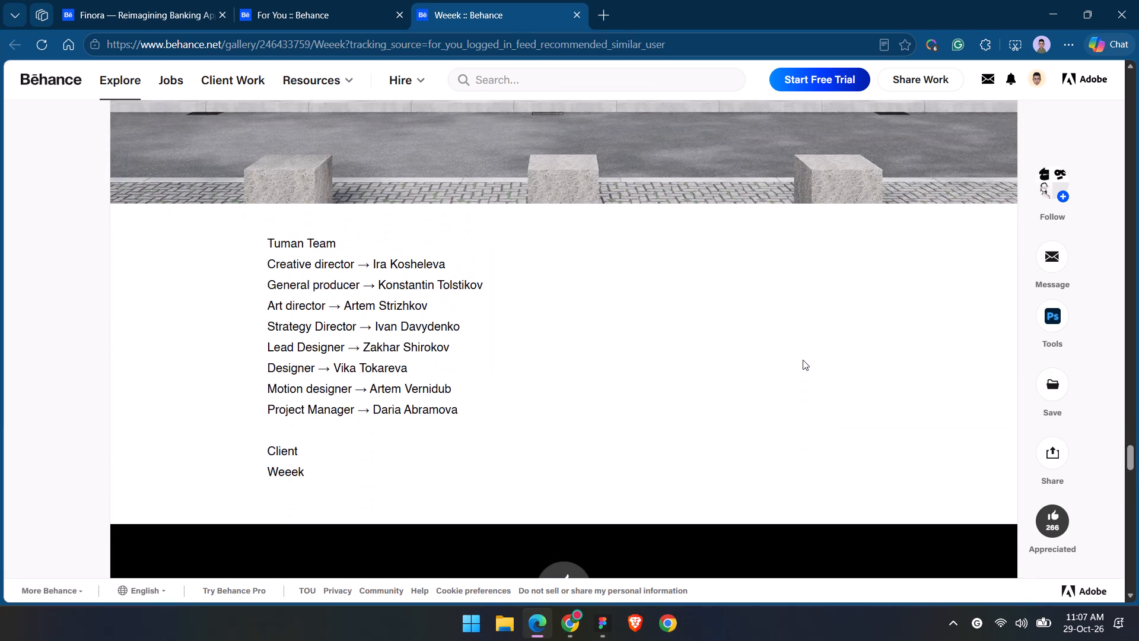
pyautogui.scroll(4, 710, 371)
pyautogui.scroll(-5, 710, 371)
pyautogui.click(710, 371)
# Go back through the Weeek app store and card mockups to study the “Virtual office” headline with floating tags.
pyautogui.scroll(6, 705, 370)
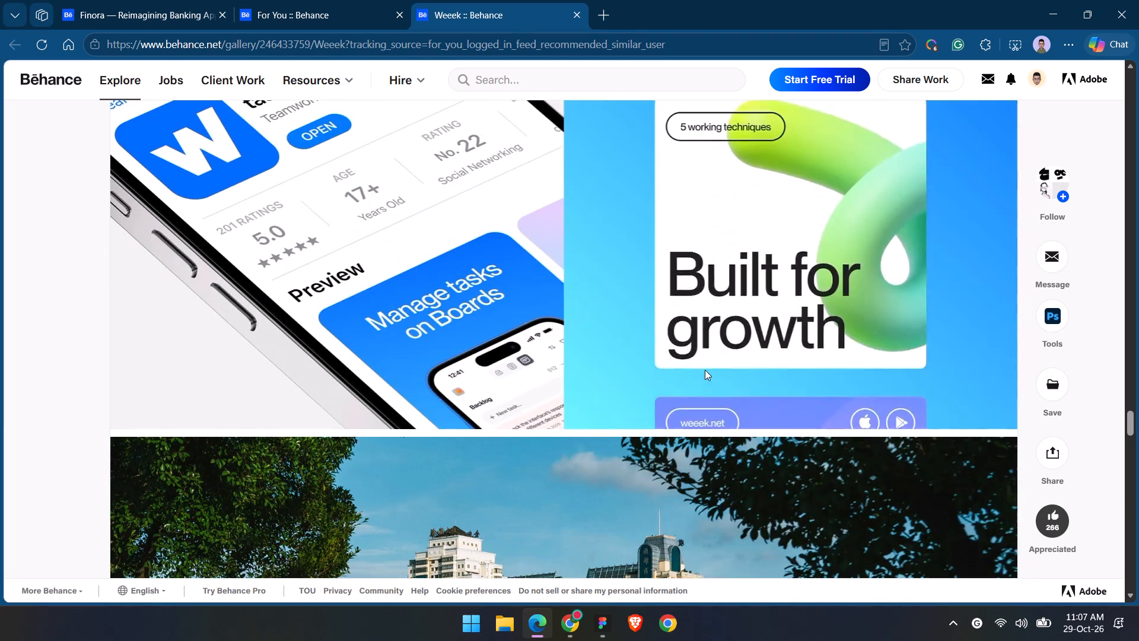
pyautogui.scroll(1, 705, 370)
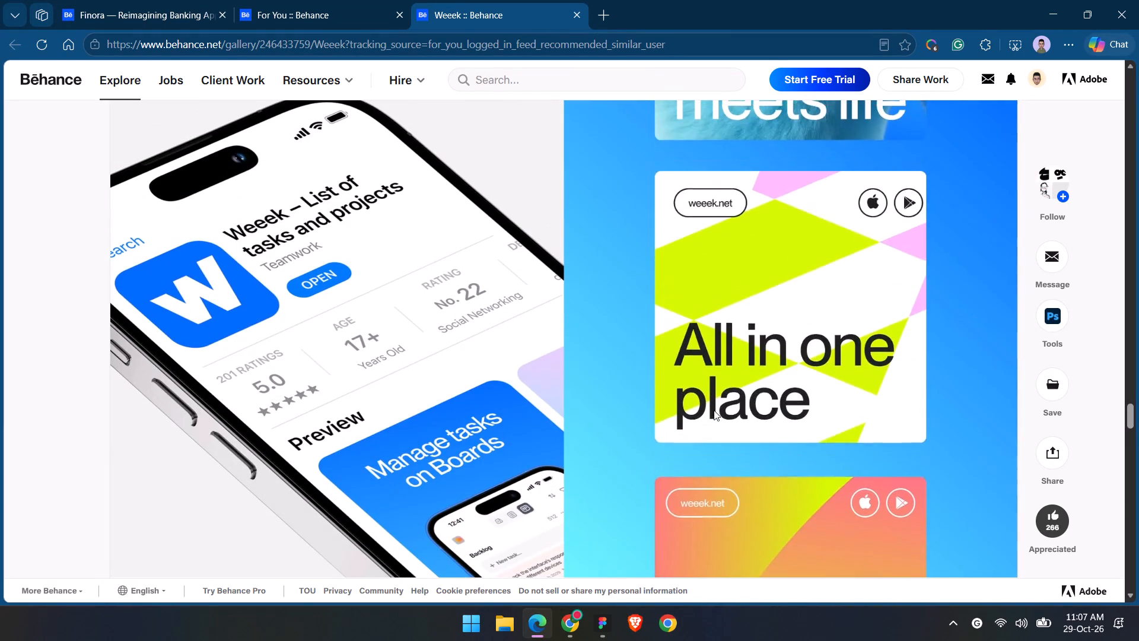
pyautogui.scroll(17, 716, 408)
pyautogui.scroll(-3, 711, 404)
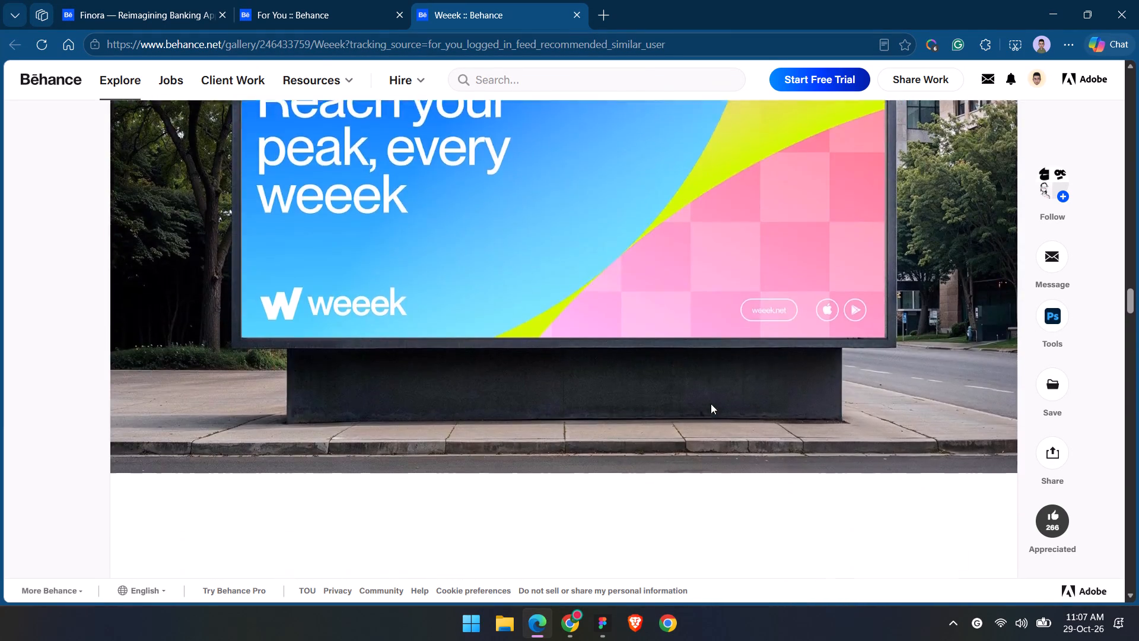
pyautogui.click(842, 0)
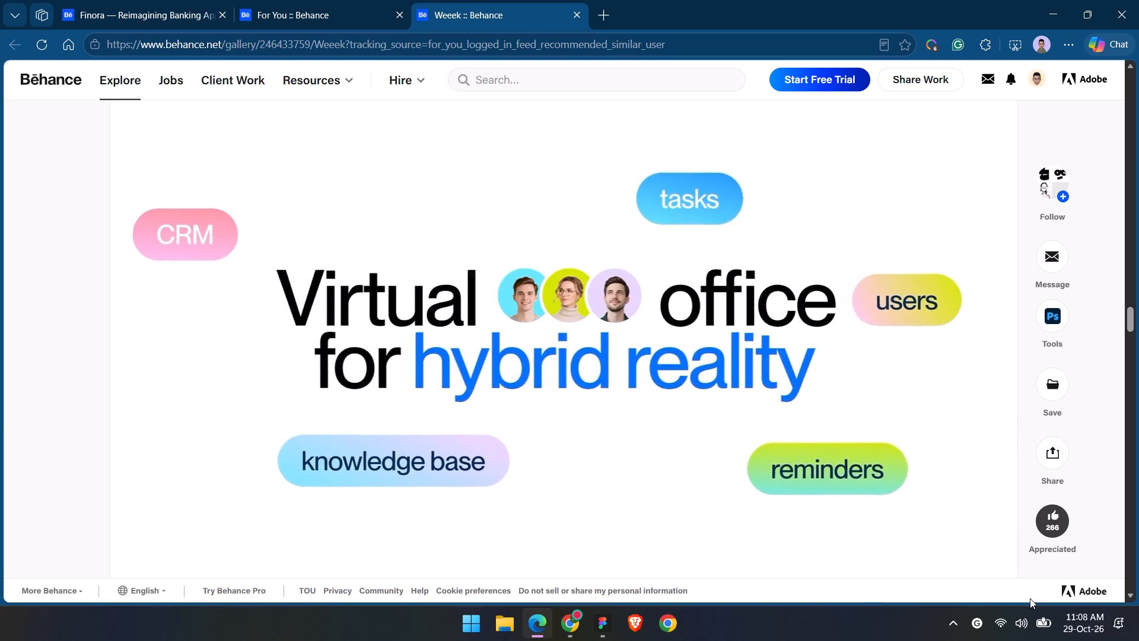
pyautogui.click(1021, 0)
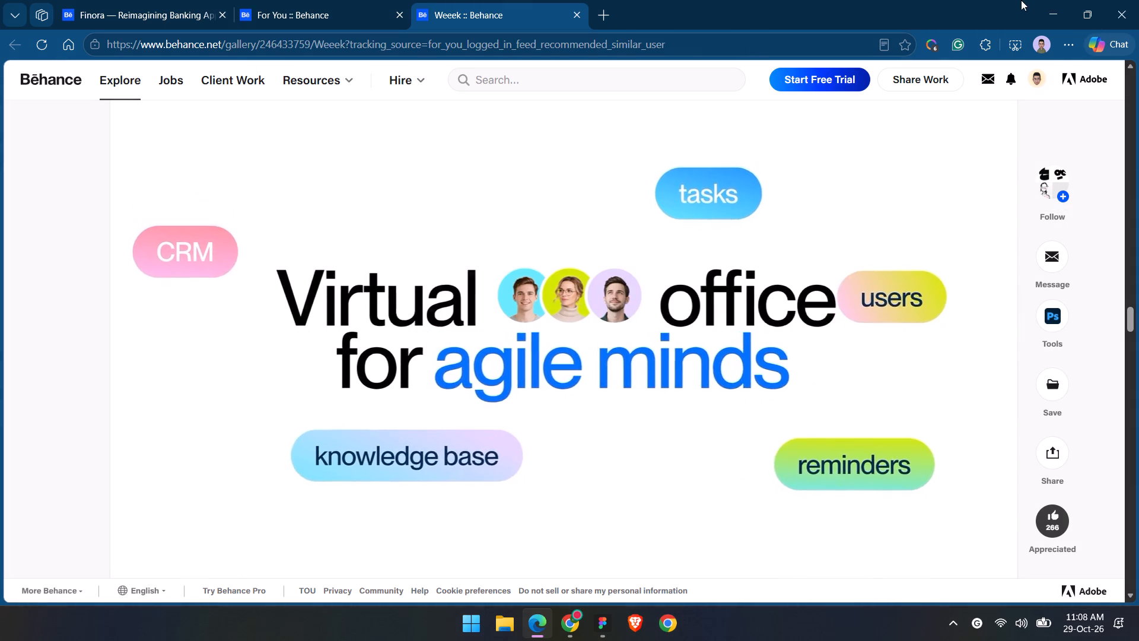
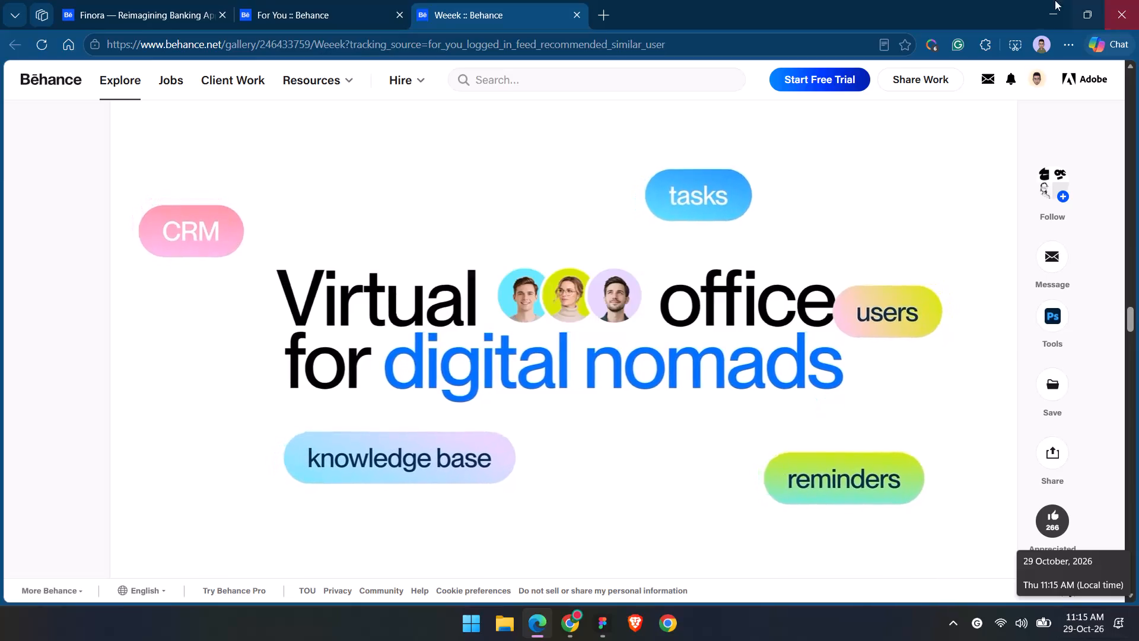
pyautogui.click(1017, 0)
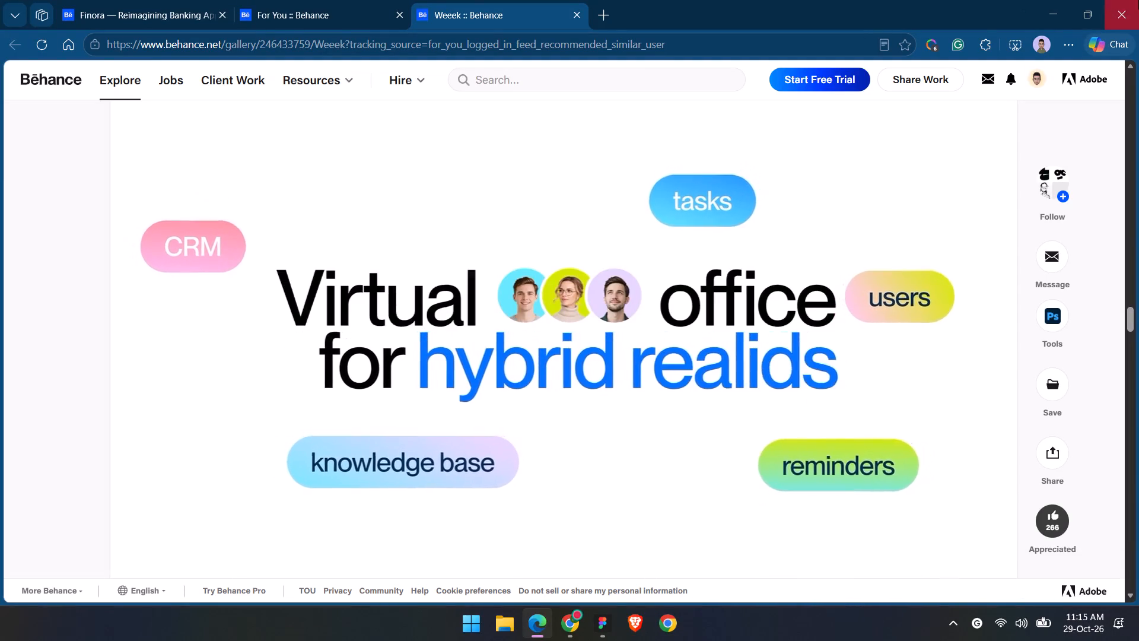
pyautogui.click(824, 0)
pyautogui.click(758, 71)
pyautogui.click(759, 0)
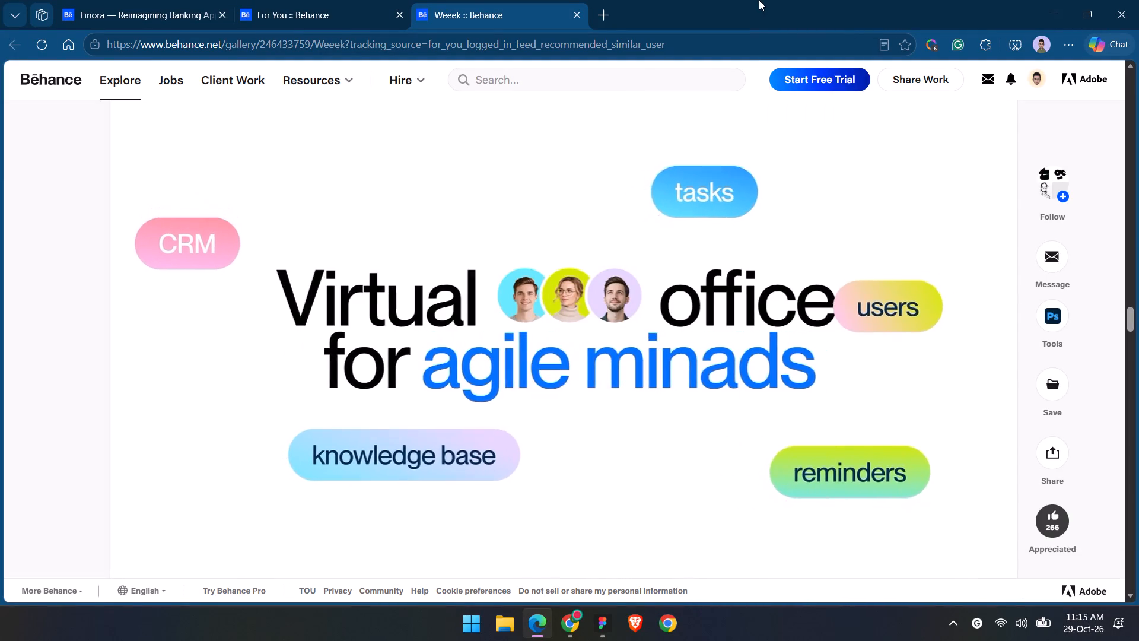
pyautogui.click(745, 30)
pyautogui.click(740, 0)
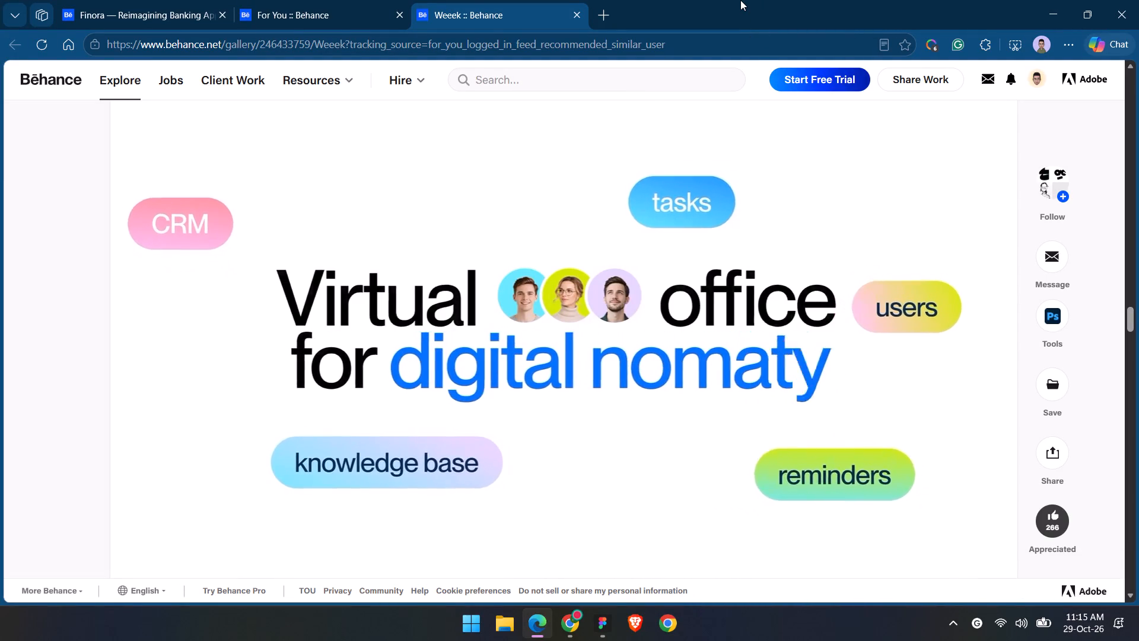
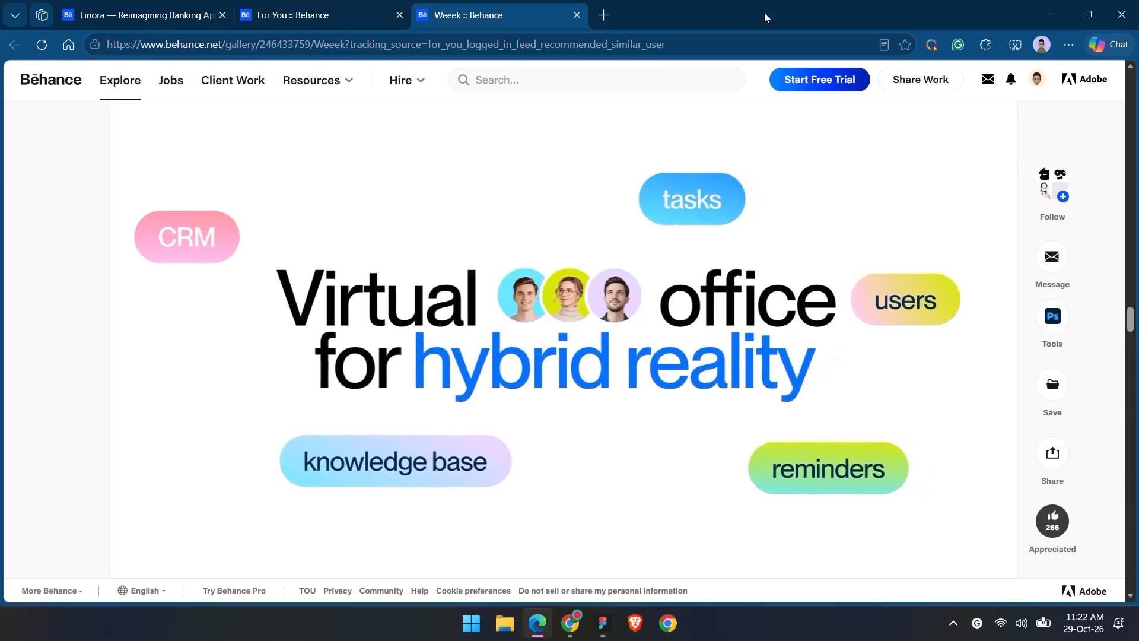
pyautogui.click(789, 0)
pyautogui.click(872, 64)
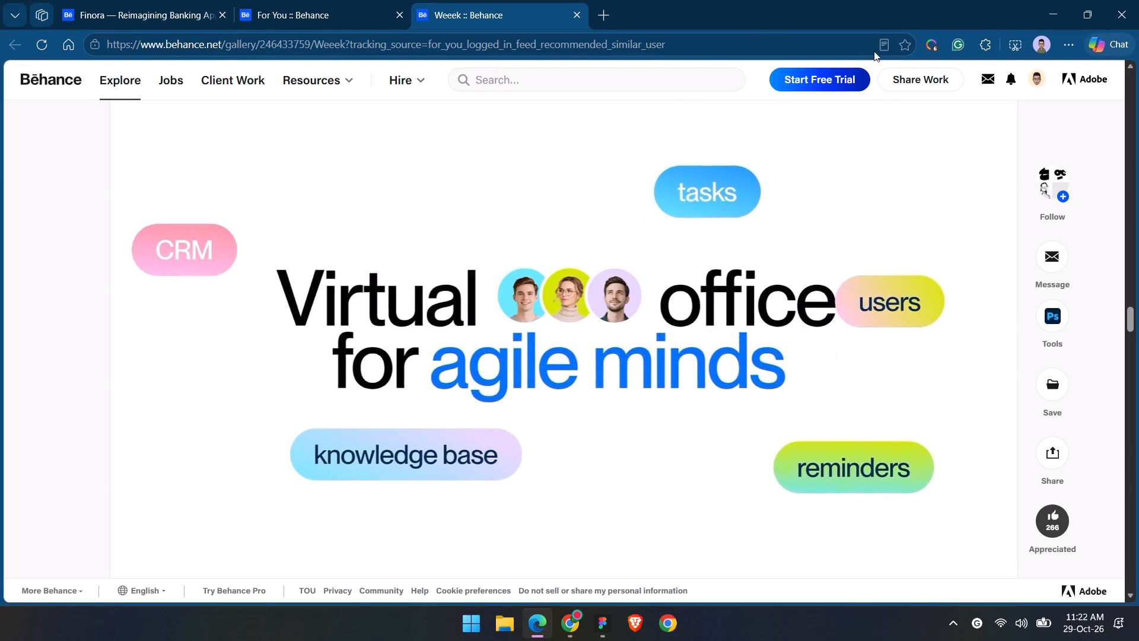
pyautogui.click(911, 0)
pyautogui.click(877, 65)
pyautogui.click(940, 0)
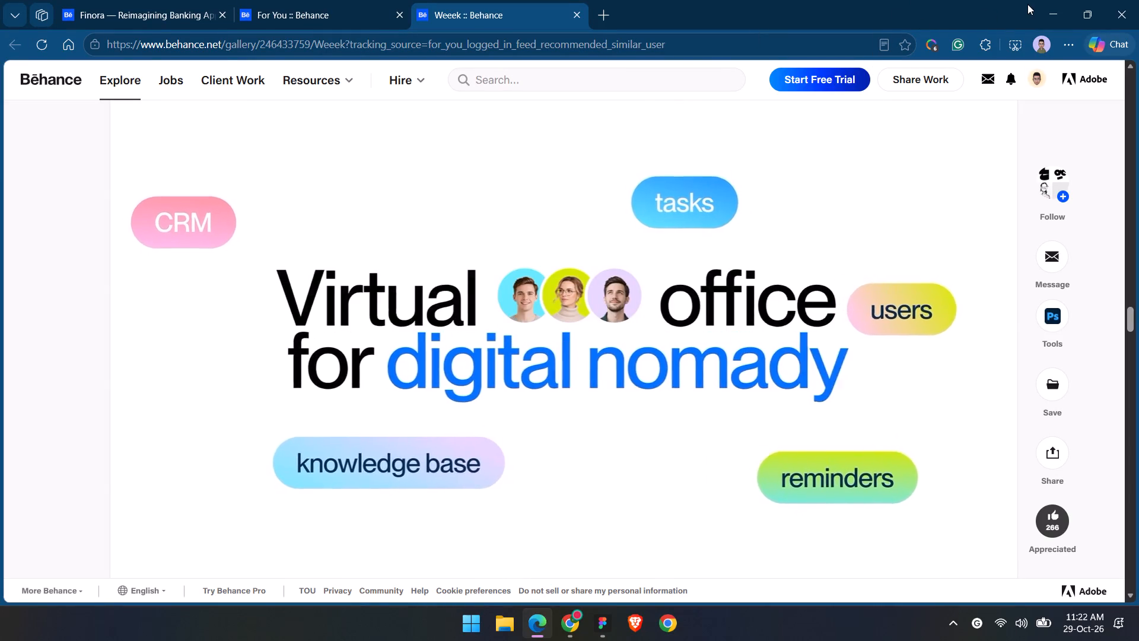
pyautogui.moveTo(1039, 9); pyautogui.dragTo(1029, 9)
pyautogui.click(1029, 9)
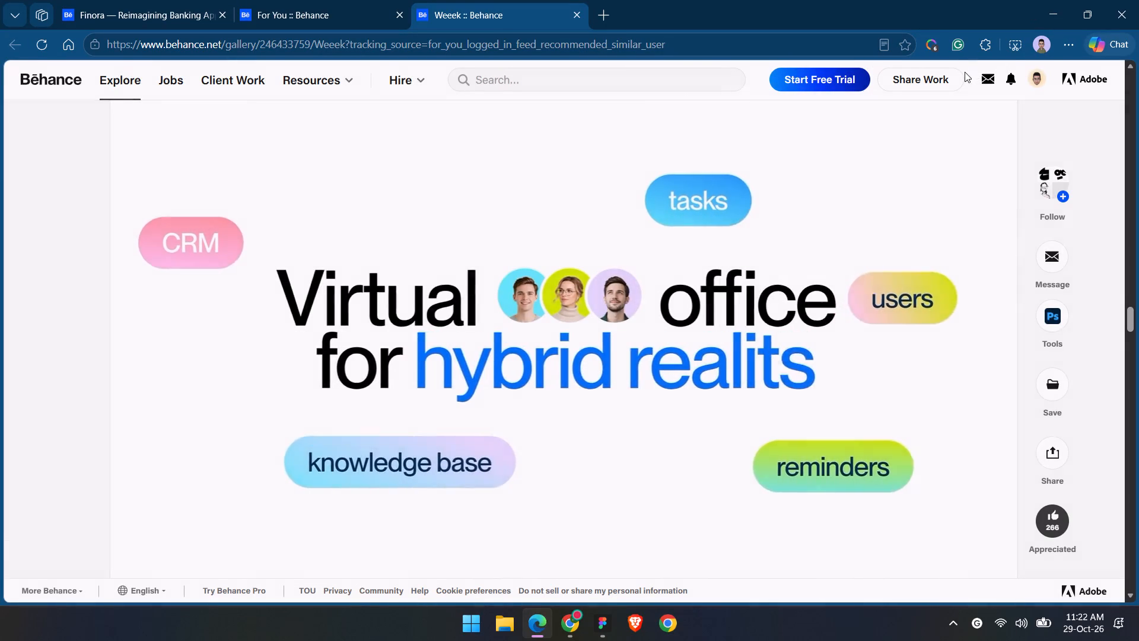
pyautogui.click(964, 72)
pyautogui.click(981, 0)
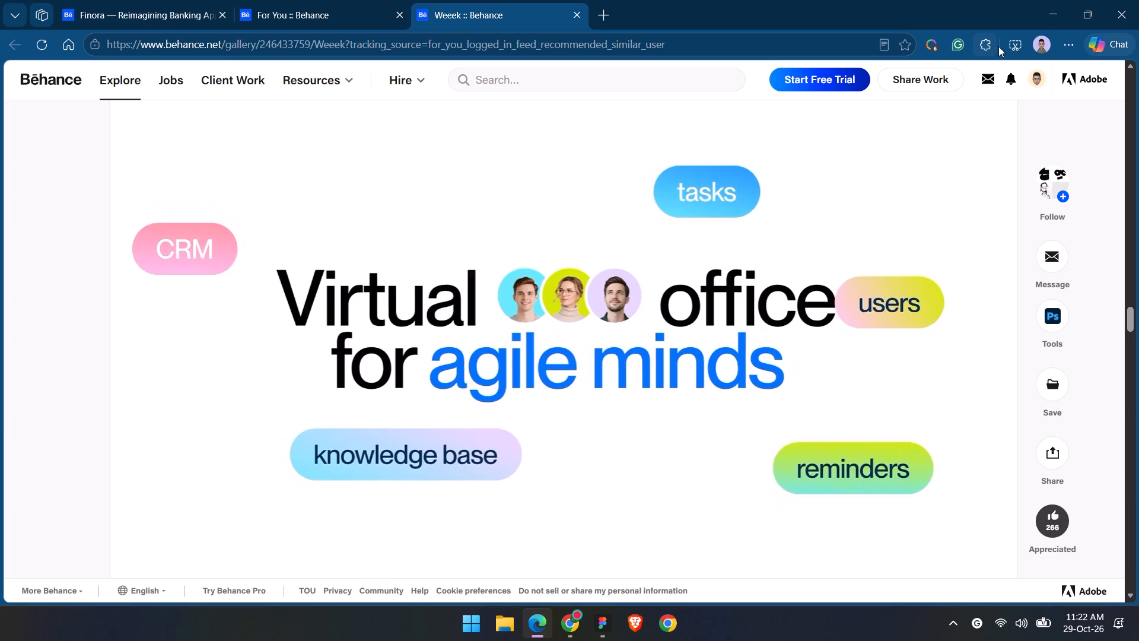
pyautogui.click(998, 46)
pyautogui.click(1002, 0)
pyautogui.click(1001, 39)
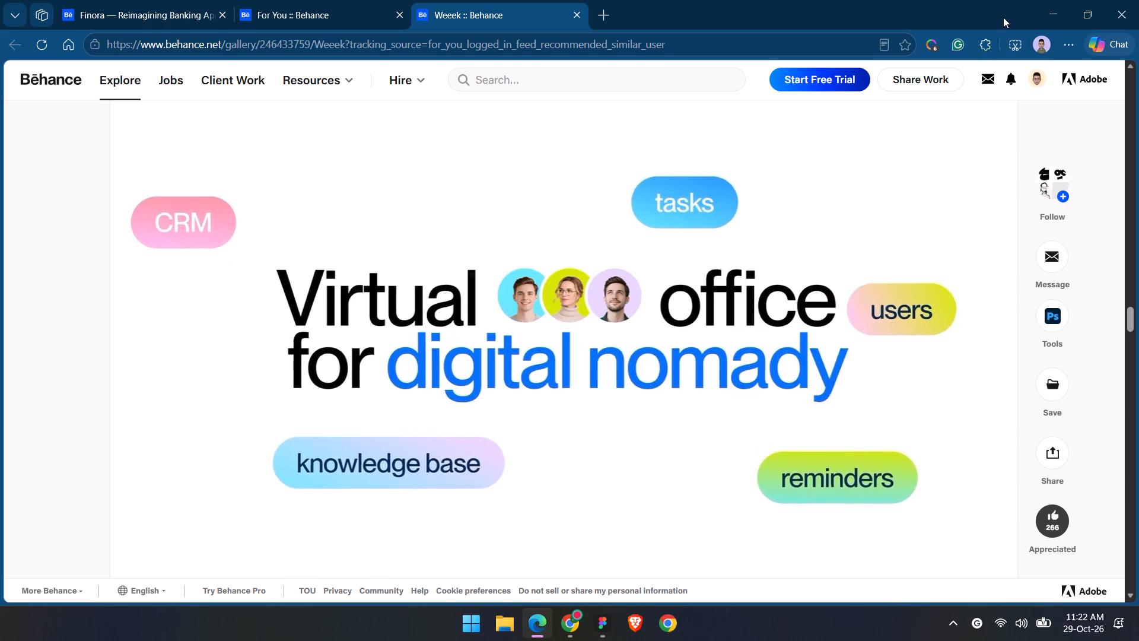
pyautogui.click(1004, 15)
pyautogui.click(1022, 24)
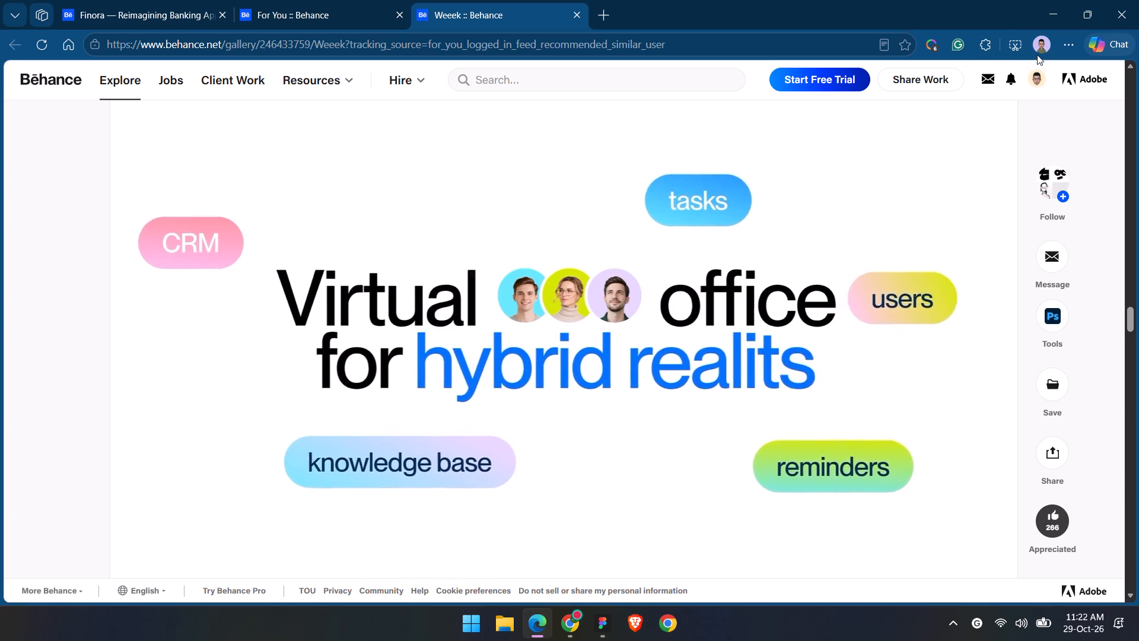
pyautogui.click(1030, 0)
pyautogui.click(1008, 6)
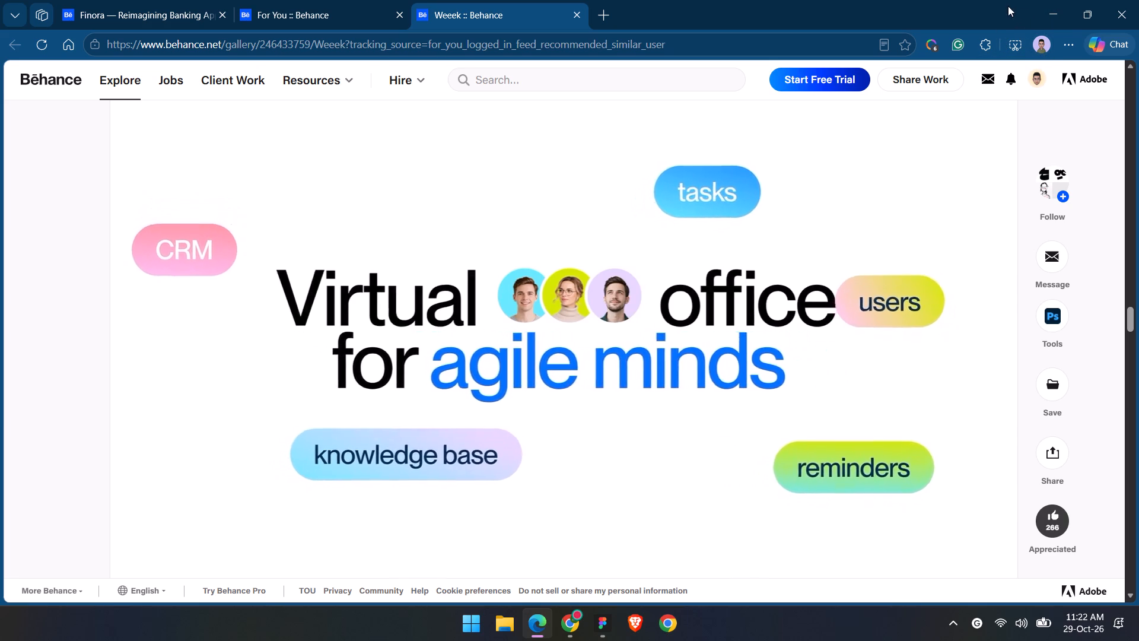
# Switch to the You Matter design in Figma and extend the grey rectangle behind the quote upward to a height of about 836.
pyautogui.click(1049, 14)
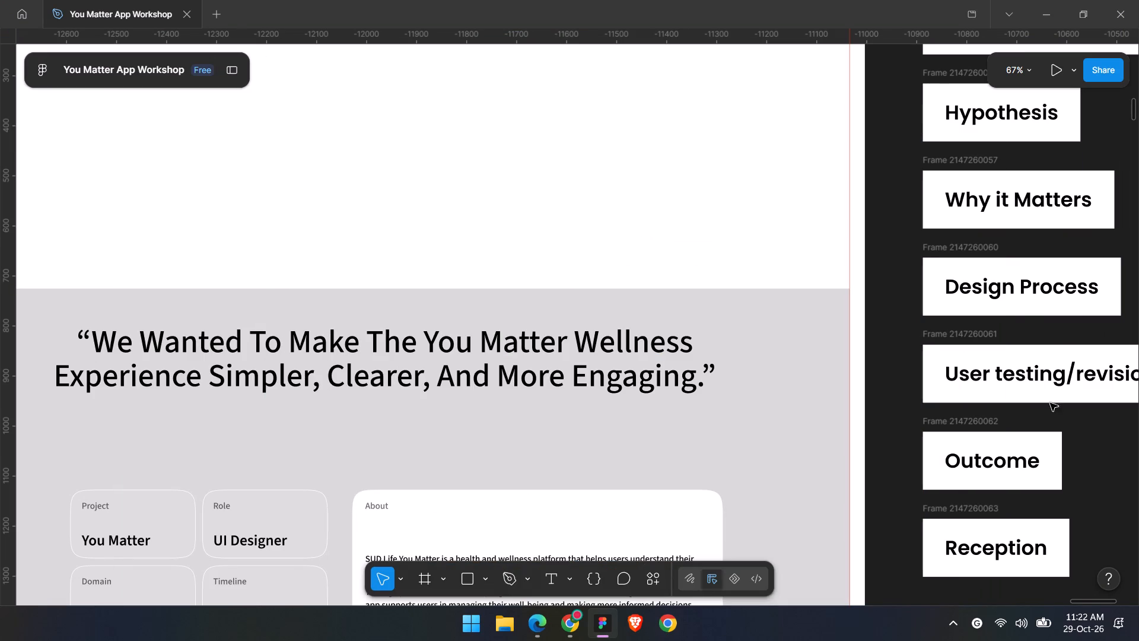
pyautogui.keyDown('ctrl'); pyautogui.scroll(-2, 835, 334); pyautogui.keyUp('ctrl')
pyautogui.keyDown('shift'); pyautogui.scroll(4, 833, 335); pyautogui.keyUp('shift')
pyautogui.click(797, 293)
pyautogui.moveTo(770, 295); pyautogui.dragTo(748, 283)
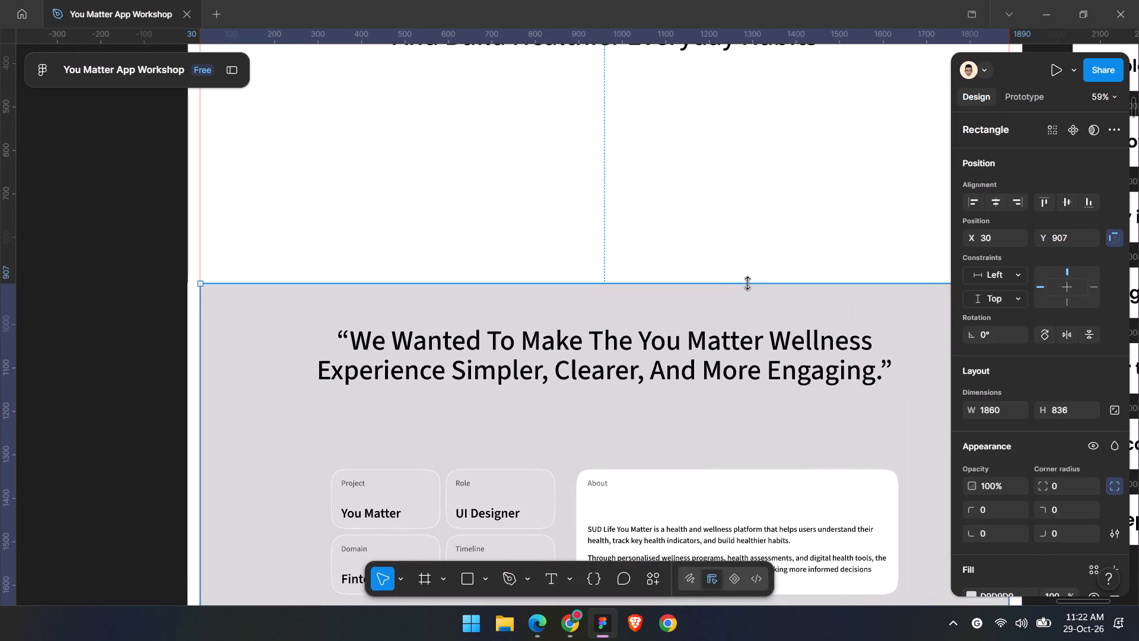
pyautogui.moveTo(748, 283); pyautogui.dragTo(743, 281)
pyautogui.click(766, 242)
# Raise the top edge of the grey rectangle slightly further to add more space above the quote.
pyautogui.scroll(-5, 778, 250)
pyautogui.scroll(-7, 786, 315)
pyautogui.scroll(3, 796, 332)
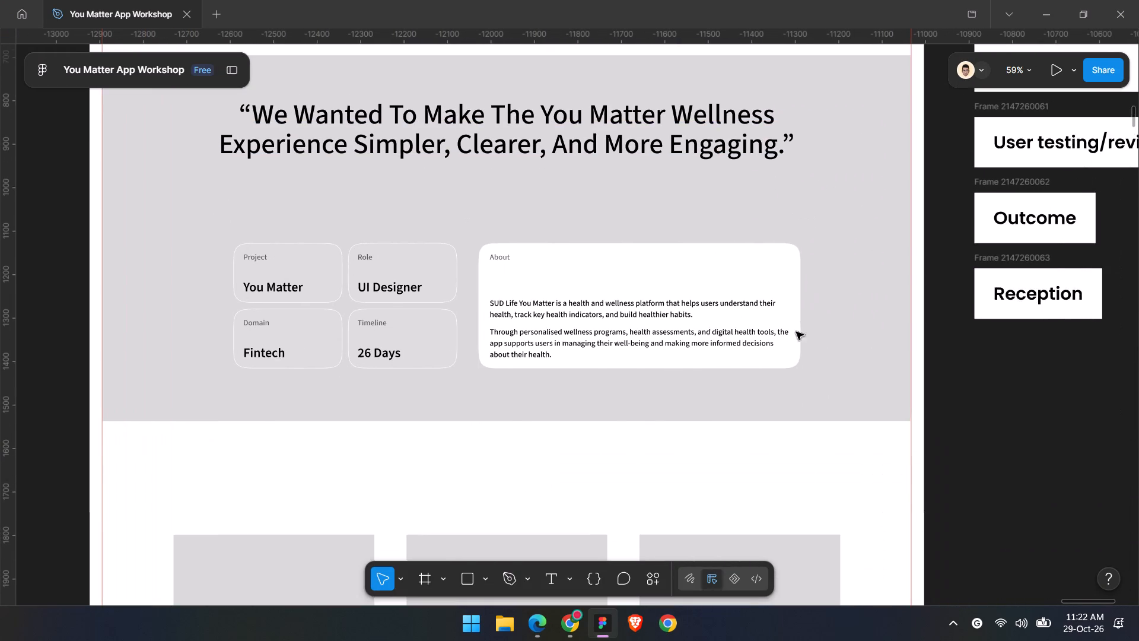
pyautogui.scroll(2, 827, 281)
pyautogui.click(834, 241)
pyautogui.moveTo(738, 148); pyautogui.dragTo(724, 140)
pyautogui.click(736, 128)
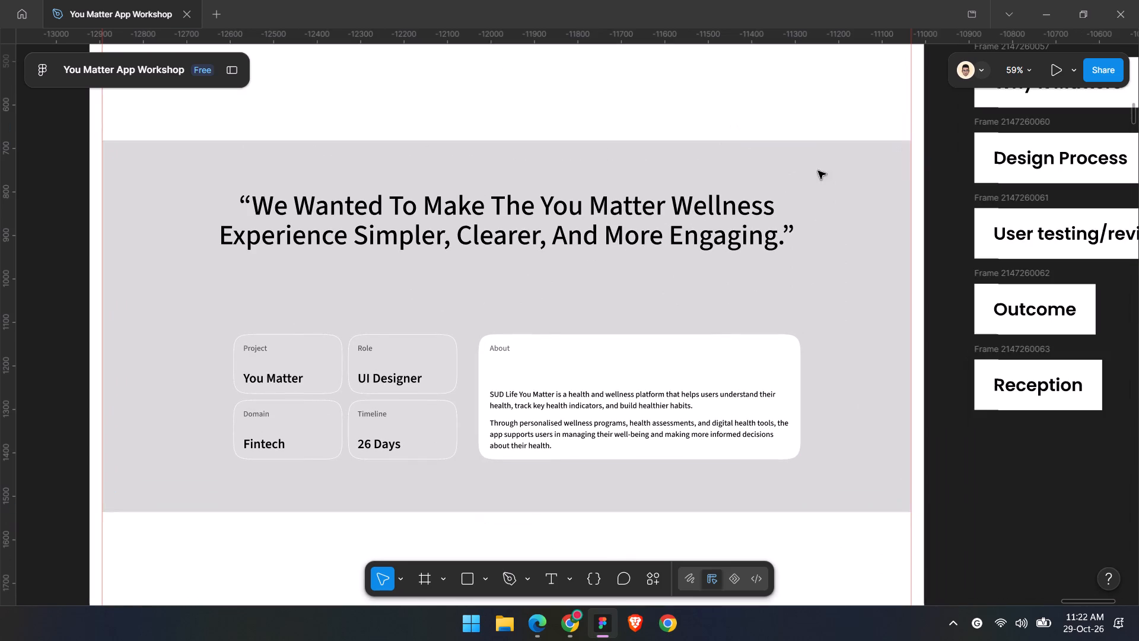
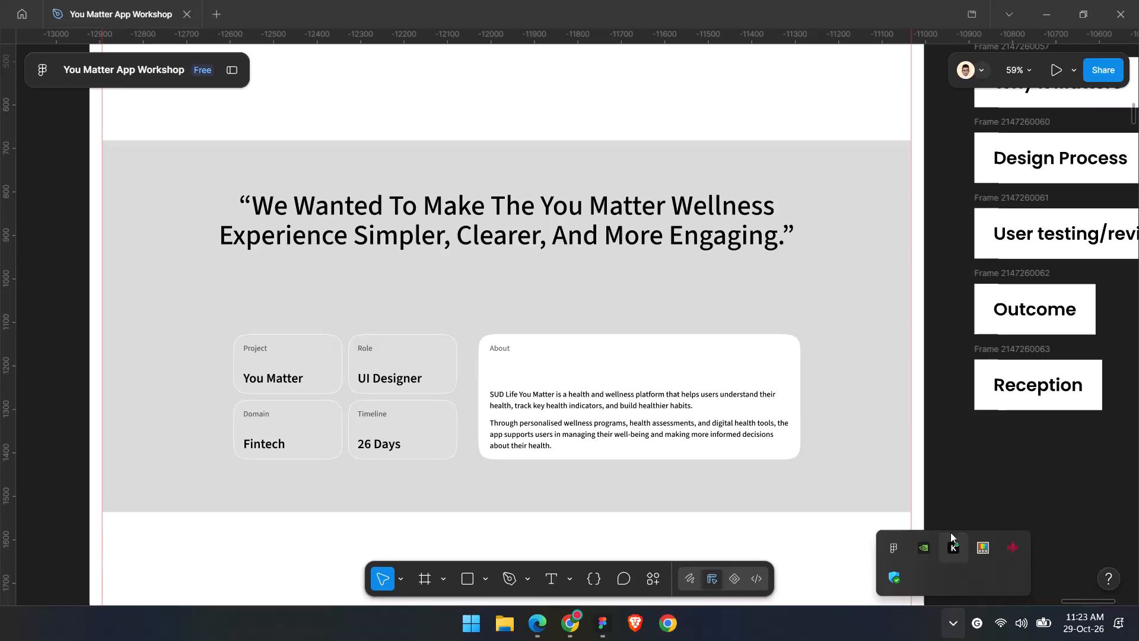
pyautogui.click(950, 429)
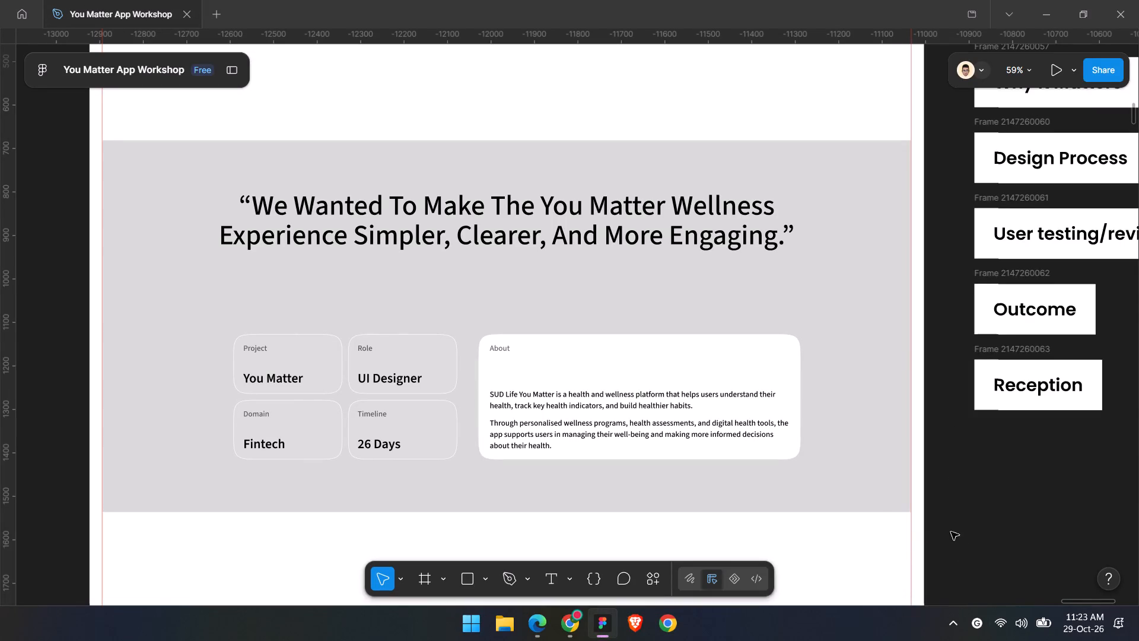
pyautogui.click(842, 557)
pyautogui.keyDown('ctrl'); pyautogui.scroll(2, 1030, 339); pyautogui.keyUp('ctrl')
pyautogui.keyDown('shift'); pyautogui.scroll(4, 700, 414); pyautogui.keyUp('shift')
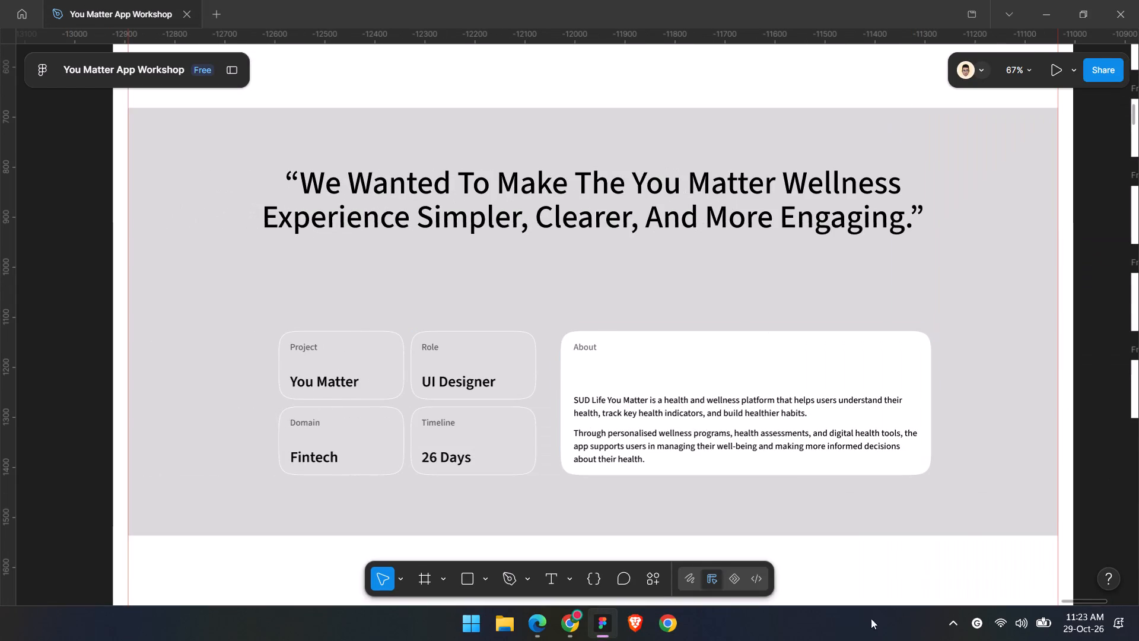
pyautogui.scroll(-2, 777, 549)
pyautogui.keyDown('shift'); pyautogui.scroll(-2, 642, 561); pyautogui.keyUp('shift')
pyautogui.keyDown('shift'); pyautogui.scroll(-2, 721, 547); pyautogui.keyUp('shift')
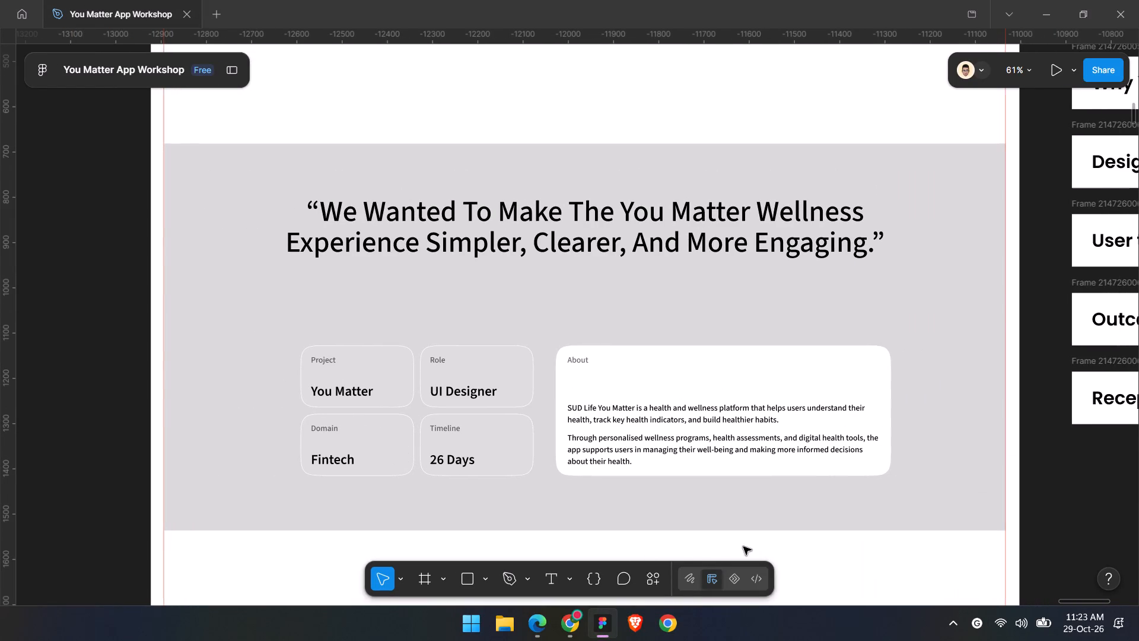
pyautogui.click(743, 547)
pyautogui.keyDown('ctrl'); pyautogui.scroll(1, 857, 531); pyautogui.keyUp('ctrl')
# Select the grey 1860 × 855 background rectangle behind the client quote and bring its fill settings into view.
pyautogui.click(868, 515)
pyautogui.scroll(-1, 1088, 520)
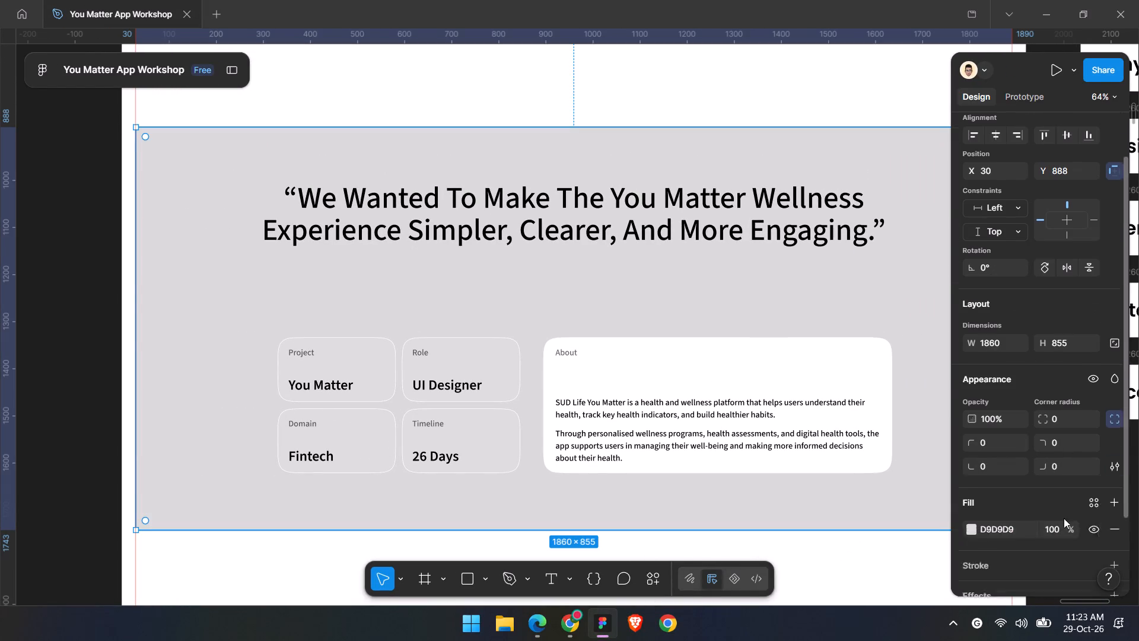
pyautogui.scroll(-1, 1064, 518)
# Switch to Edge and examine the quote section, info cards and background of the Finora project on Behance.
pyautogui.click(549, 625)
pyautogui.scroll(2, 742, 414)
pyautogui.scroll(4, 887, 177)
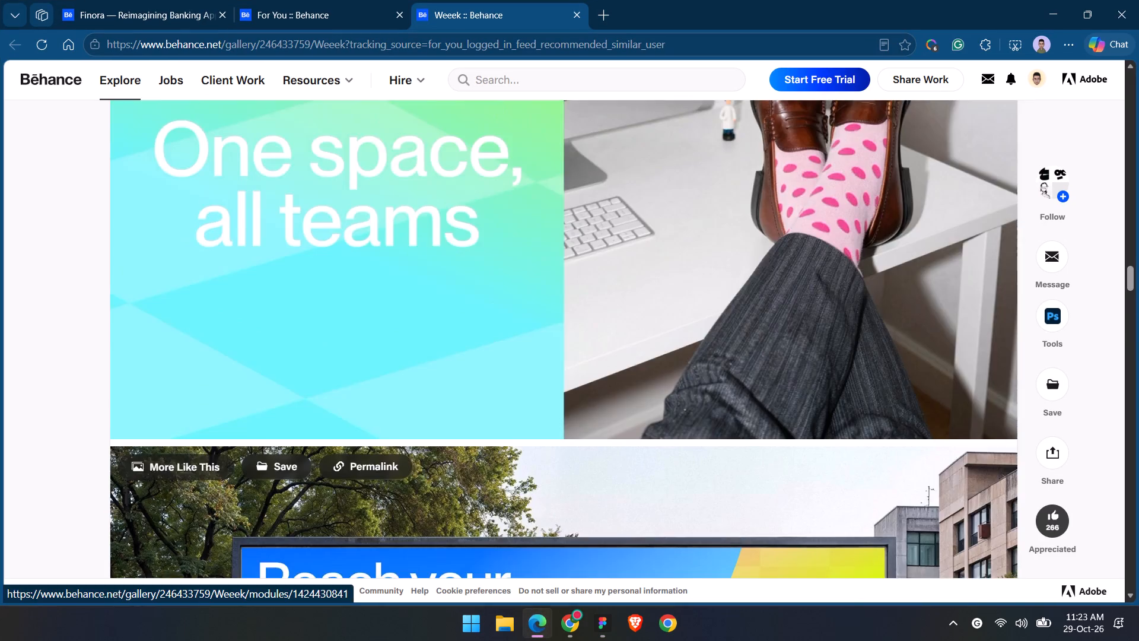
pyautogui.scroll(-5, 607, 180)
pyautogui.scroll(-2, 448, 156)
pyautogui.click(263, 0)
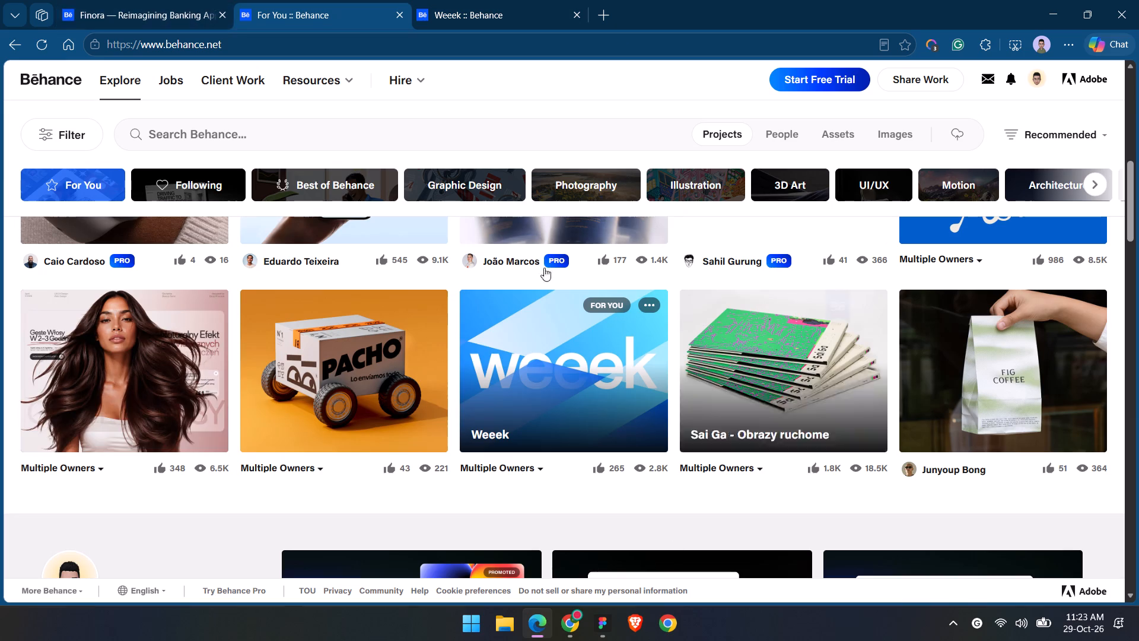
pyautogui.click(121, 0)
pyautogui.scroll(1, 757, 269)
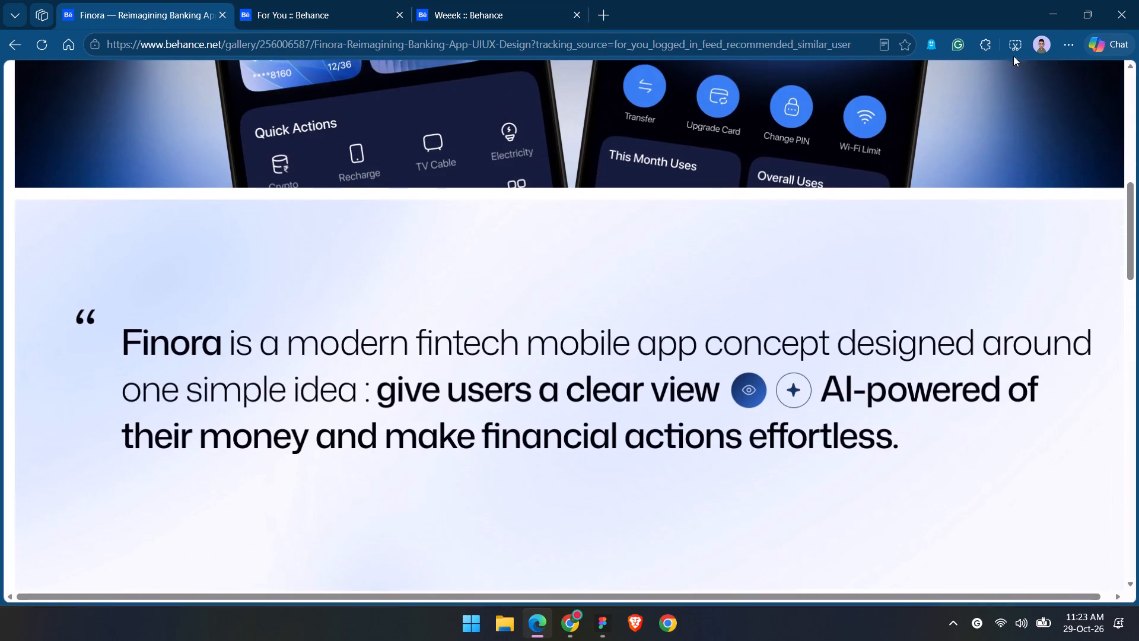
pyautogui.scroll(-3, 956, 167)
pyautogui.scroll(1, 963, 172)
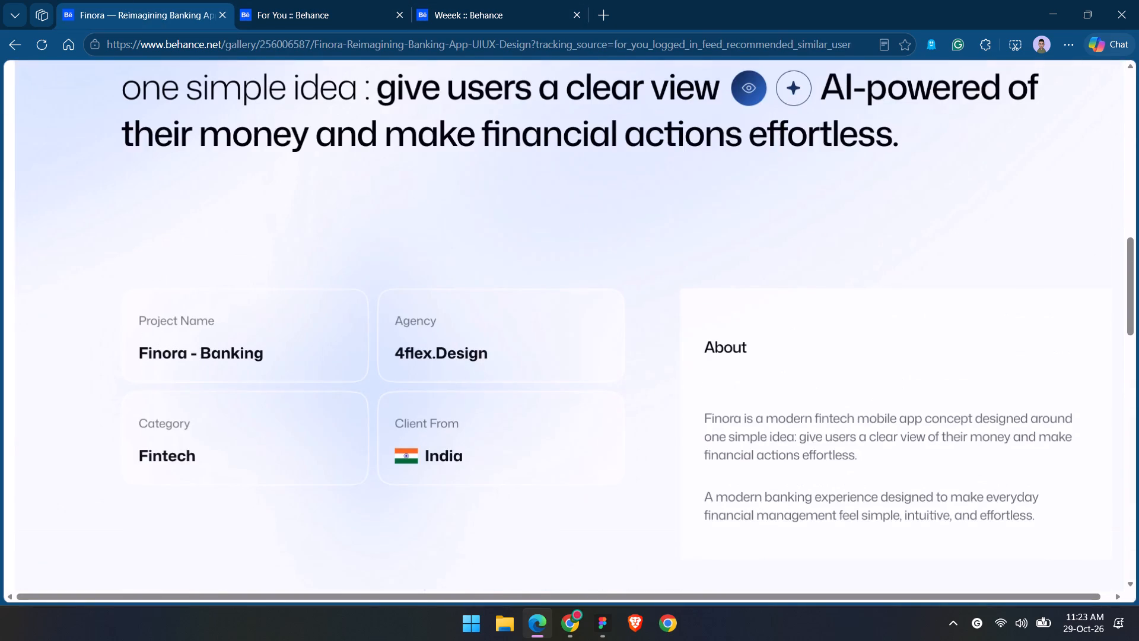
pyautogui.scroll(1, 963, 172)
pyautogui.click(1065, 0)
# Back in Figma, give the quote background a linear gradient fill running diagonally from its upper-left corner to its lower-right corner.
pyautogui.click(967, 450)
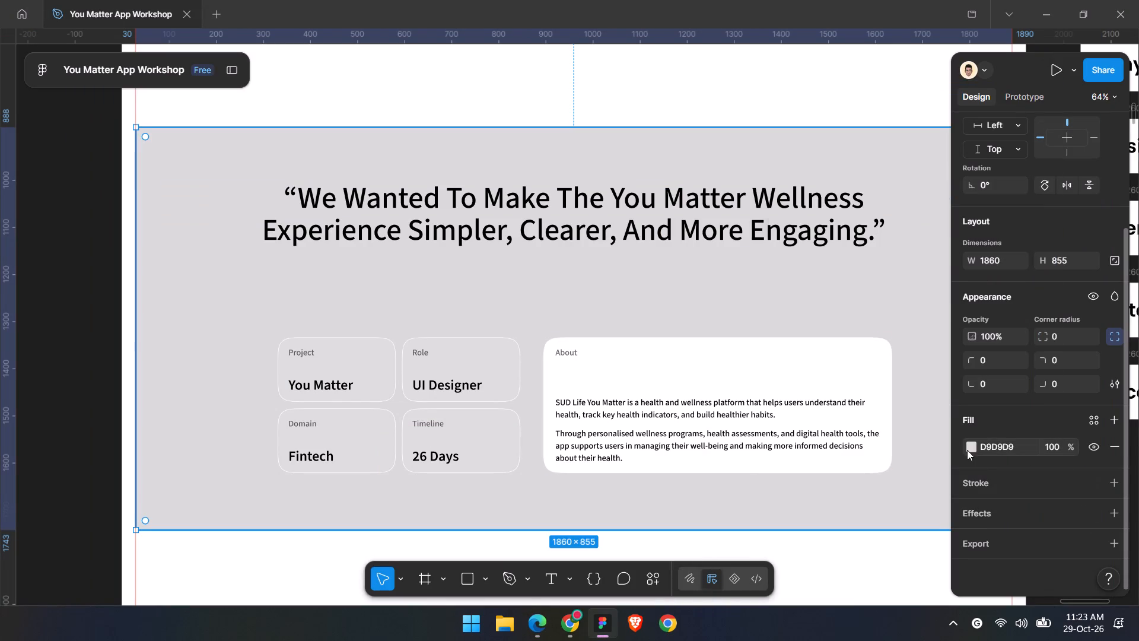
pyautogui.click(793, 236)
pyautogui.click(808, 240)
pyautogui.keyDown('shift'); pyautogui.scroll(-1, 603, 319); pyautogui.keyUp('shift')
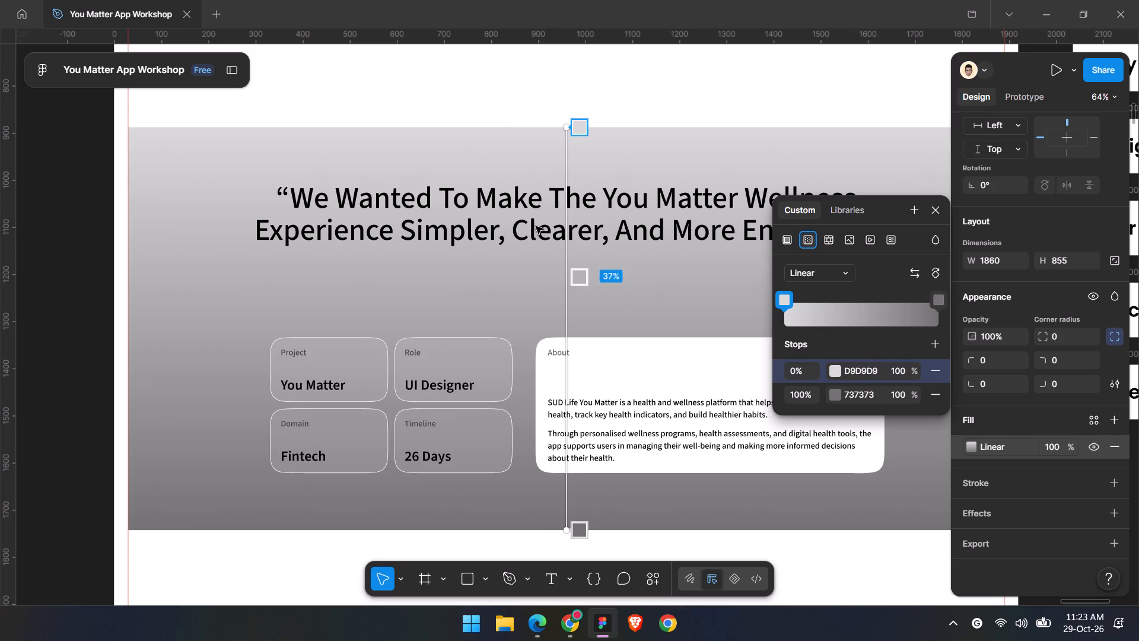
pyautogui.keyDown('ctrl'); pyautogui.scroll(-4, 583, 135); pyautogui.keyUp('ctrl')
pyautogui.moveTo(576, 132); pyautogui.dragTo(316, 125)
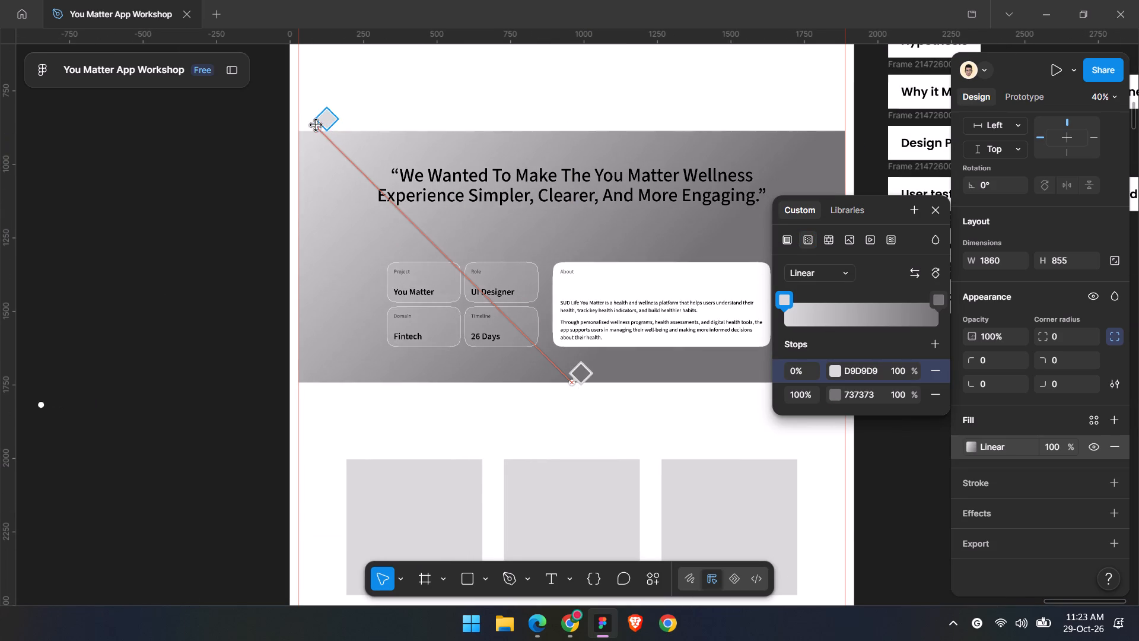
pyautogui.moveTo(316, 125); pyautogui.dragTo(298, 133)
pyautogui.scroll(-5, 486, 372)
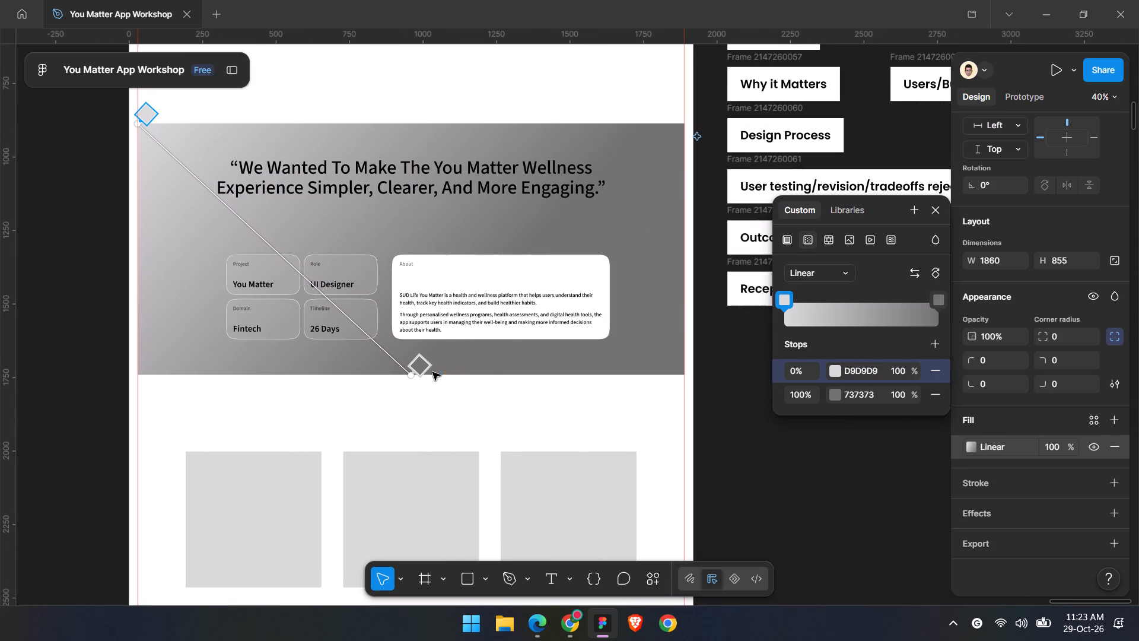
pyautogui.moveTo(412, 376); pyautogui.dragTo(682, 372)
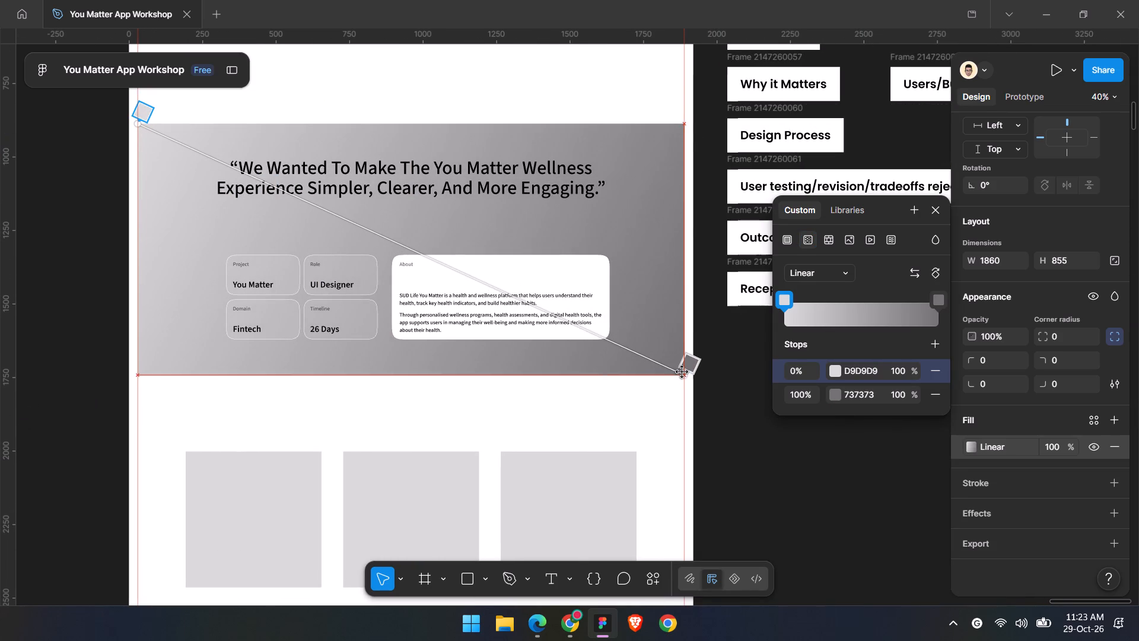
pyautogui.moveTo(682, 372); pyautogui.dragTo(683, 372)
# Add a middle colour stop at 56% to the quote background's linear gradient.
pyautogui.keyDown('shift'); pyautogui.scroll(5, 615, 376); pyautogui.keyUp('shift')
pyautogui.scroll(2, 675, 303)
pyautogui.keyDown('shift'); pyautogui.scroll(-5, 675, 303); pyautogui.keyUp('shift')
pyautogui.keyDown('shift'); pyautogui.scroll(2, 677, 346); pyautogui.keyUp('shift')
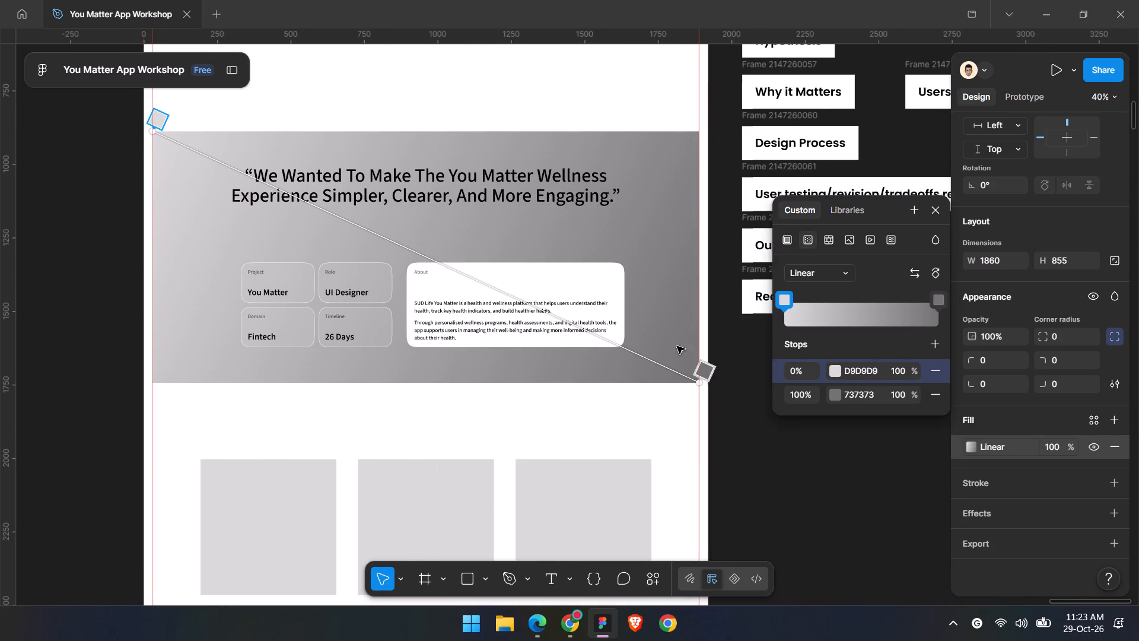
pyautogui.keyDown('shift'); pyautogui.scroll(1, 677, 346); pyautogui.keyUp('shift')
pyautogui.click(529, 249)
pyautogui.click(502, 251)
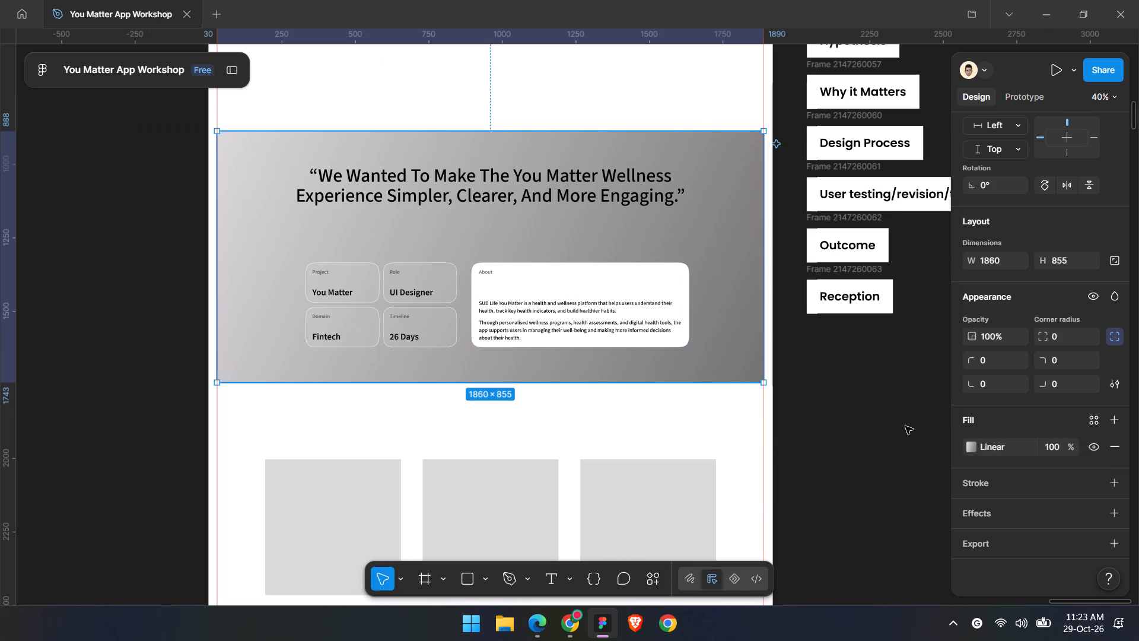
pyautogui.click(971, 445)
pyautogui.click(526, 271)
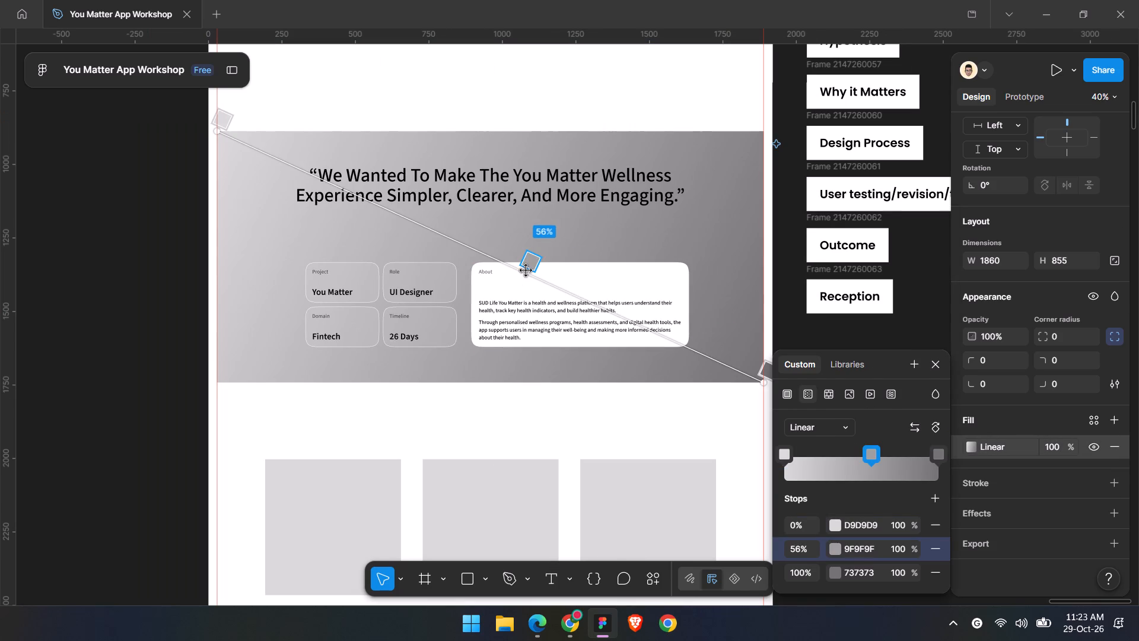
# Colour the gradient's 0% and 100% stops green 80A684 and its 56% stop white FFFFFF.
pyautogui.click(836, 528)
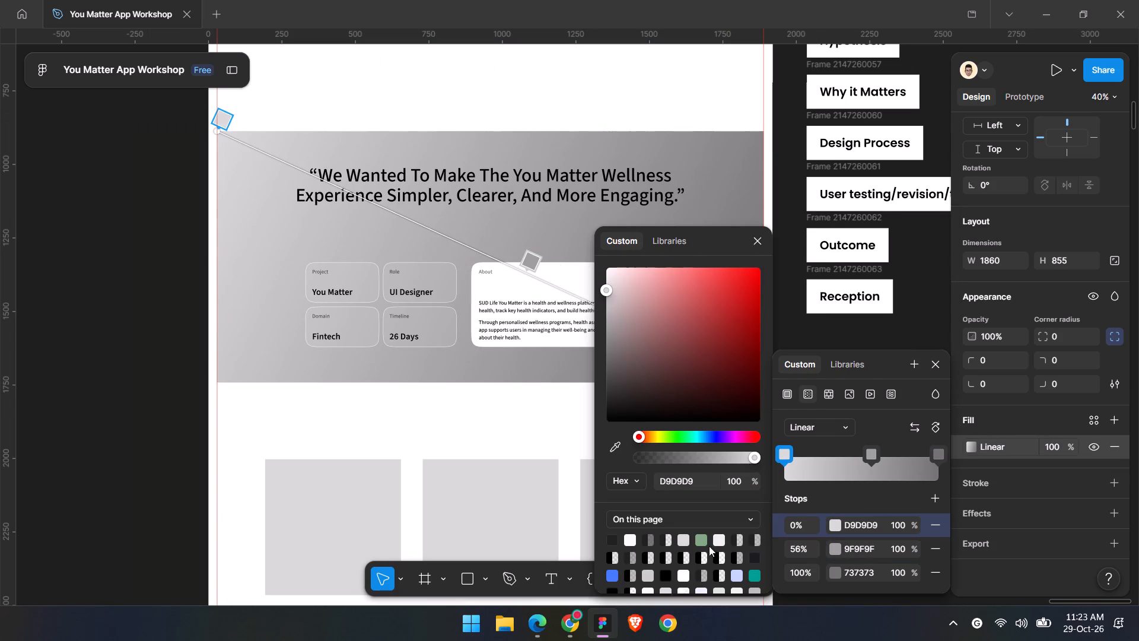
pyautogui.scroll(-1, 685, 565)
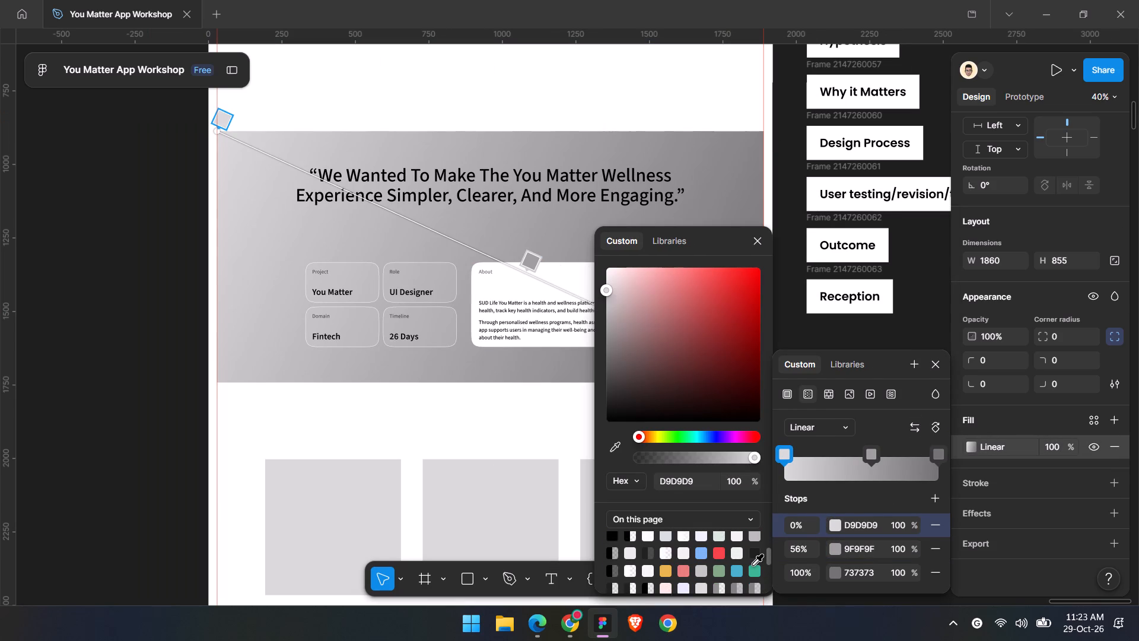
pyautogui.scroll(3, 700, 551)
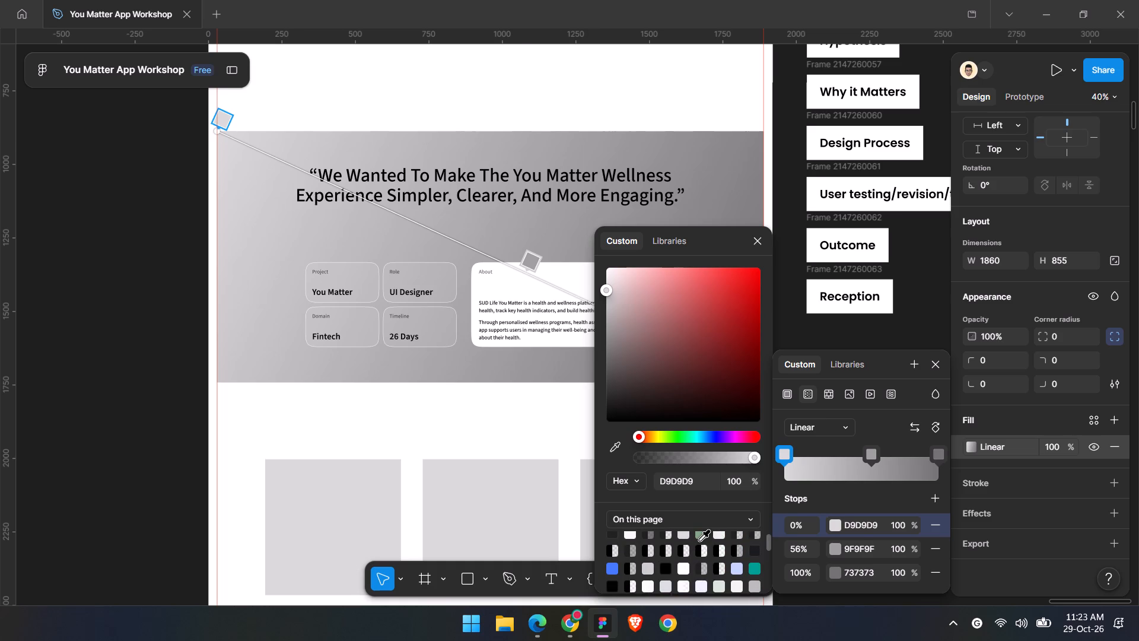
pyautogui.click(699, 541)
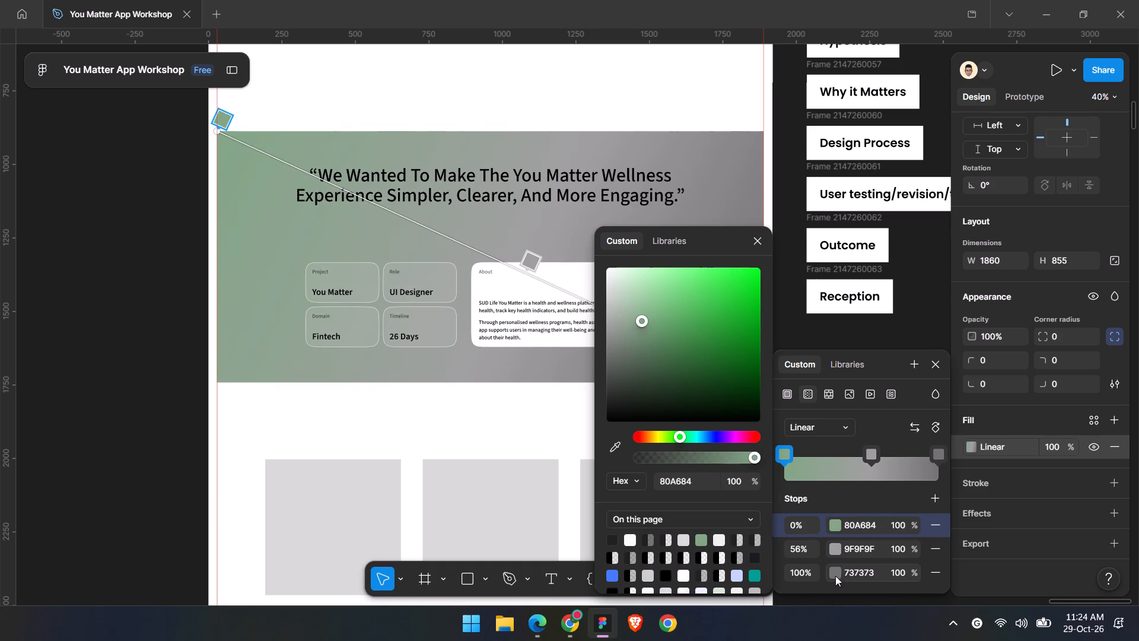
pyautogui.click(835, 576)
pyautogui.click(704, 542)
pyautogui.click(837, 548)
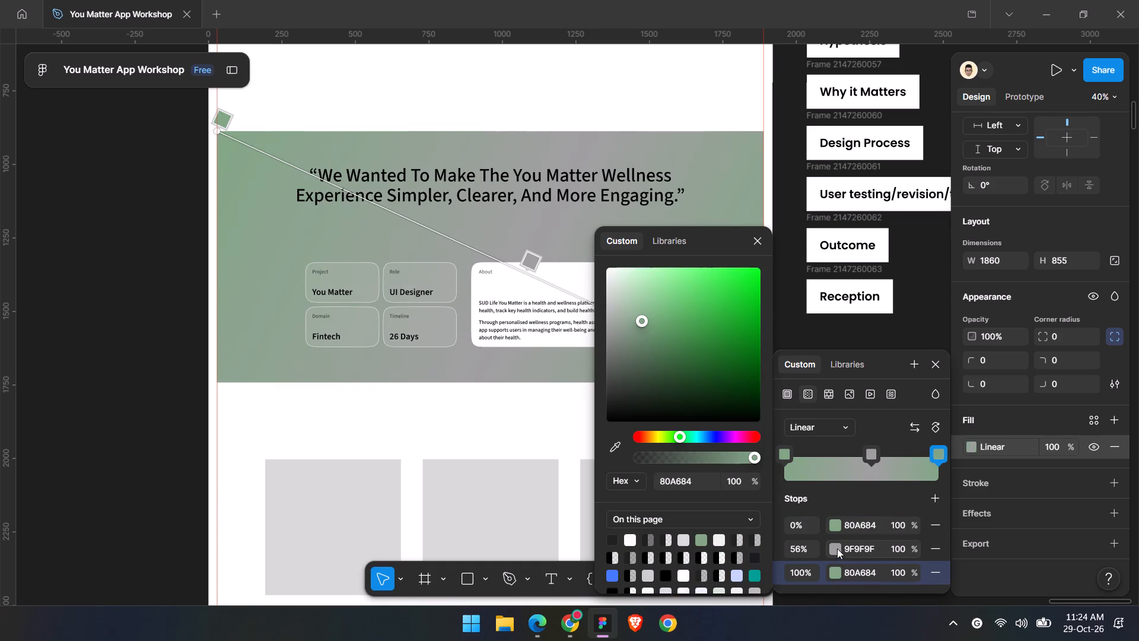
pyautogui.moveTo(680, 390); pyautogui.dragTo(556, 227)
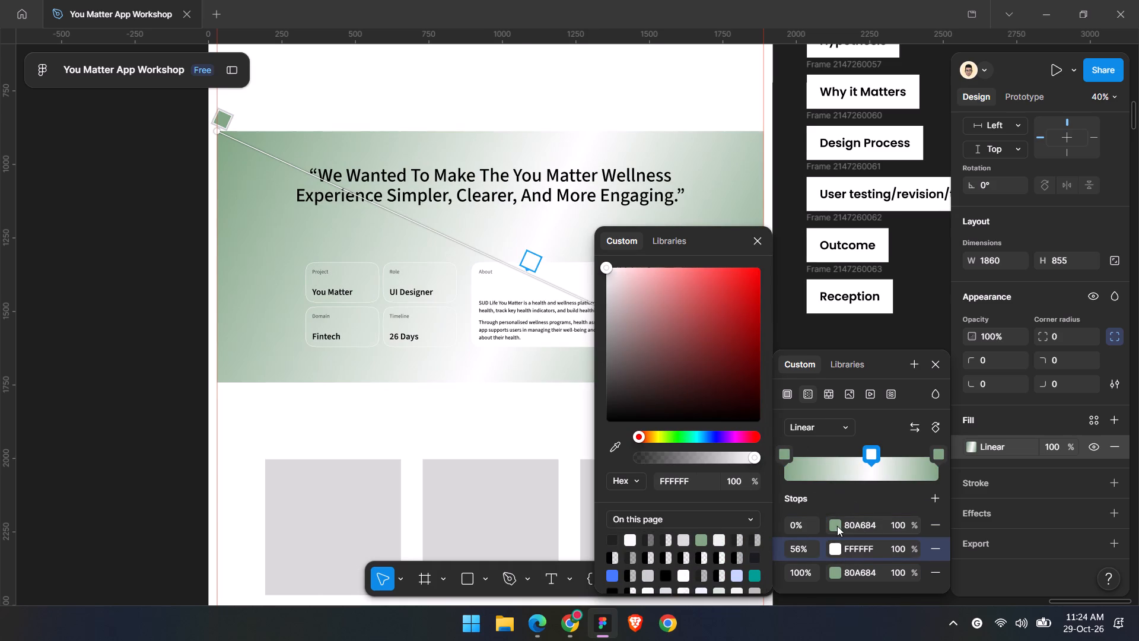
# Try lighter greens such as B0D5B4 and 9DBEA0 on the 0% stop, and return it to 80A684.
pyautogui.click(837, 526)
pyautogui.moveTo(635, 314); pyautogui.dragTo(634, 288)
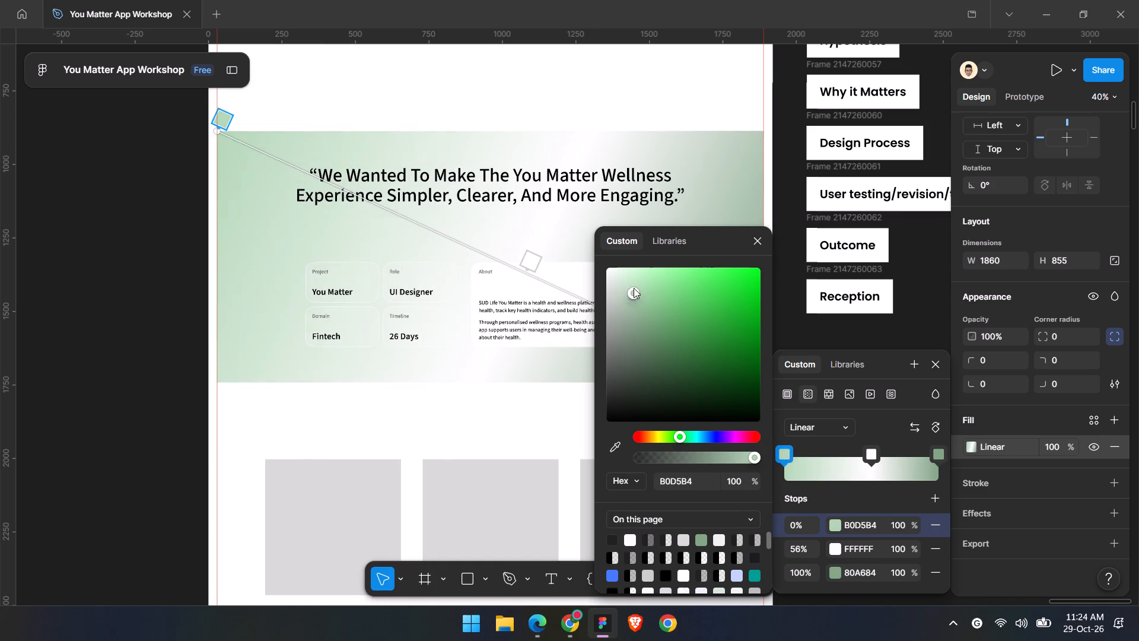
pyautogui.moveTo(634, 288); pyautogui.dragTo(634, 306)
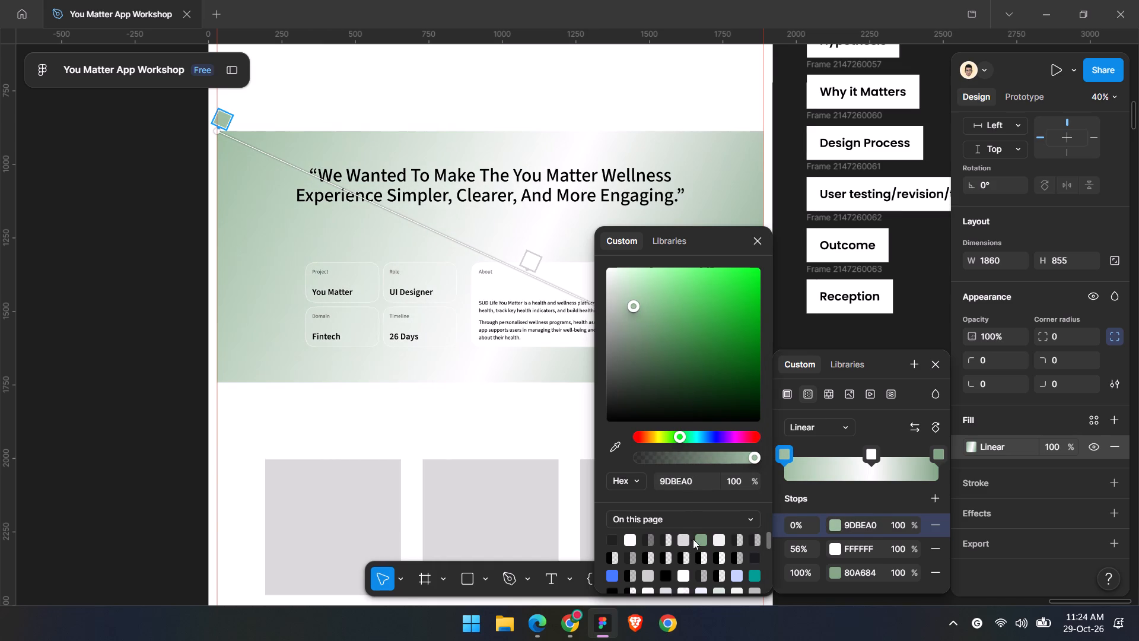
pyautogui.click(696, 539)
# Set the opacity of the gradient's 0% stop to 20% and of its 100% stop to 10%.
pyautogui.moveTo(912, 529); pyautogui.dragTo(569, 316)
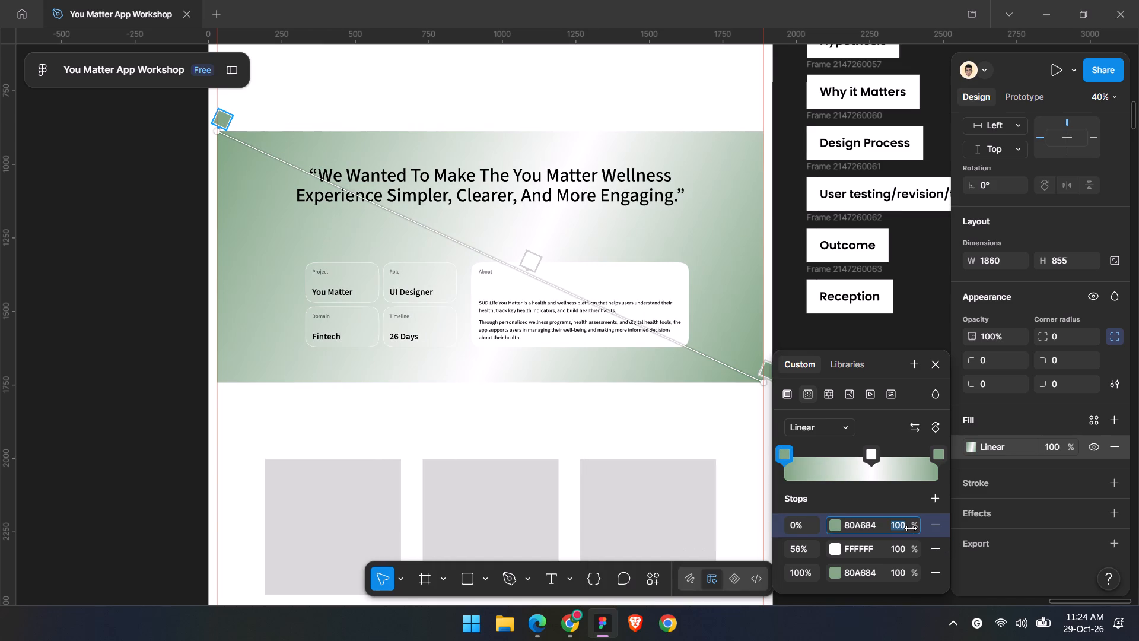
pyautogui.write('20')
pyautogui.press('Return')
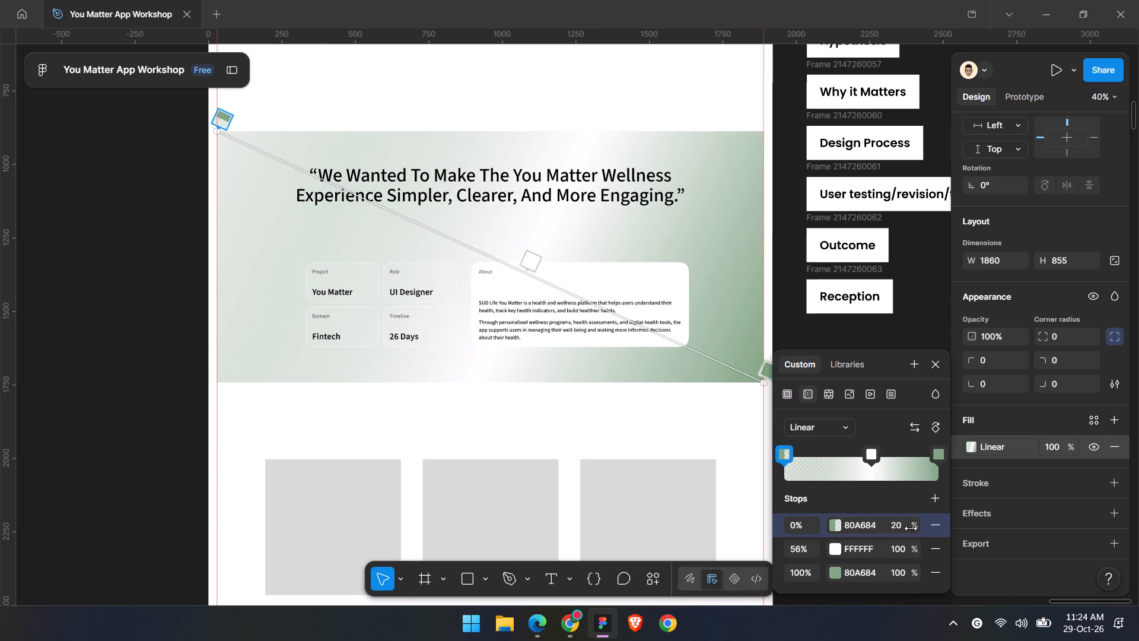
pyautogui.click(903, 575)
pyautogui.write('10')
pyautogui.press('Return')
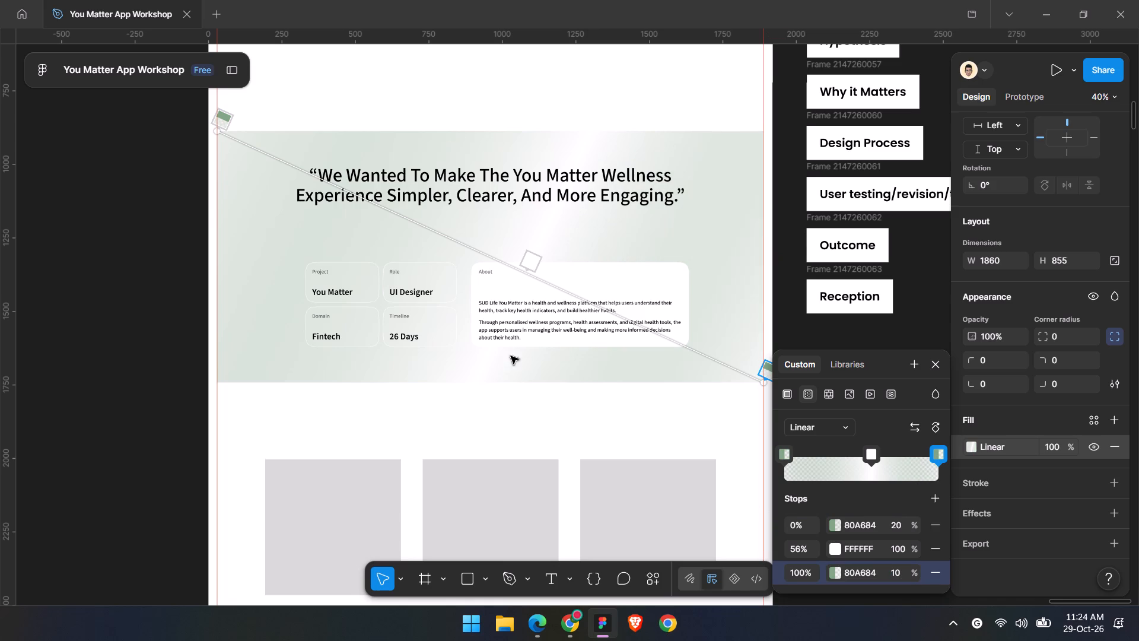
# Add a gradient stop at 29% and colour it white FFFFFF.
pyautogui.click(383, 193)
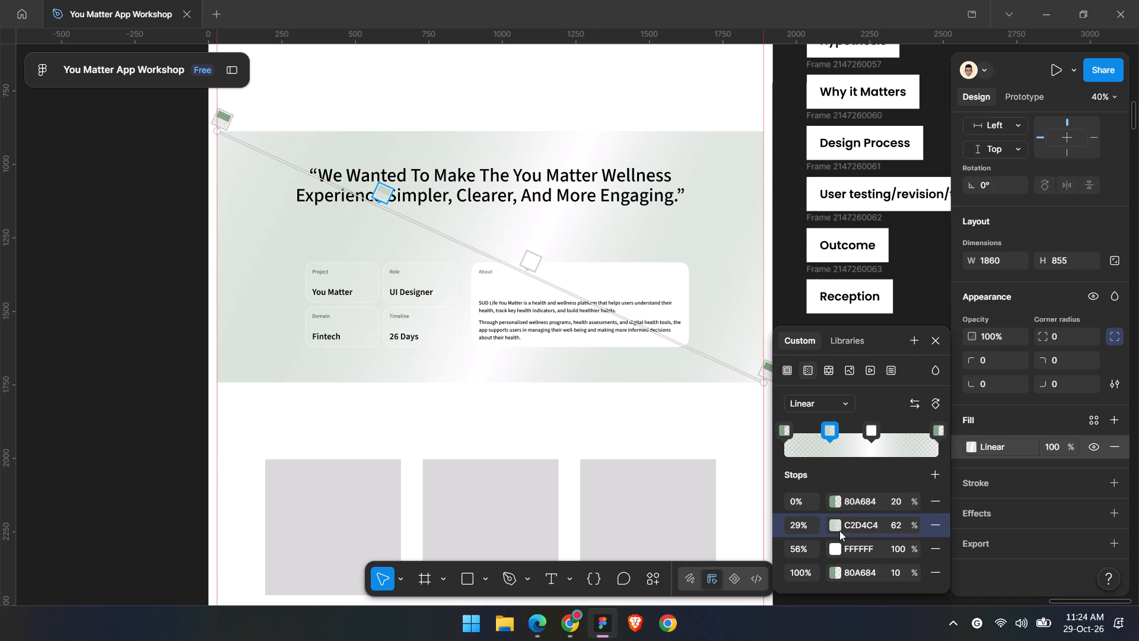
pyautogui.click(836, 525)
pyautogui.moveTo(626, 297); pyautogui.dragTo(591, 245)
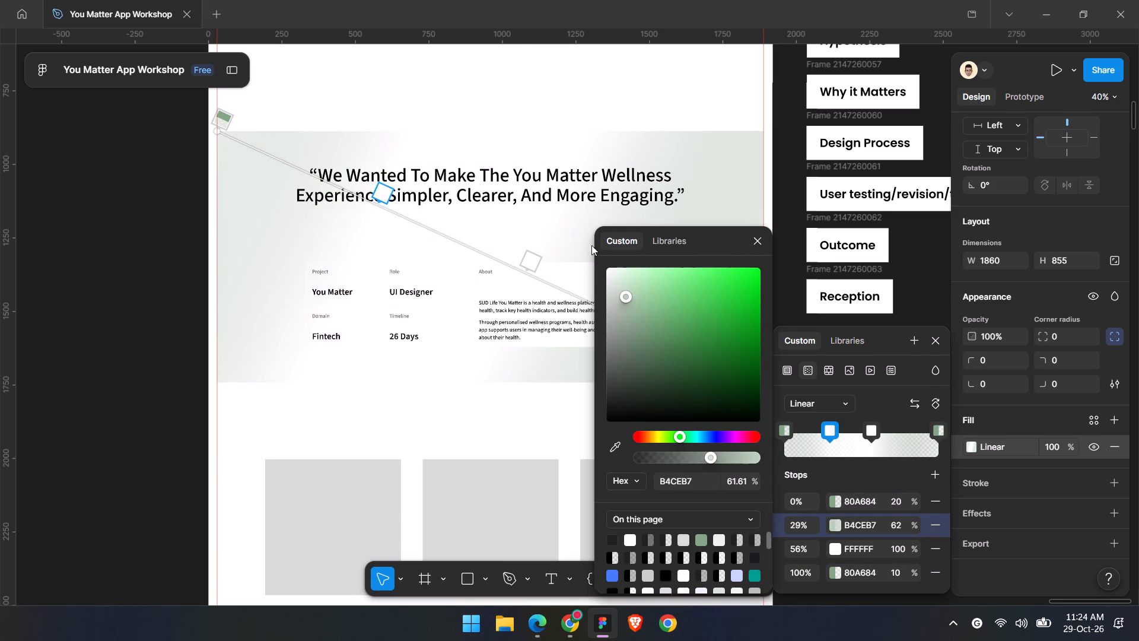
pyautogui.moveTo(591, 245); pyautogui.dragTo(577, 229)
# Add a gradient stop at 47% and colour it green 80A684.
pyautogui.click(473, 245)
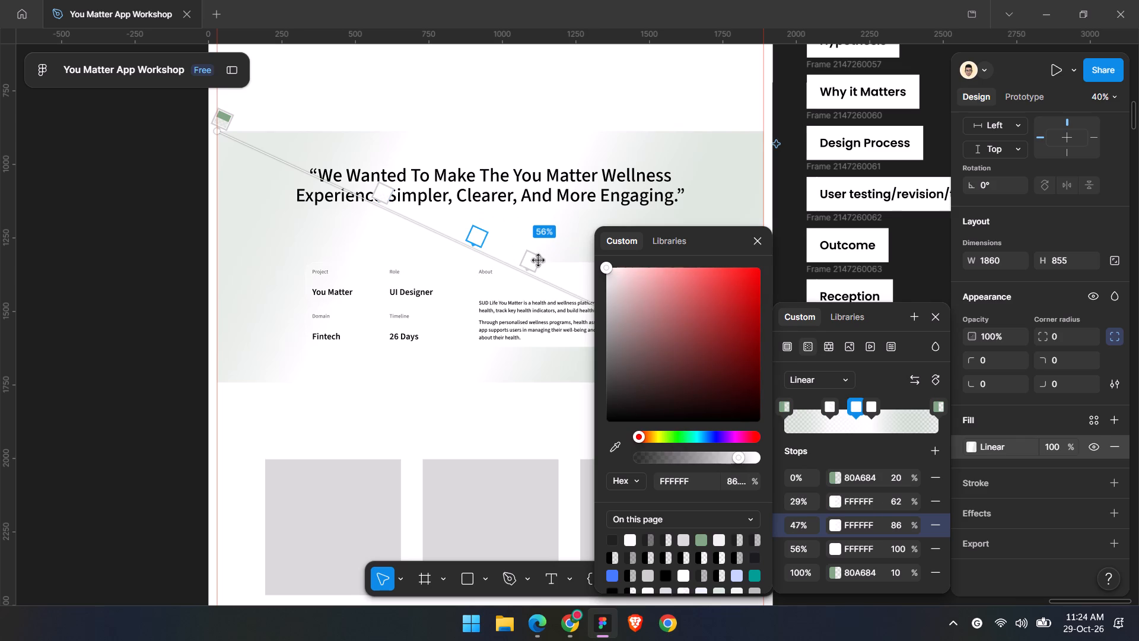
pyautogui.moveTo(533, 261); pyautogui.dragTo(580, 289)
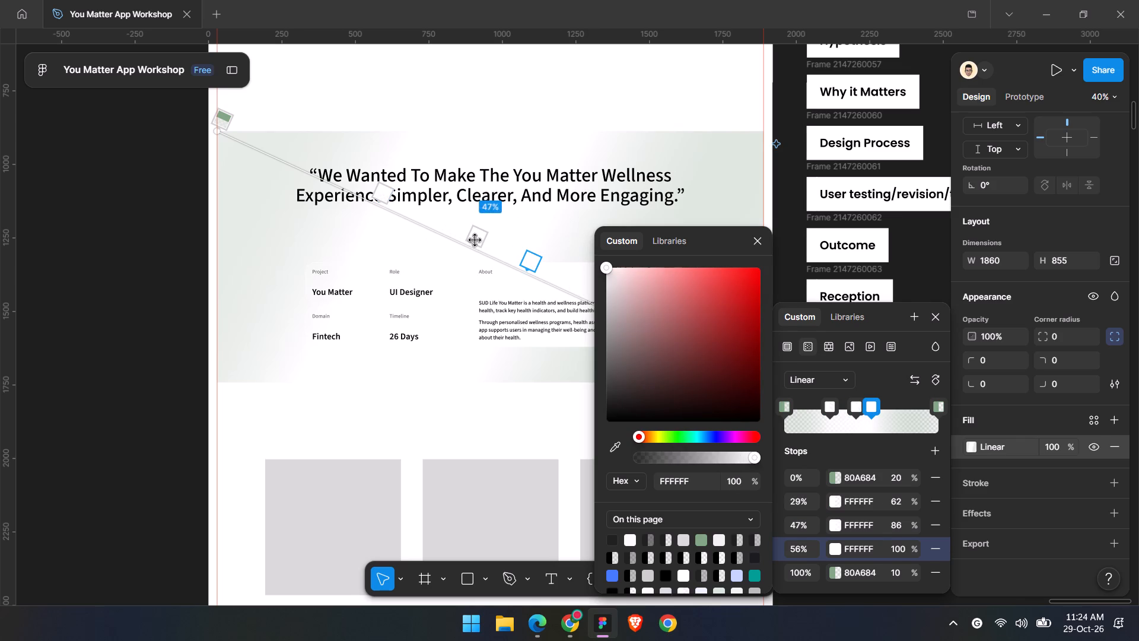
pyautogui.click(475, 240)
pyautogui.click(835, 526)
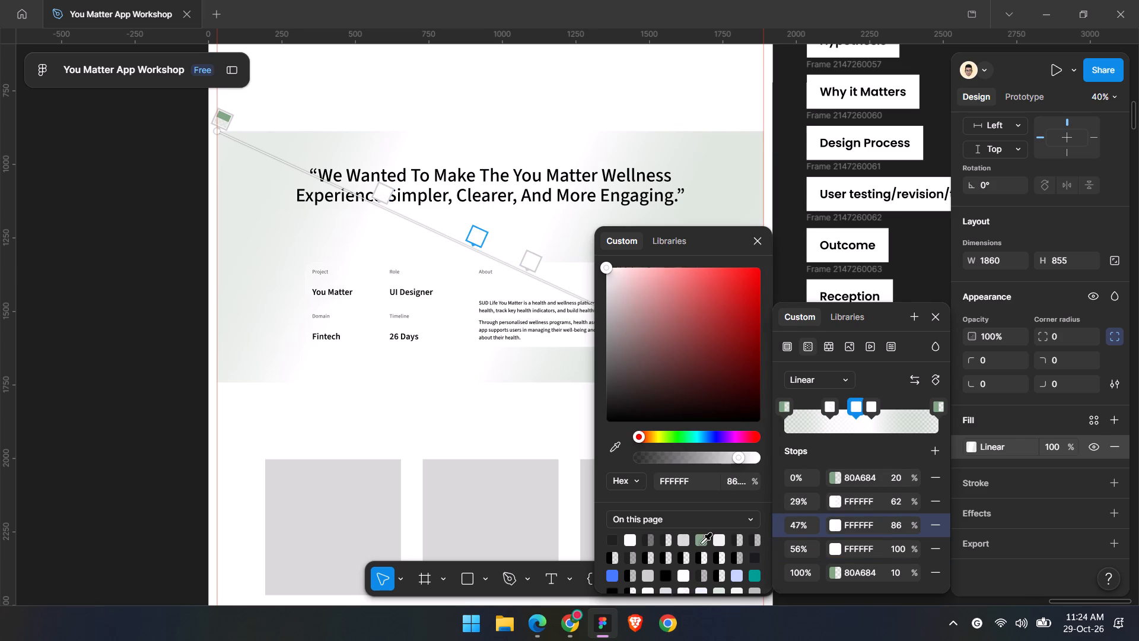
pyautogui.click(701, 544)
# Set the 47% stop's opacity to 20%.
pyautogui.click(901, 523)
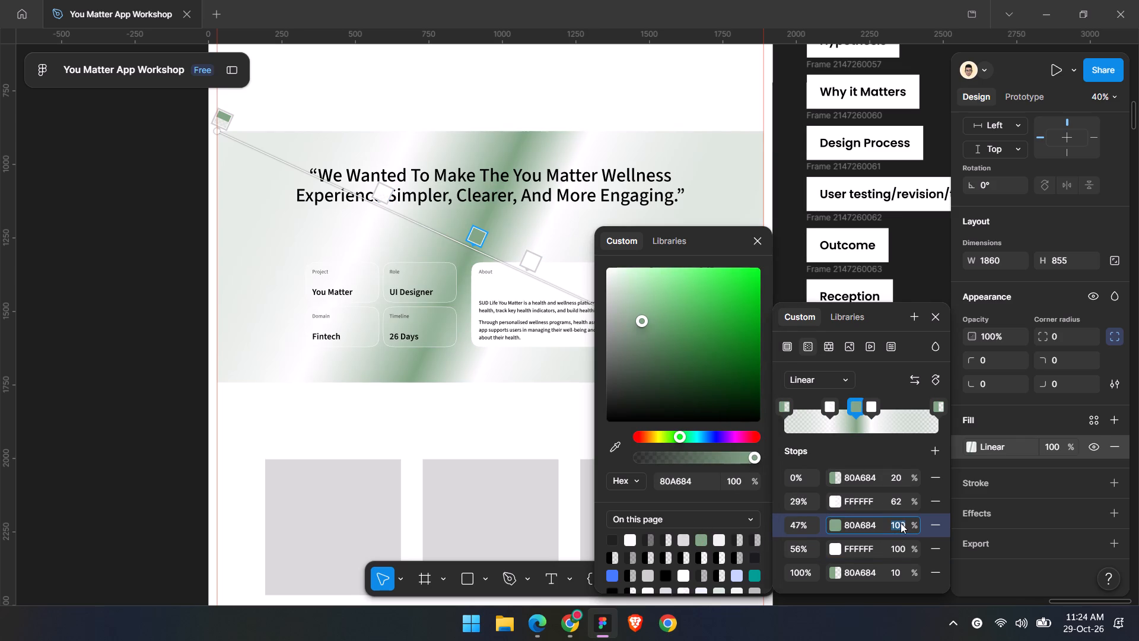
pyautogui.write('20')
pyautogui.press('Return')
# Set the 47% stop's opacity to 10%.
pyautogui.click(901, 523)
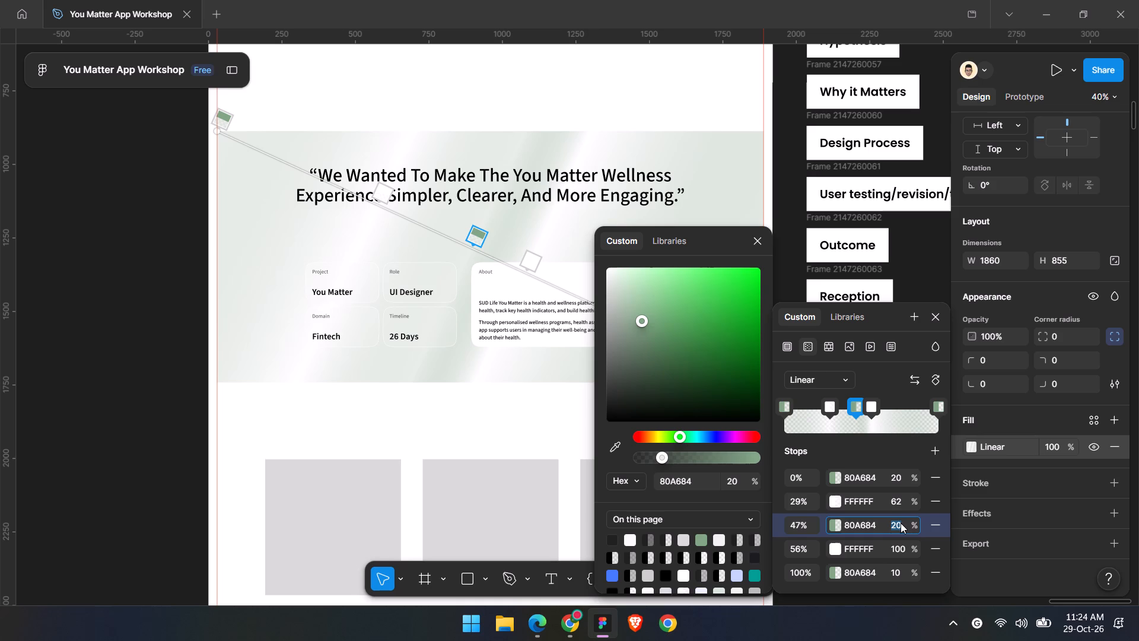
pyautogui.write('10')
pyautogui.press('Return')
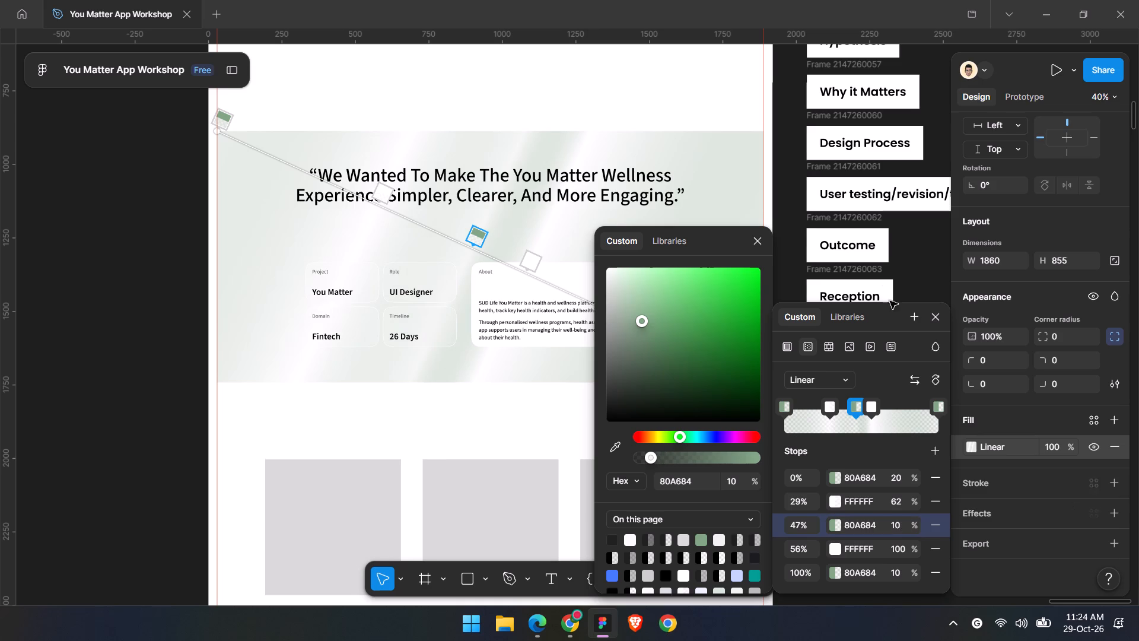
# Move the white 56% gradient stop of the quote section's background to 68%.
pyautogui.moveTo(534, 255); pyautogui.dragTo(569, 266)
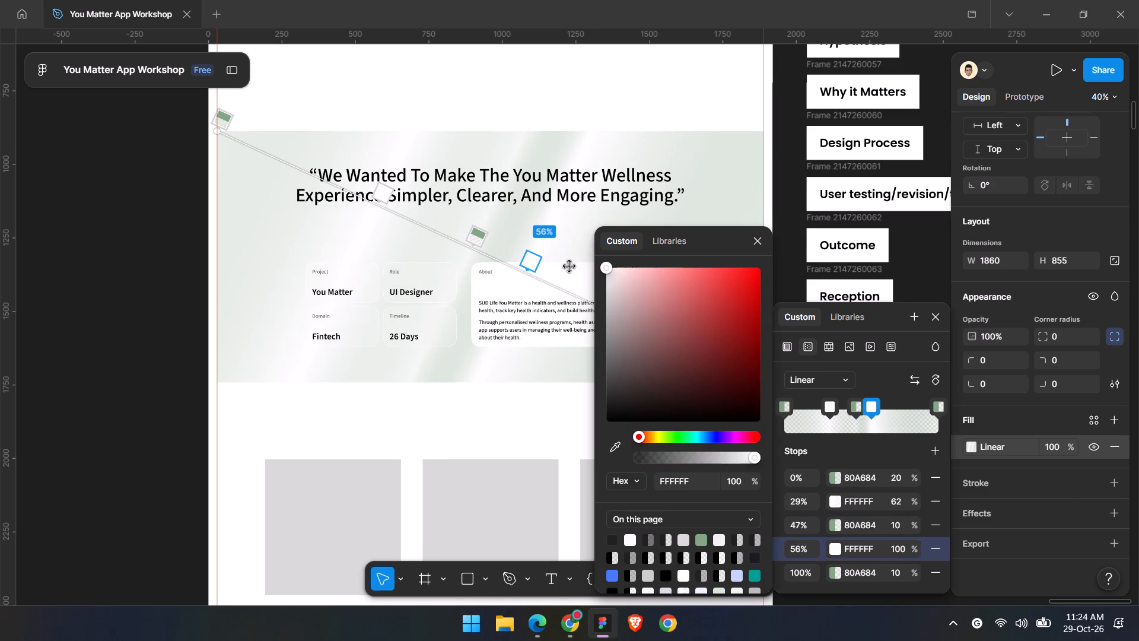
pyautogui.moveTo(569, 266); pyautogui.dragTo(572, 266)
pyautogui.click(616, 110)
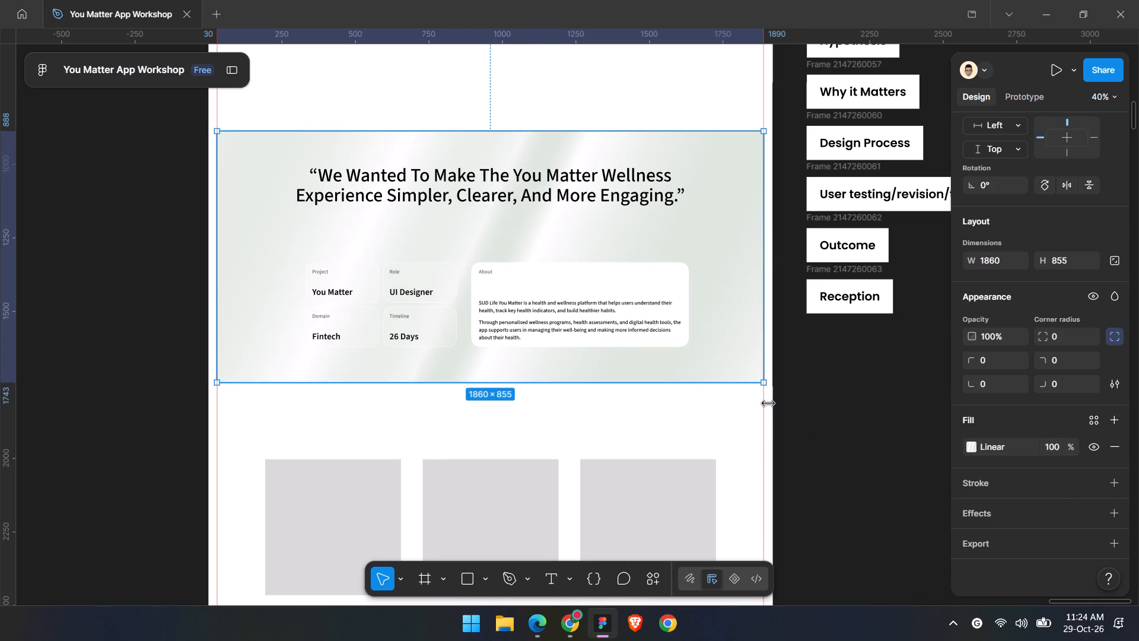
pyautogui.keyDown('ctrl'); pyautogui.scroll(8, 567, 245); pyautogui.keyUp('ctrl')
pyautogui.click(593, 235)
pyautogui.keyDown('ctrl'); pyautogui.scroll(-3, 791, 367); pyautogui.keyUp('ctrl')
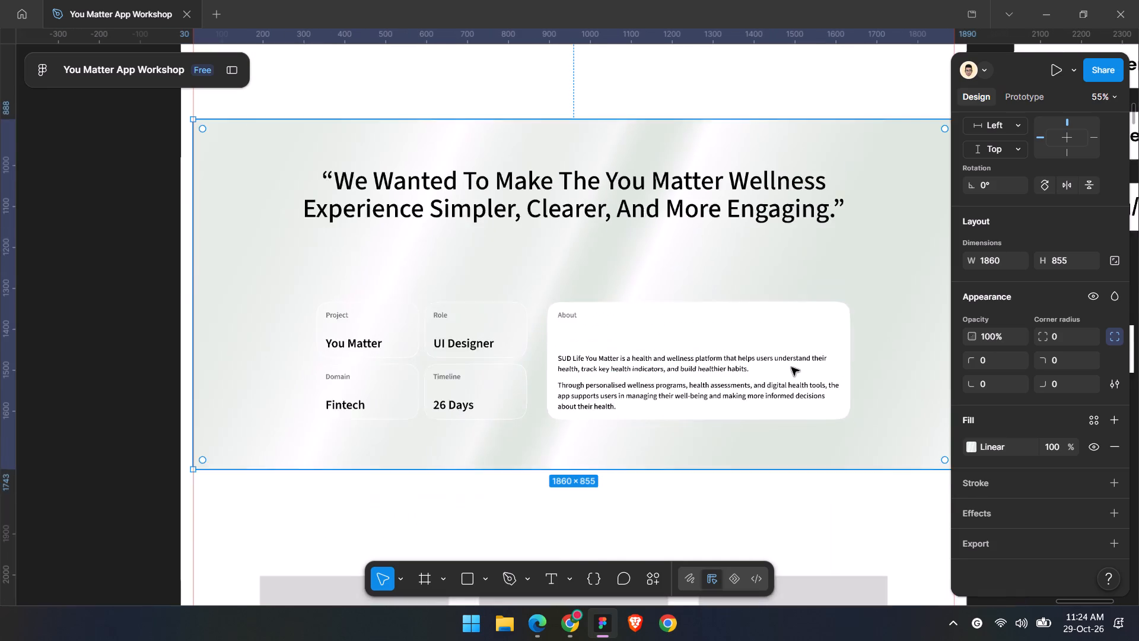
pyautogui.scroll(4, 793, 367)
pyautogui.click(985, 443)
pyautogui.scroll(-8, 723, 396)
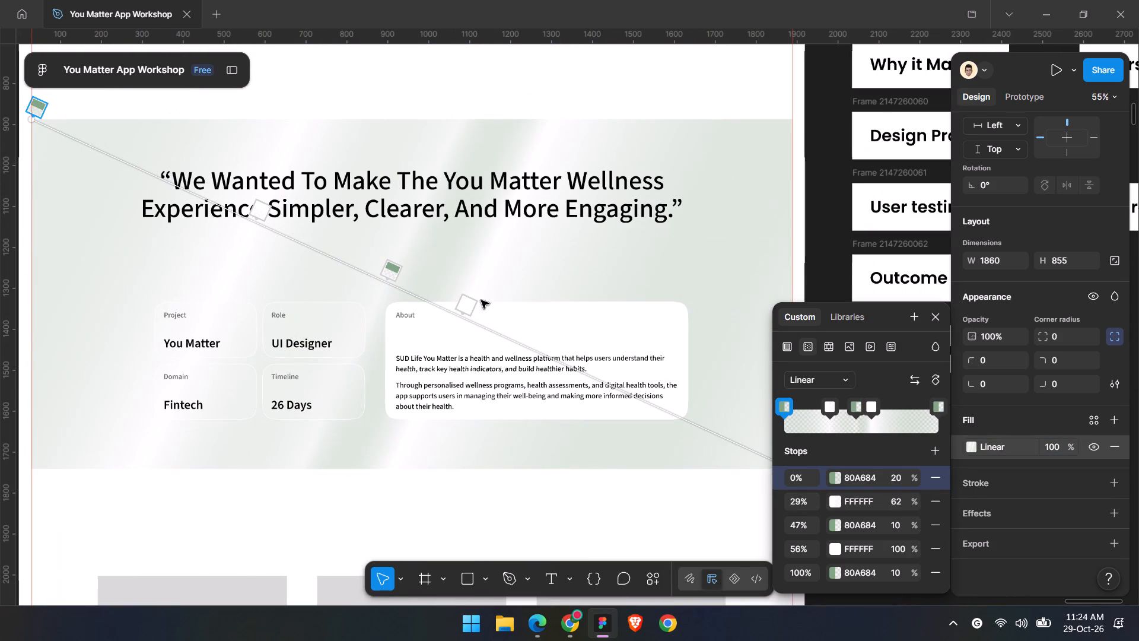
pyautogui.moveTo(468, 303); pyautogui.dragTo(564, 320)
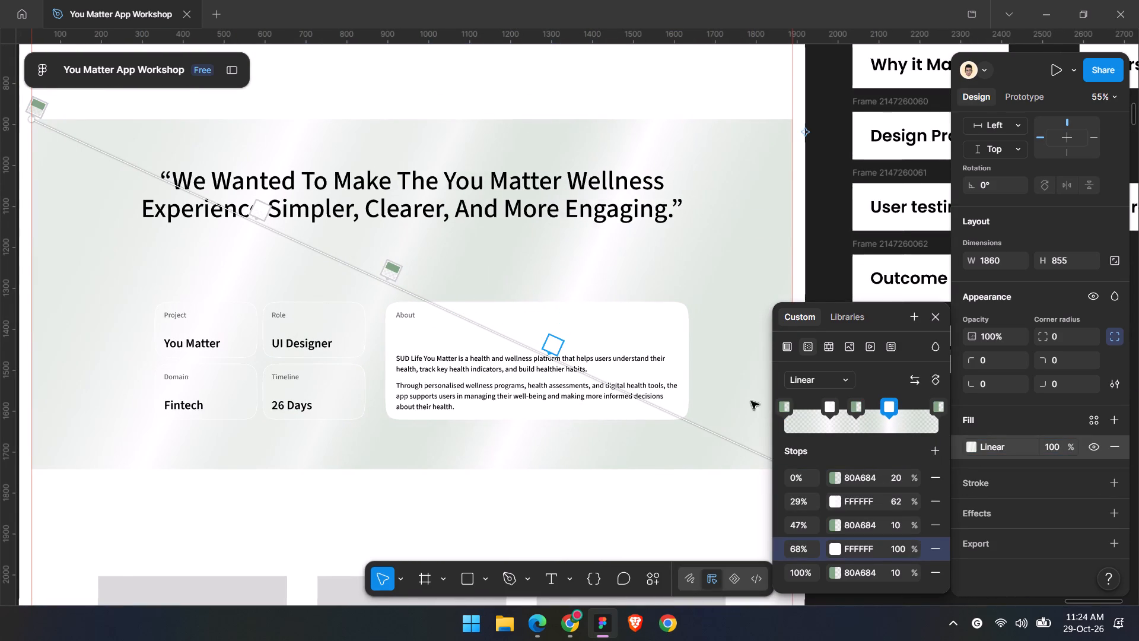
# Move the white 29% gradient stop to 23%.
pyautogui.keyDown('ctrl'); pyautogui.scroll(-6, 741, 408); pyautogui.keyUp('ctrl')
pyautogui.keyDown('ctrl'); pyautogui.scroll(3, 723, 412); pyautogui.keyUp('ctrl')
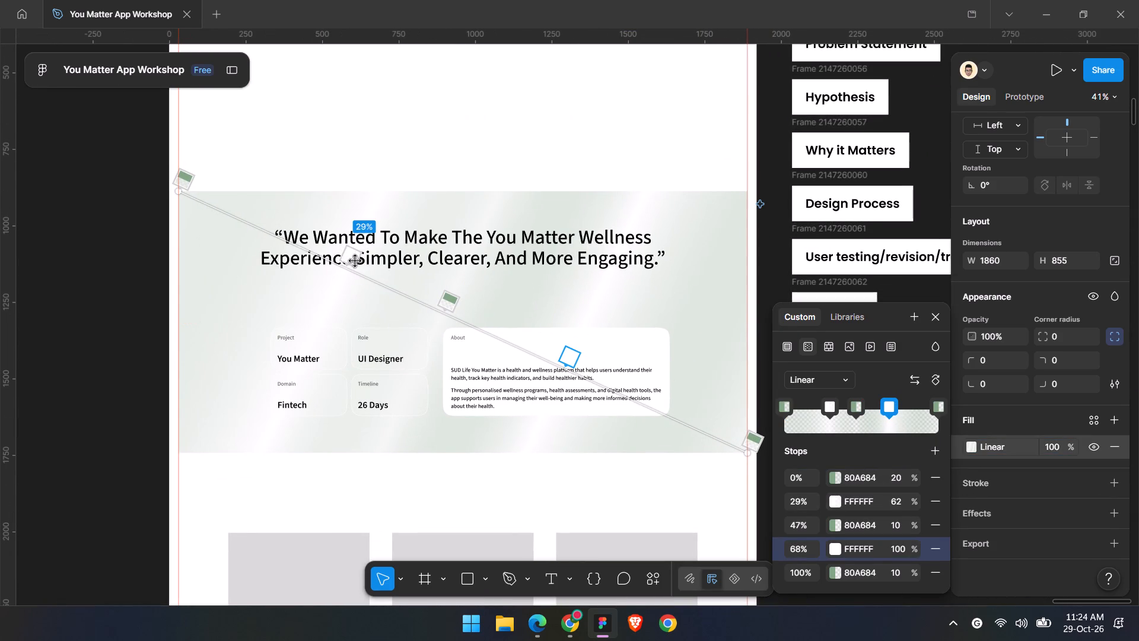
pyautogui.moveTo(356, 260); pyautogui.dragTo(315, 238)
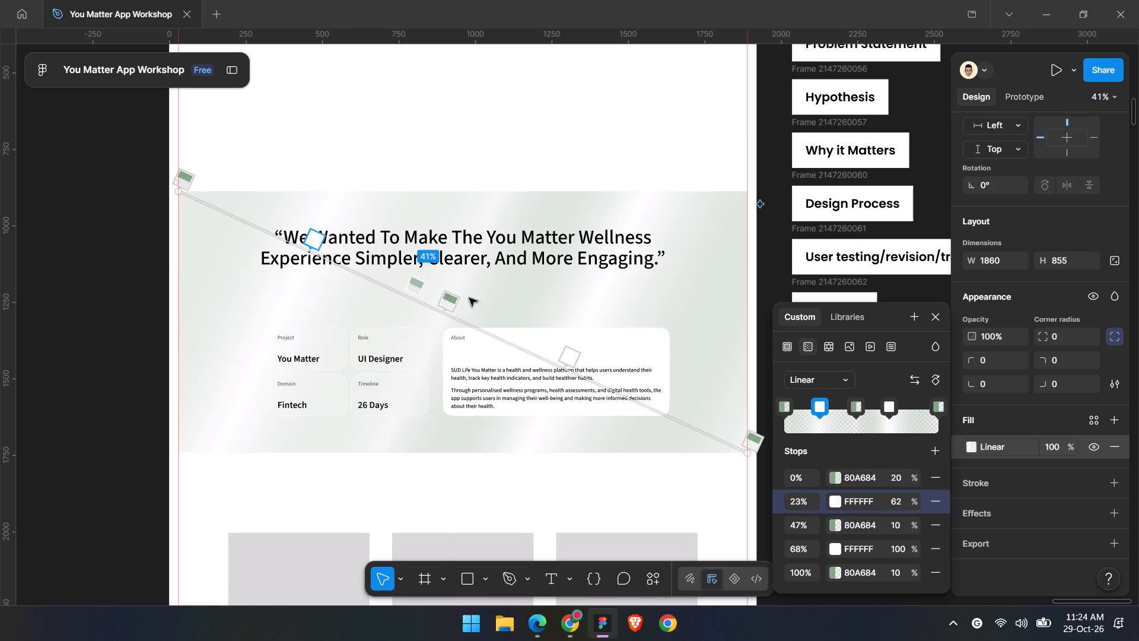
# Duplicate the gradient background rectangle of the quote section in place.
pyautogui.click(899, 529)
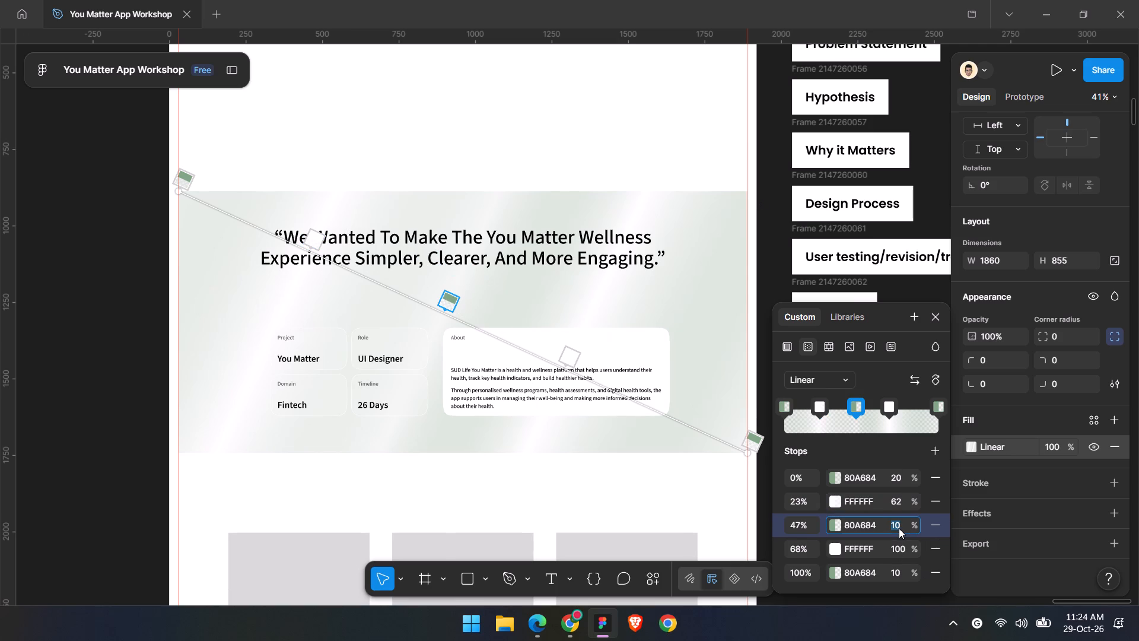
pyautogui.doubleClick(628, 502)
pyautogui.click(672, 447)
pyautogui.hotkey('ctrl', 'd')
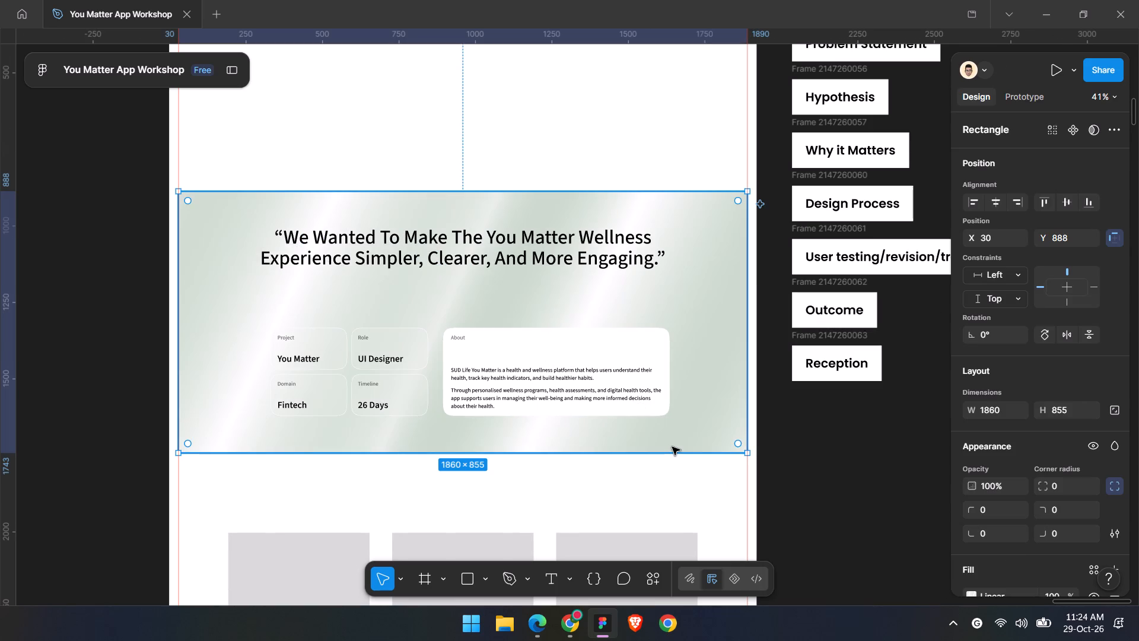
# Change the duplicate rectangle's fill to a solid colour FCFCFC at 10% opacity.
pyautogui.scroll(-4, 968, 446)
pyautogui.click(968, 452)
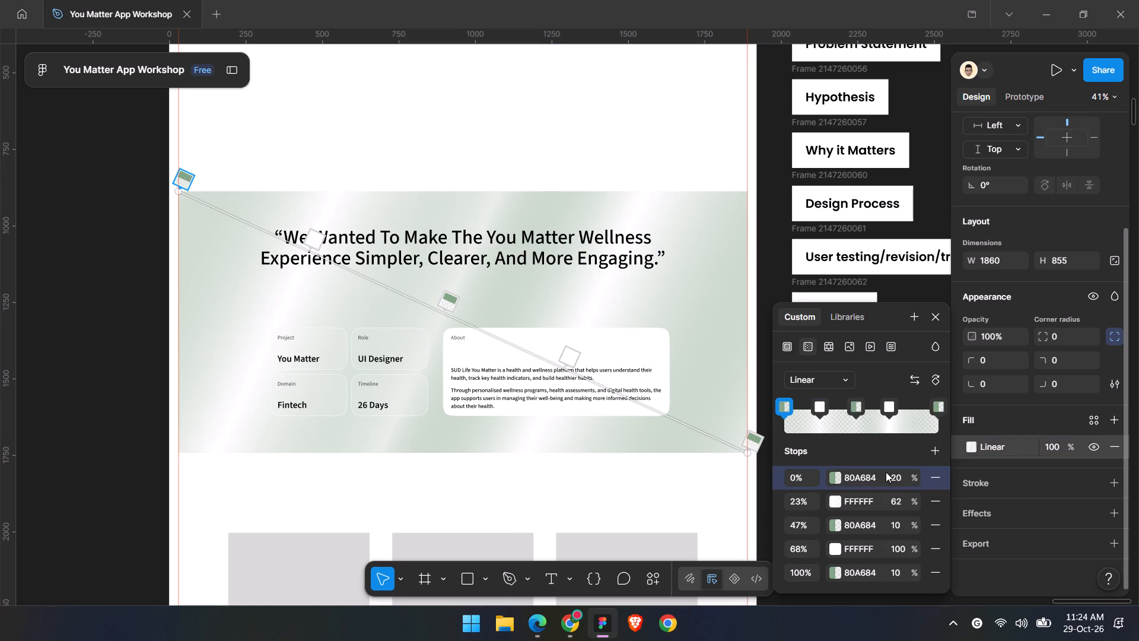
pyautogui.click(786, 347)
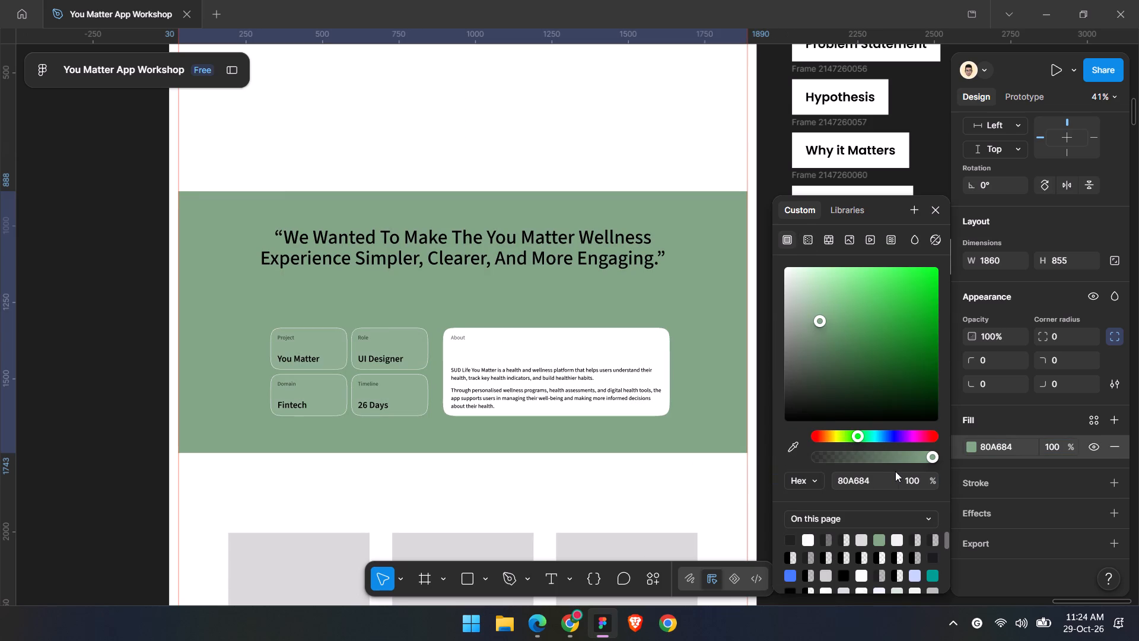
pyautogui.click(886, 472)
pyautogui.write('fcfcfc')
pyautogui.hotkey('shift', 'Return')
pyautogui.click(907, 478)
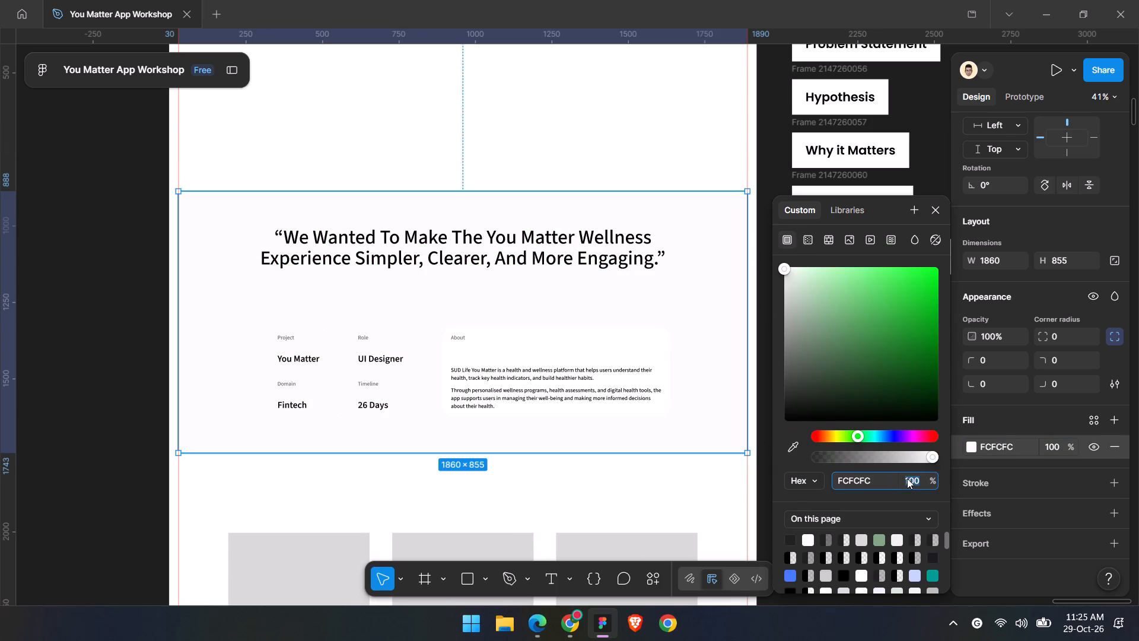
pyautogui.write('10')
pyautogui.press('Return')
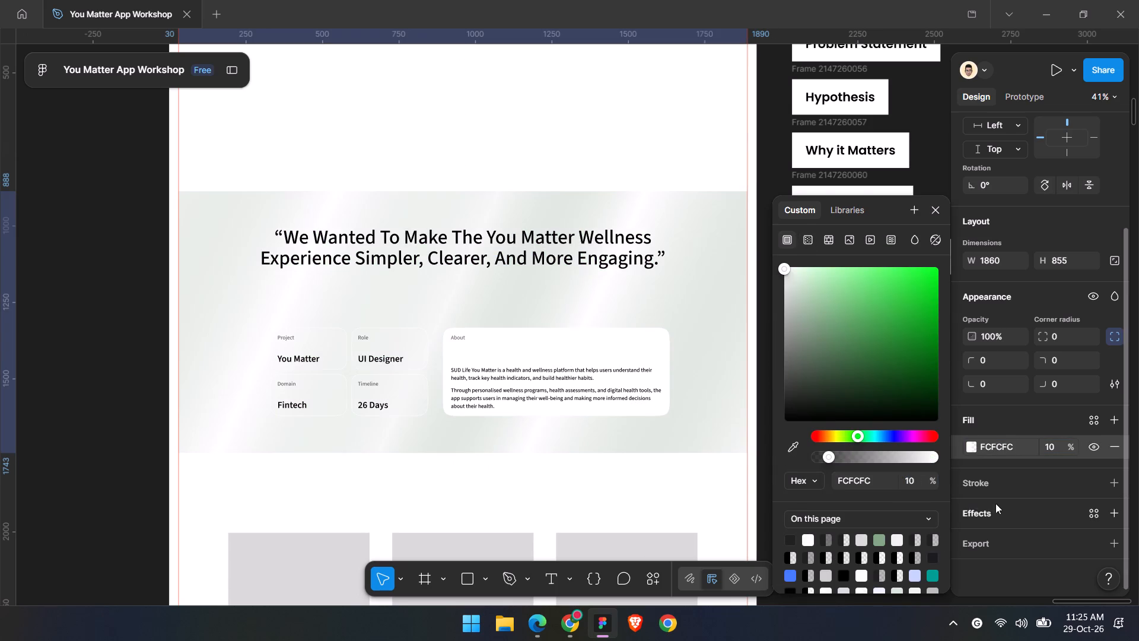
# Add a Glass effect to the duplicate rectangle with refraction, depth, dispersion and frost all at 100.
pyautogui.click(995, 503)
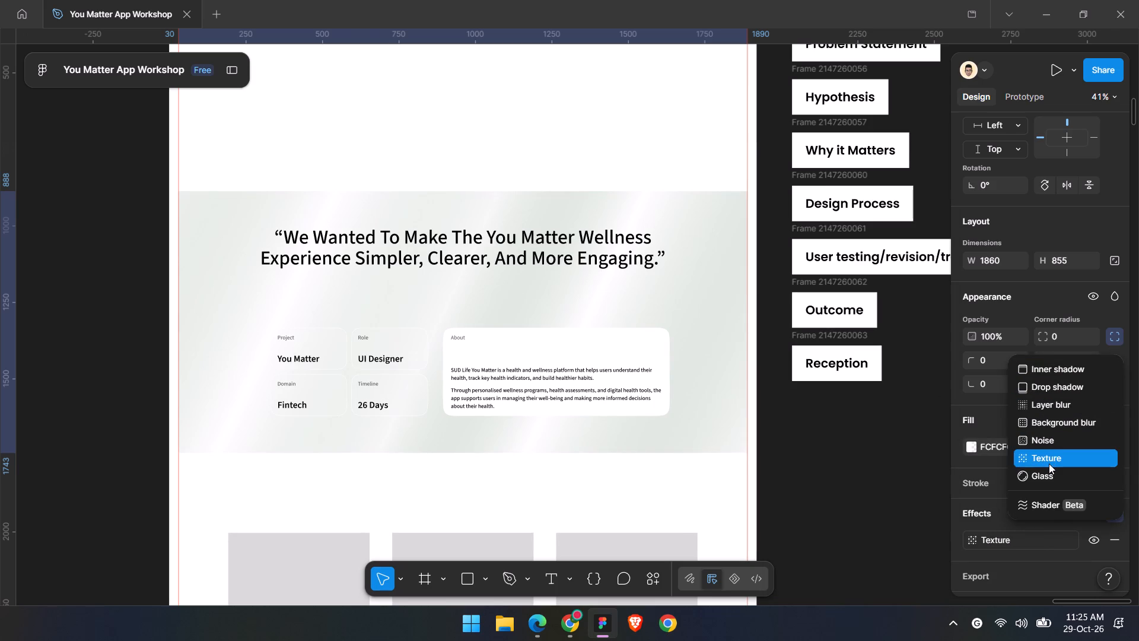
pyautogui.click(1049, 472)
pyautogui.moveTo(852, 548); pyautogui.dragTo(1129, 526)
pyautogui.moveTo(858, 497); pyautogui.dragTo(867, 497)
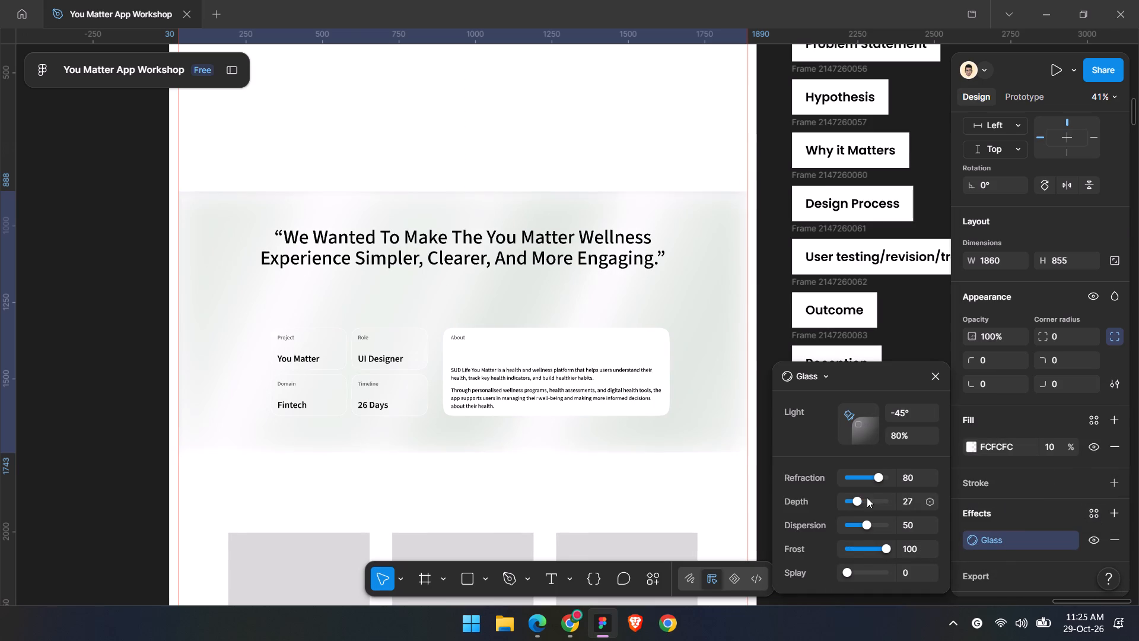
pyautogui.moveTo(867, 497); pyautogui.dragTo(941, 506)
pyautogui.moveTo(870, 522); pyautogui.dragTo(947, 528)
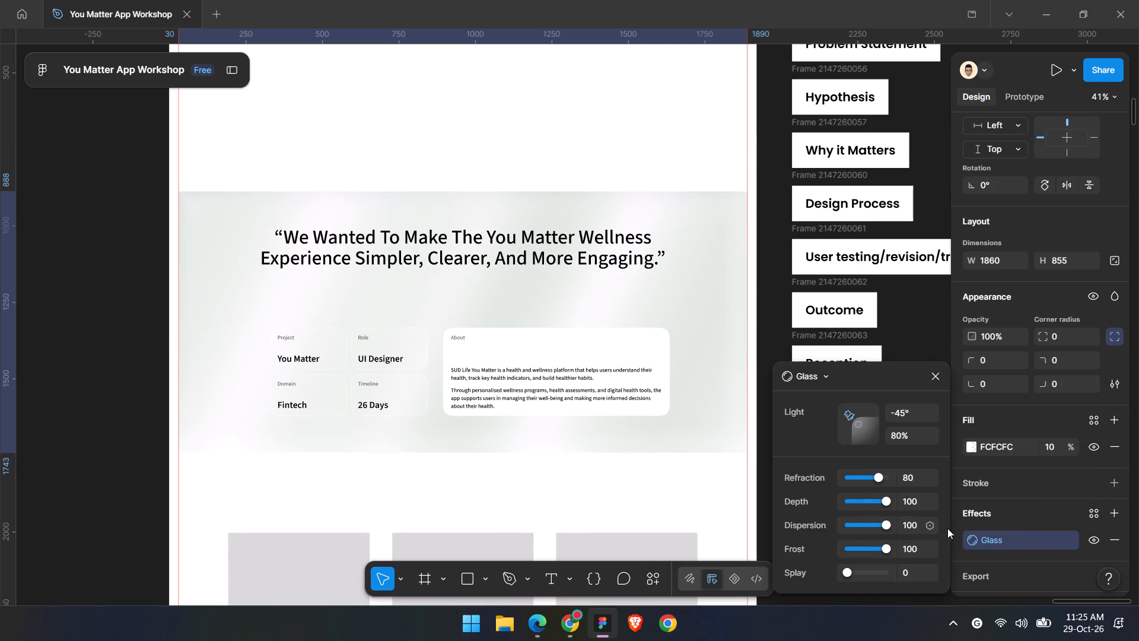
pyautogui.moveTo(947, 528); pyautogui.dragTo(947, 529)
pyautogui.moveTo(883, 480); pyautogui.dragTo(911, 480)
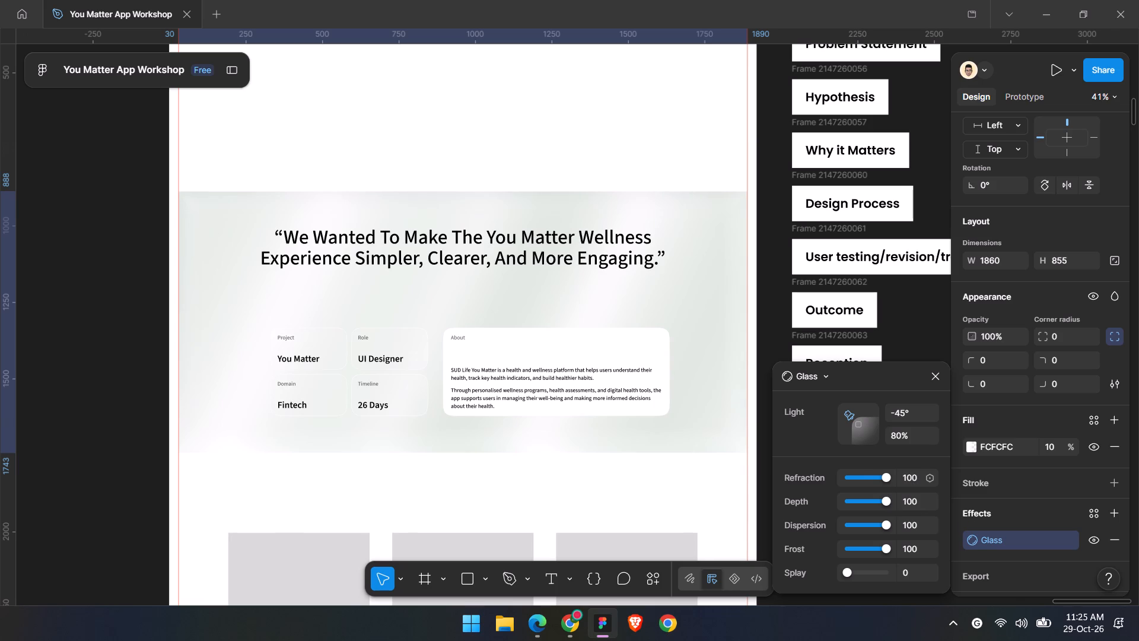
# Switch the overlay rectangle's effect to a uniform background blur and adjust its blur amount.
pyautogui.click(803, 385)
pyautogui.click(809, 382)
pyautogui.click(839, 461)
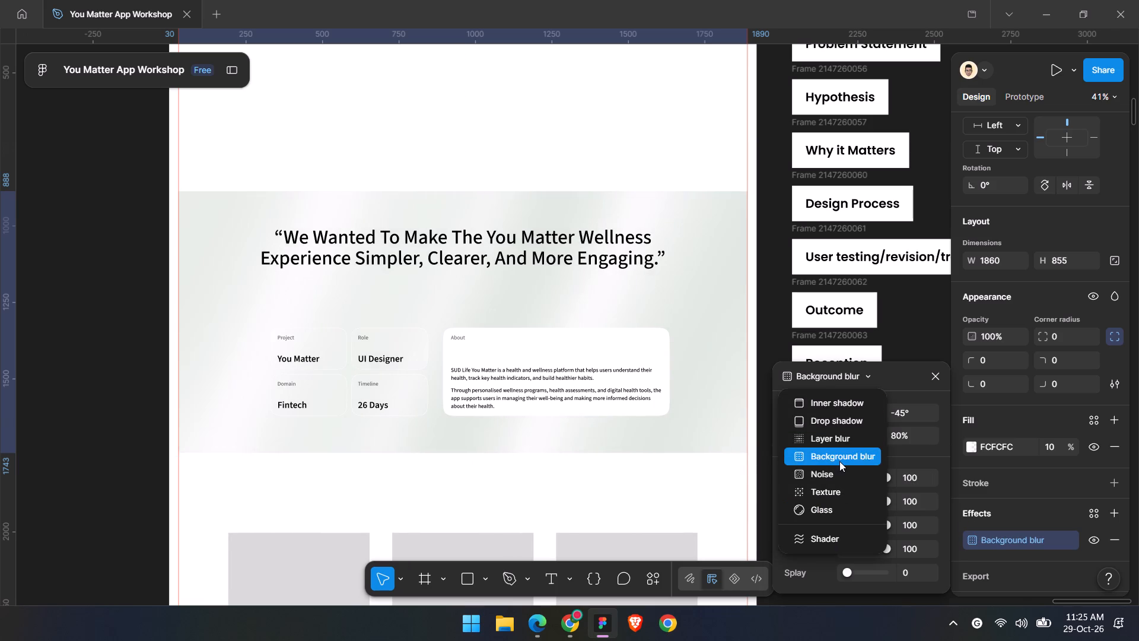
pyautogui.moveTo(844, 433); pyautogui.dragTo(657, 316)
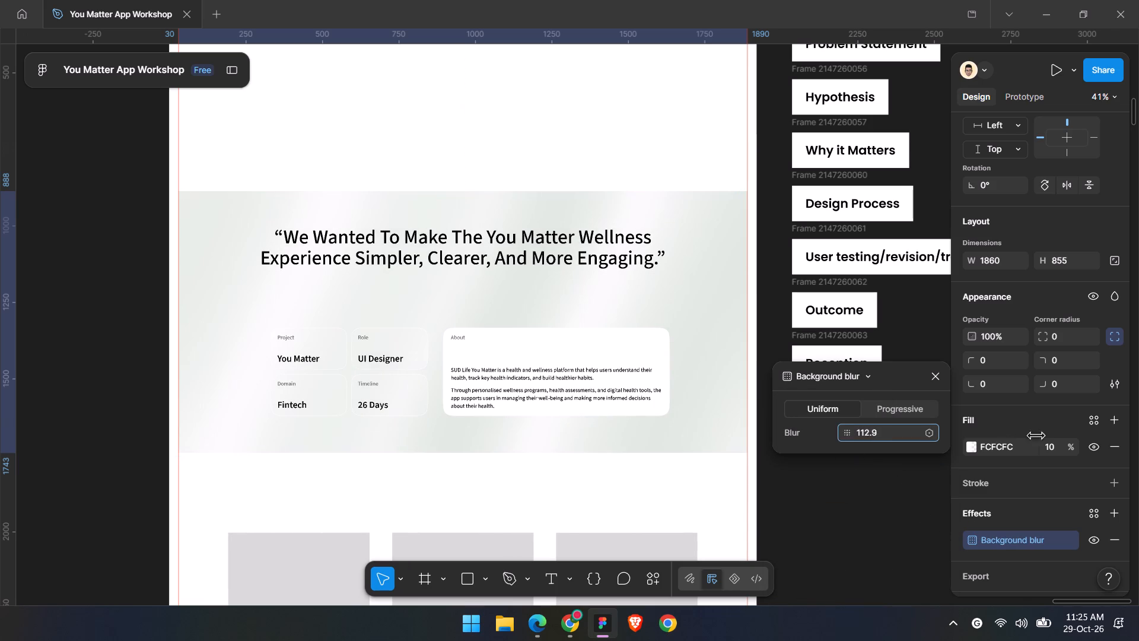
pyautogui.moveTo(657, 316); pyautogui.dragTo(595, 328)
pyautogui.click(463, 138)
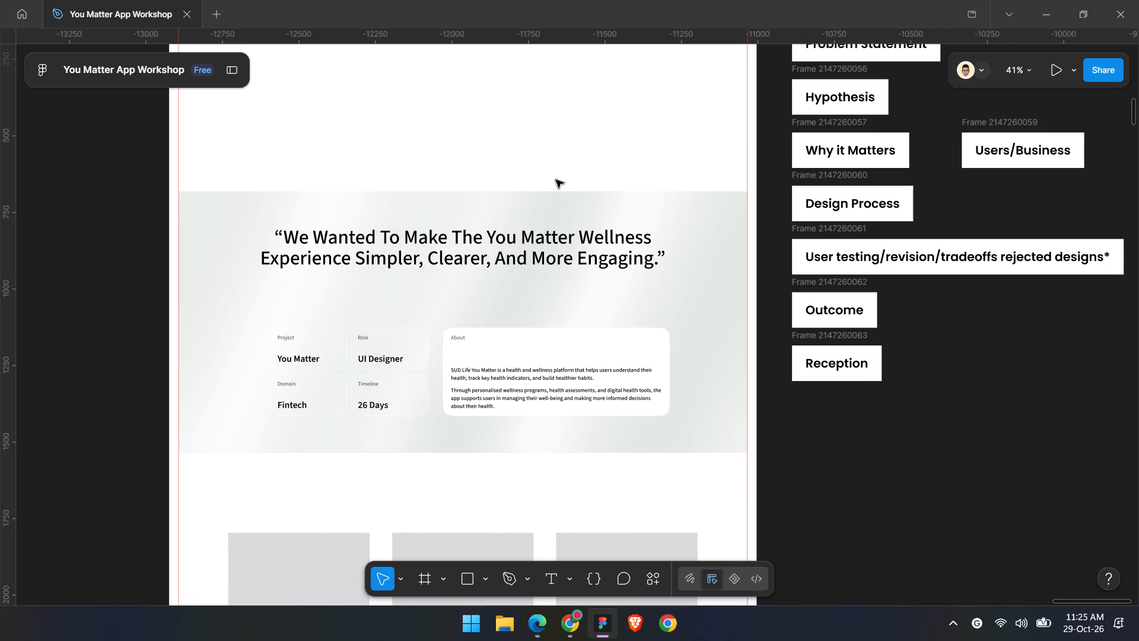
# Move the blurred overlay rectangle down slightly to expose the top strip of the gradient rectangle beneath it.
pyautogui.click(556, 180)
pyautogui.click(554, 210)
pyautogui.moveTo(527, 193); pyautogui.dragTo(528, 211)
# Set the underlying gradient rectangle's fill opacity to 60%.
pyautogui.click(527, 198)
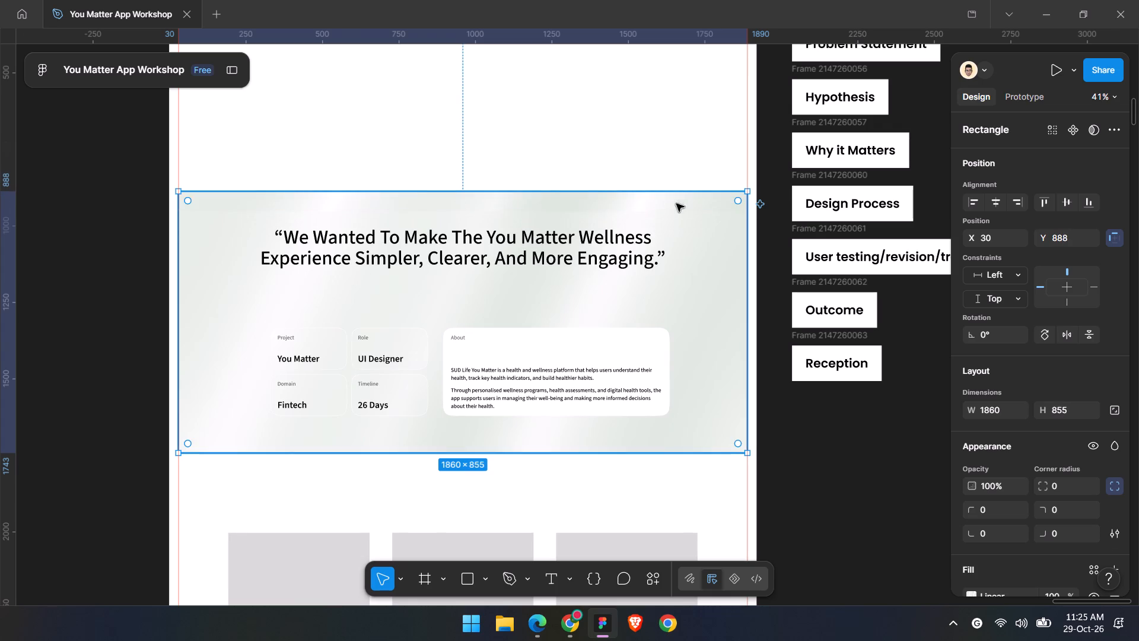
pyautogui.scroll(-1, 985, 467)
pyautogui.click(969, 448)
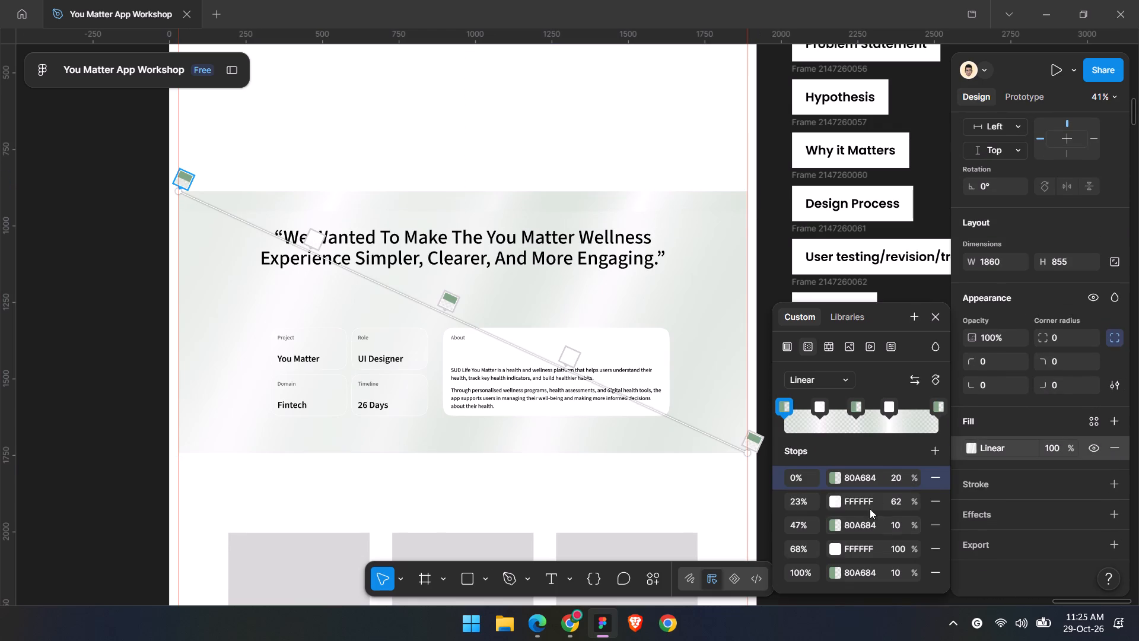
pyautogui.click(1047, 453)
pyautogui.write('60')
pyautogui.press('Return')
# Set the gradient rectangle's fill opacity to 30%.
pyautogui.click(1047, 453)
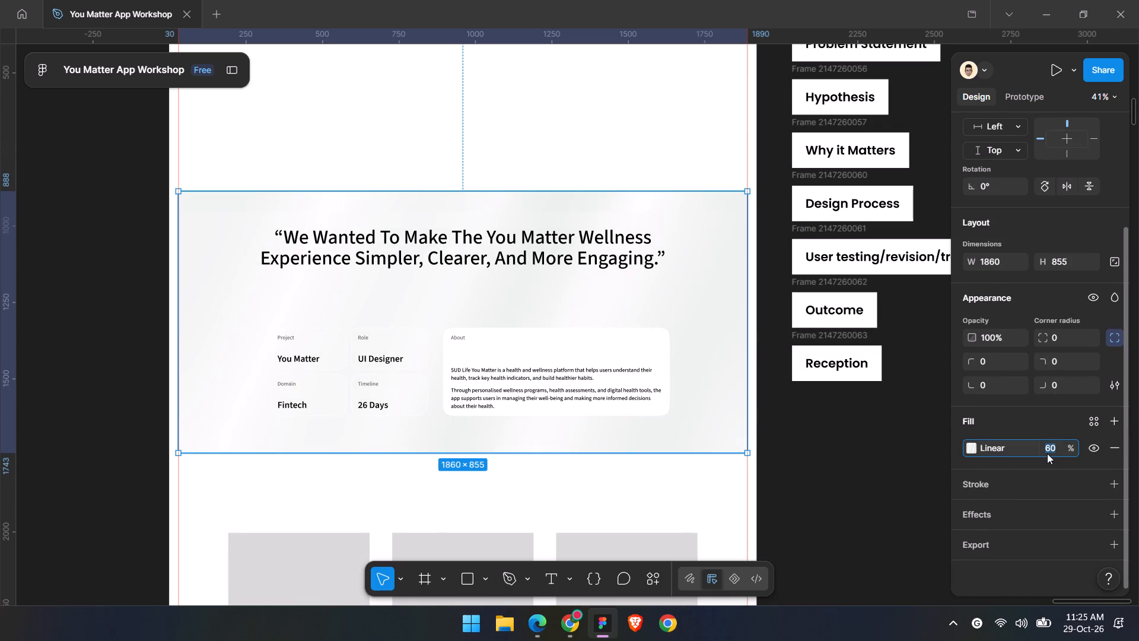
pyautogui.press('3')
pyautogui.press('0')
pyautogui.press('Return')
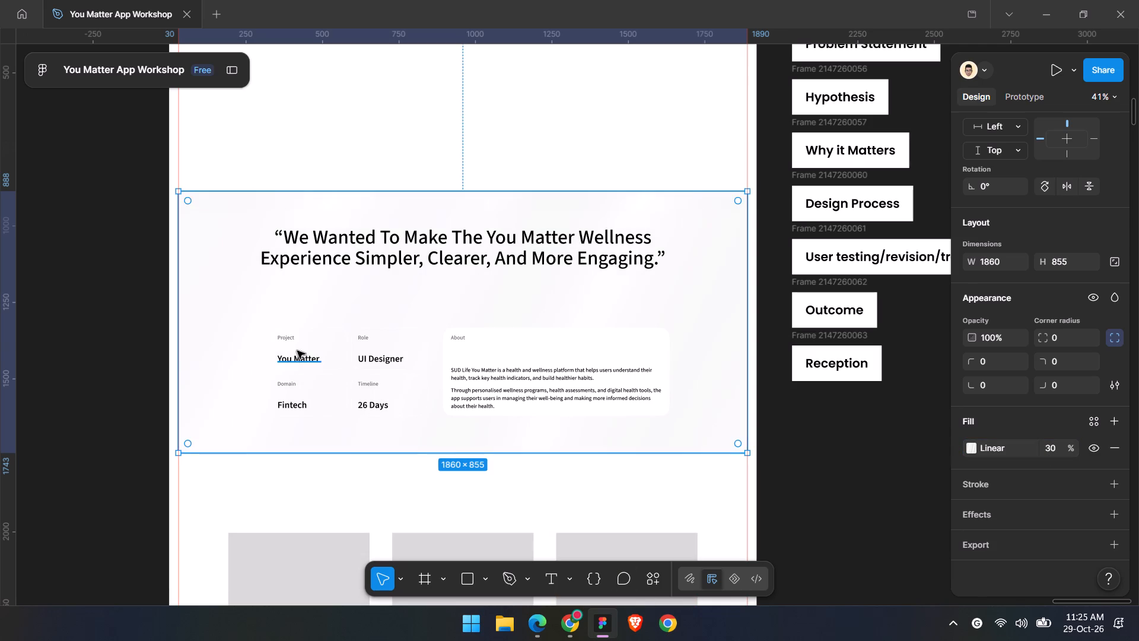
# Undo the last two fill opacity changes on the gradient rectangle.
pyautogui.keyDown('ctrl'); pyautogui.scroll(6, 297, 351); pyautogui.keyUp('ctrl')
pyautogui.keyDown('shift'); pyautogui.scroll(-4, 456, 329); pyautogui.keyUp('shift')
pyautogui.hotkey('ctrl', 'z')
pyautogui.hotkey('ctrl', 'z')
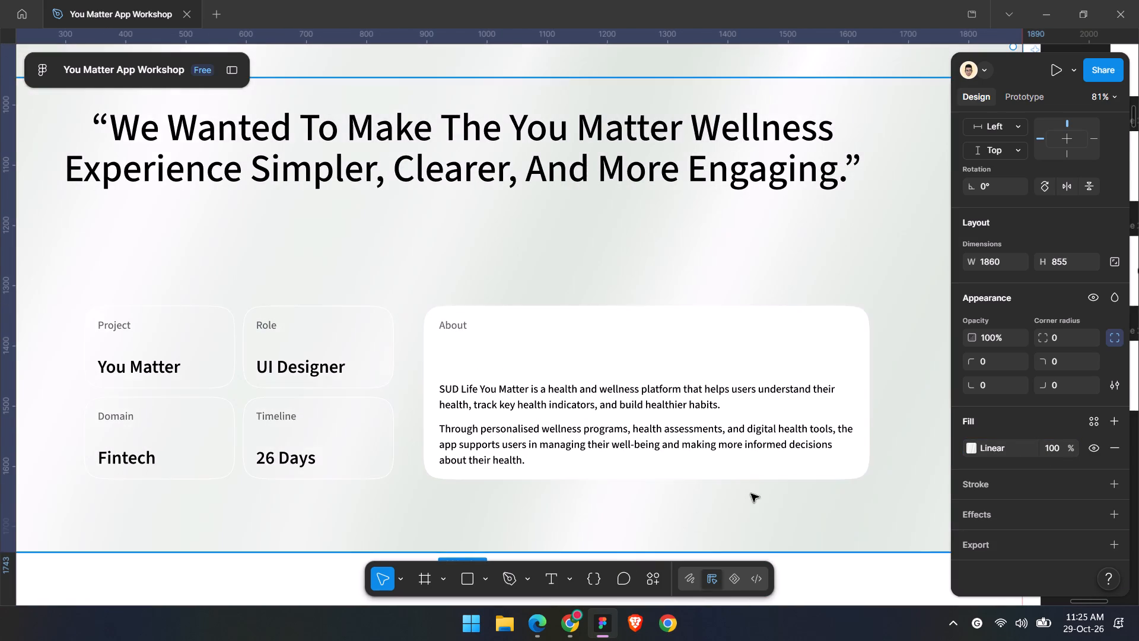
# Examine how the gradient background looks behind the quote and the project info cards.
pyautogui.scroll(-4, 751, 494)
pyautogui.keyDown('ctrl'); pyautogui.scroll(-2, 784, 504); pyautogui.keyUp('ctrl')
pyautogui.keyDown('shift'); pyautogui.scroll(-2, 782, 485); pyautogui.keyUp('shift')
pyautogui.scroll(3, 782, 478)
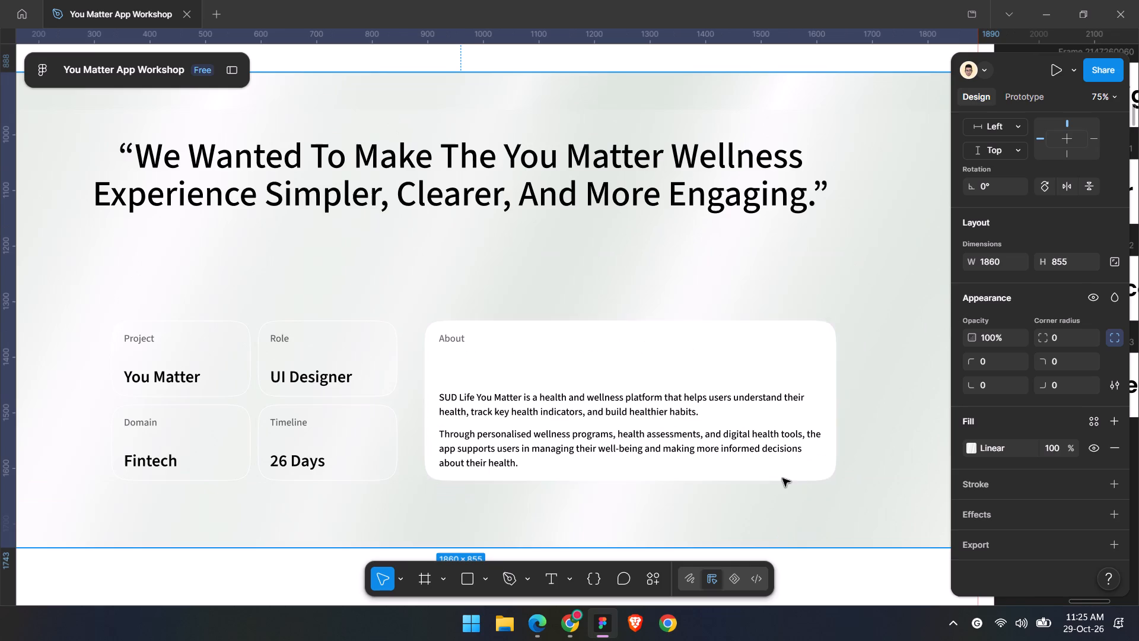
pyautogui.keyDown('ctrl'); pyautogui.scroll(2, 539, 211); pyautogui.keyUp('ctrl')
pyautogui.keyDown('ctrl'); pyautogui.scroll(-1, 720, 321); pyautogui.keyUp('ctrl')
pyautogui.scroll(1, 720, 321)
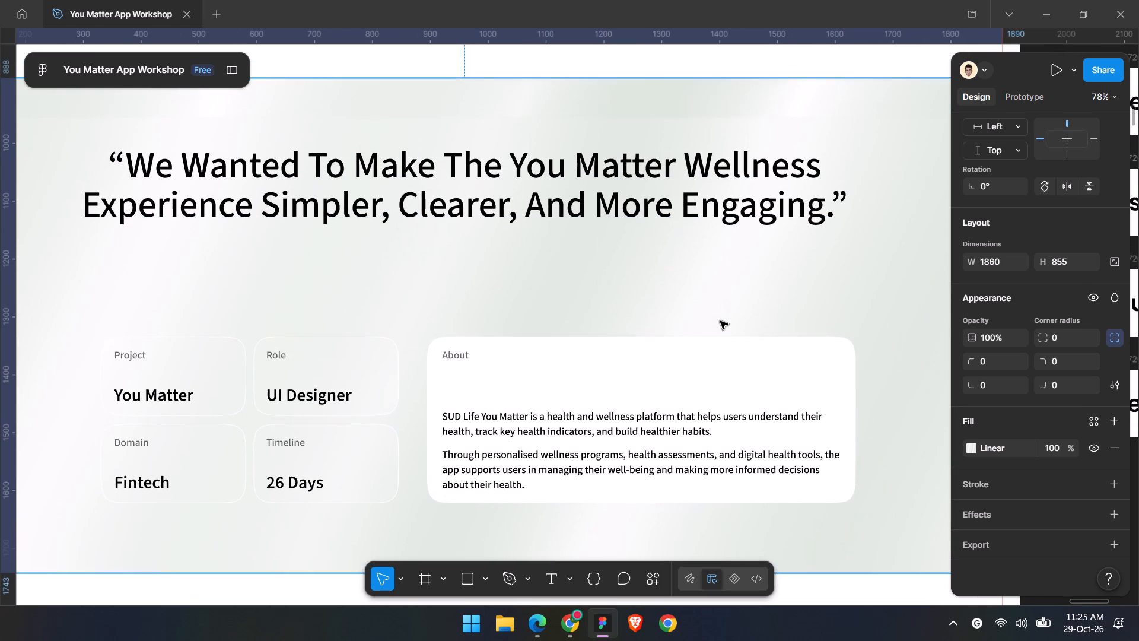
pyautogui.scroll(-2, 720, 321)
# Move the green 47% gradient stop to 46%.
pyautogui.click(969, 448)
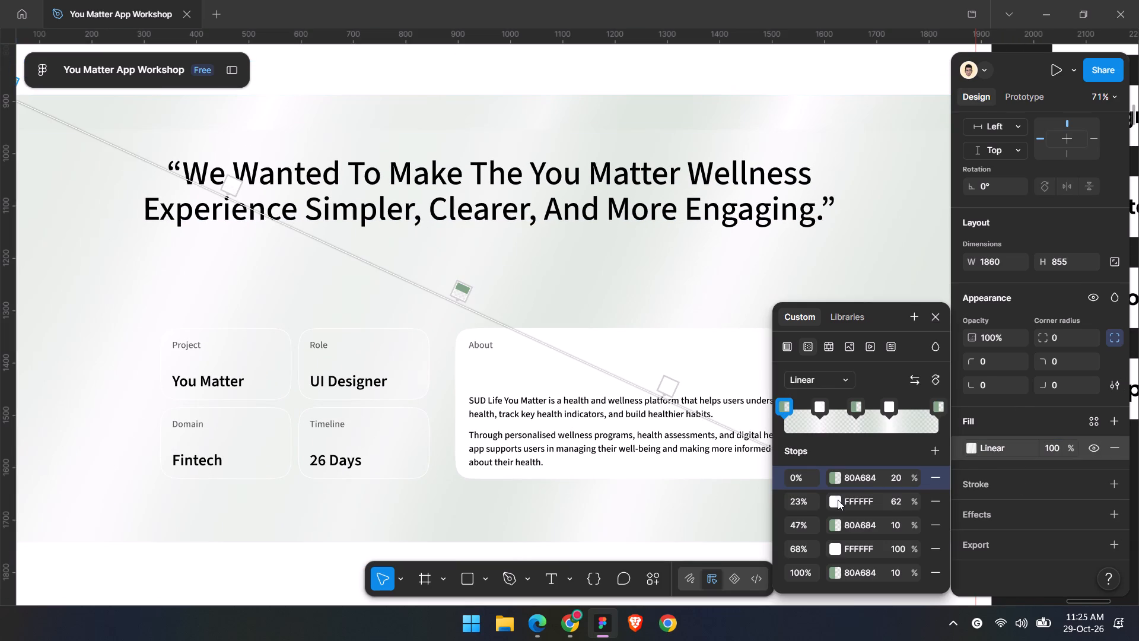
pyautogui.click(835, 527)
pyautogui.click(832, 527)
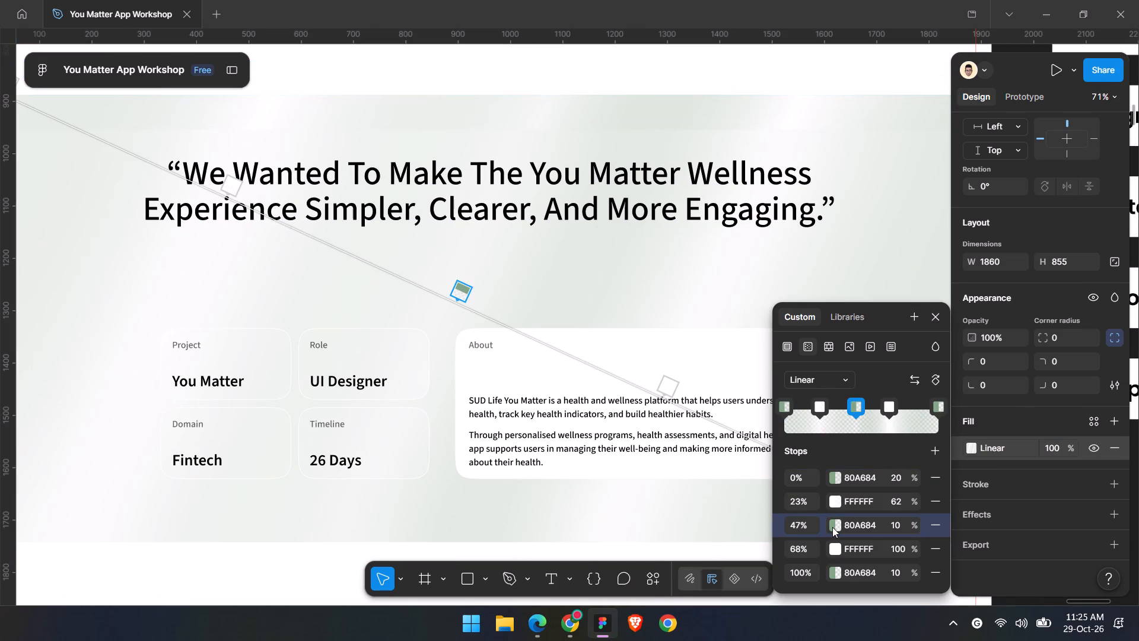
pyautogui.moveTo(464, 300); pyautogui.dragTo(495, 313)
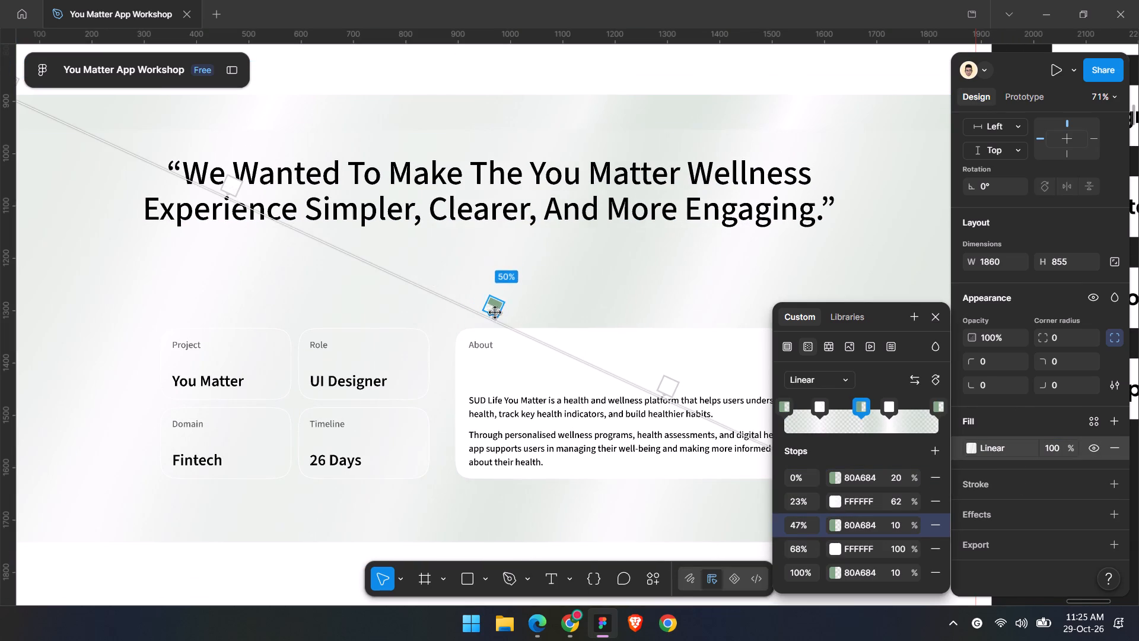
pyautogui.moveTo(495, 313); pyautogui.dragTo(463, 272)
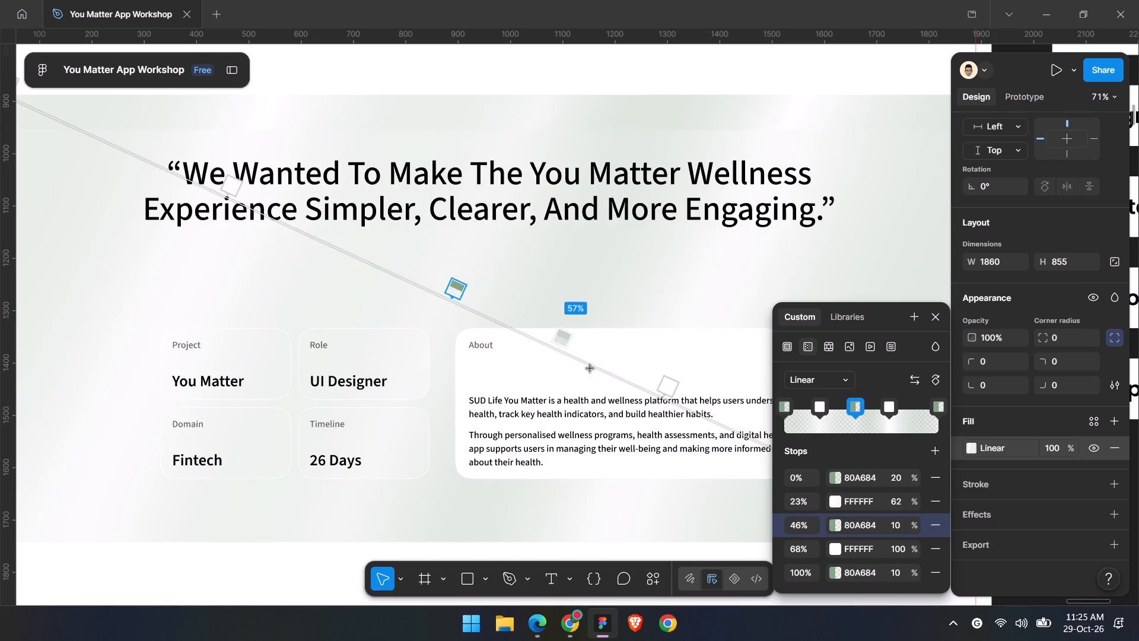
# Move the white 68% gradient stop to 72%.
pyautogui.moveTo(670, 390); pyautogui.dragTo(712, 398)
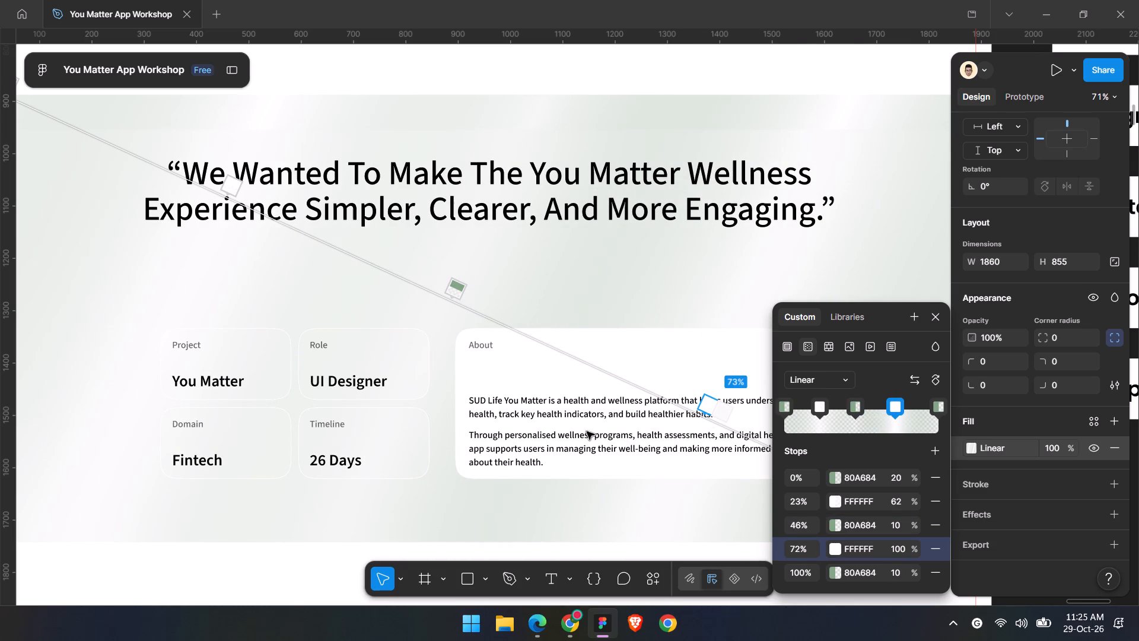
# Move the green 46% gradient stop to 51%.
pyautogui.keyDown('ctrl'); pyautogui.scroll(-9, 539, 390); pyautogui.keyUp('ctrl')
pyautogui.keyDown('shift'); pyautogui.scroll(2, 702, 465); pyautogui.keyUp('shift')
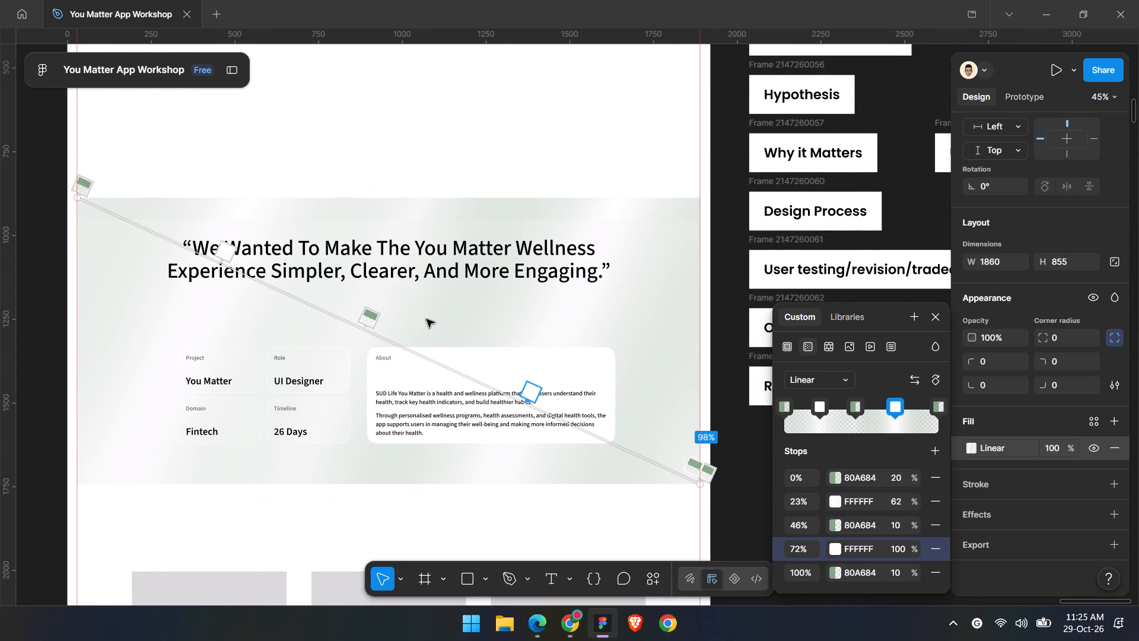
pyautogui.moveTo(375, 313); pyautogui.dragTo(402, 322)
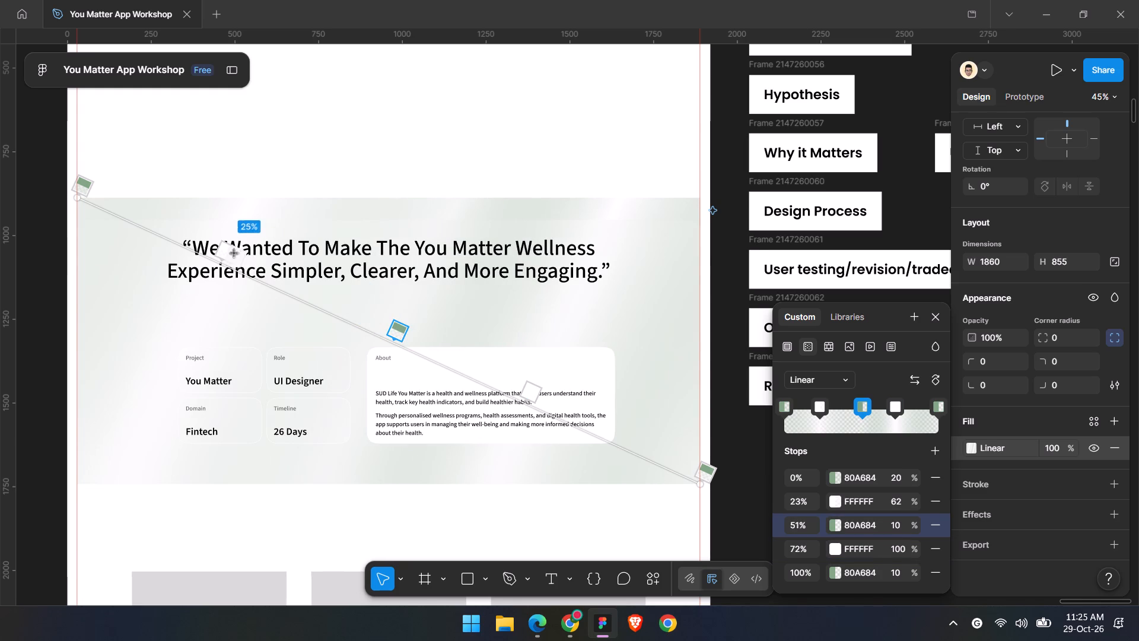
# Move the white 23% gradient stop to 29%.
pyautogui.moveTo(229, 252); pyautogui.dragTo(266, 264)
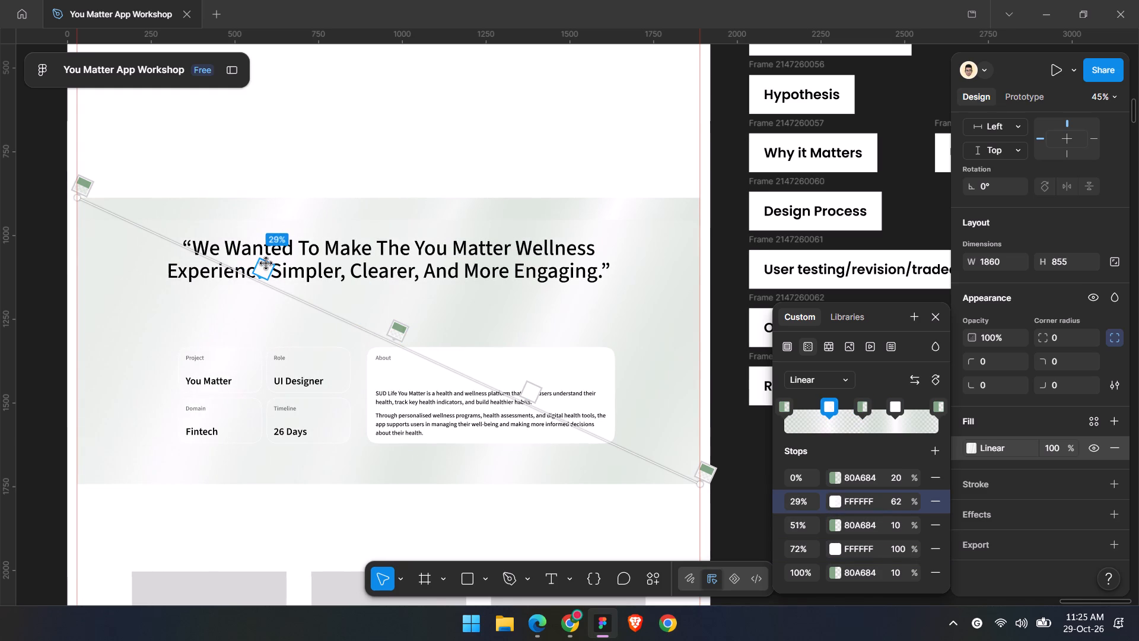
# Move the white 72% gradient stop to 76% and the green 51% stop to 52%.
pyautogui.moveTo(266, 264); pyautogui.dragTo(265, 264)
pyautogui.moveTo(530, 386); pyautogui.dragTo(561, 399)
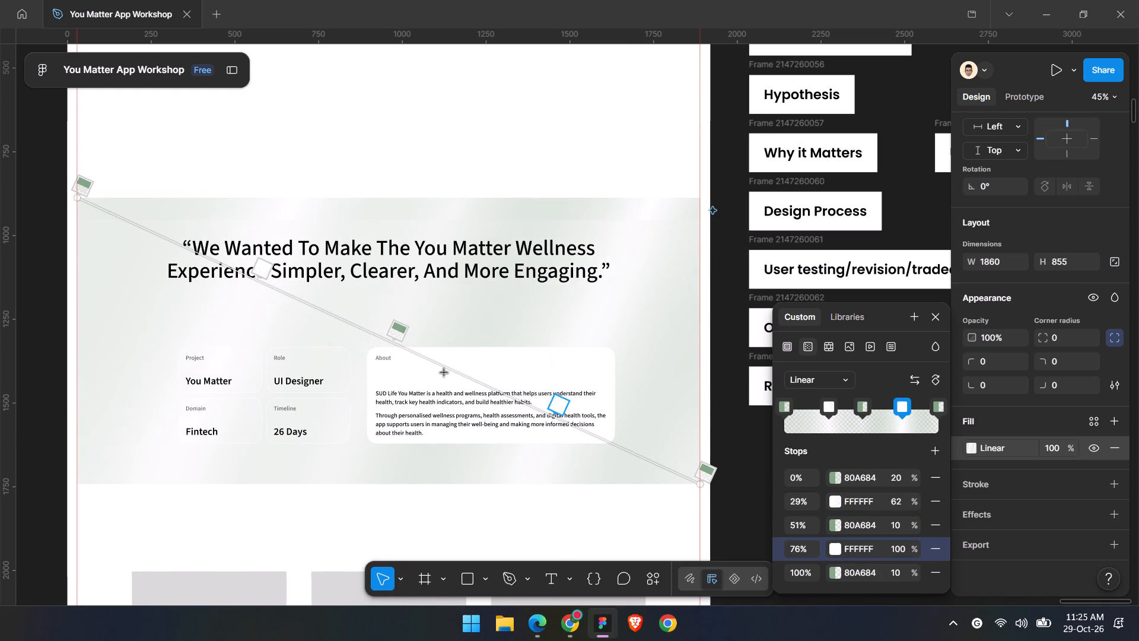
pyautogui.moveTo(400, 325); pyautogui.dragTo(407, 327)
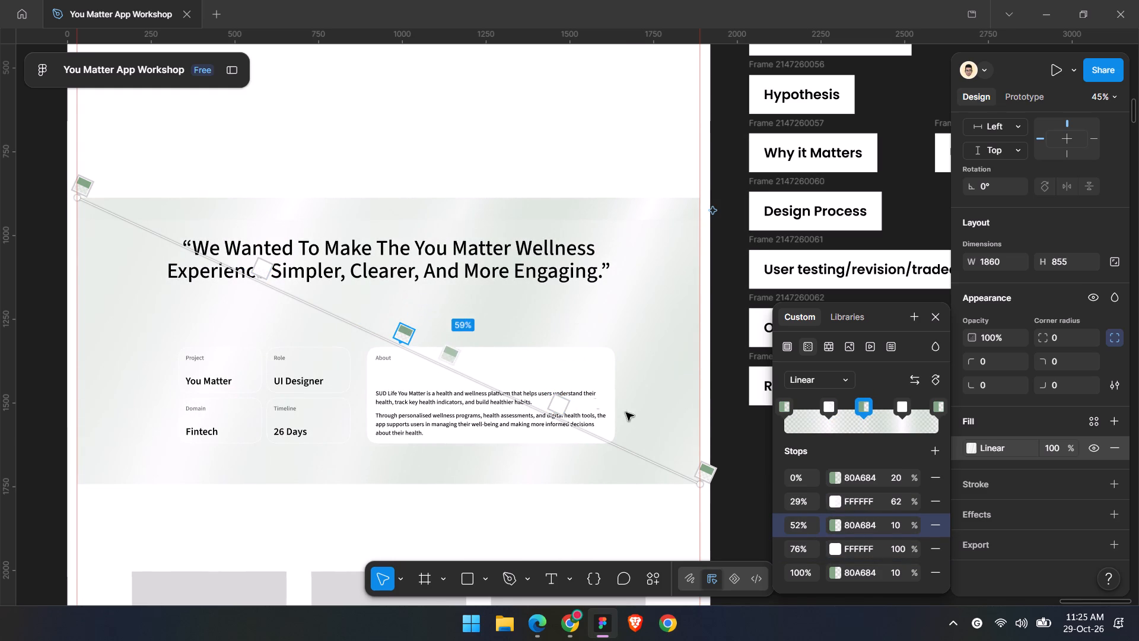
# Set the opacity of the white 29% gradient stop to 80%.
pyautogui.click(708, 471)
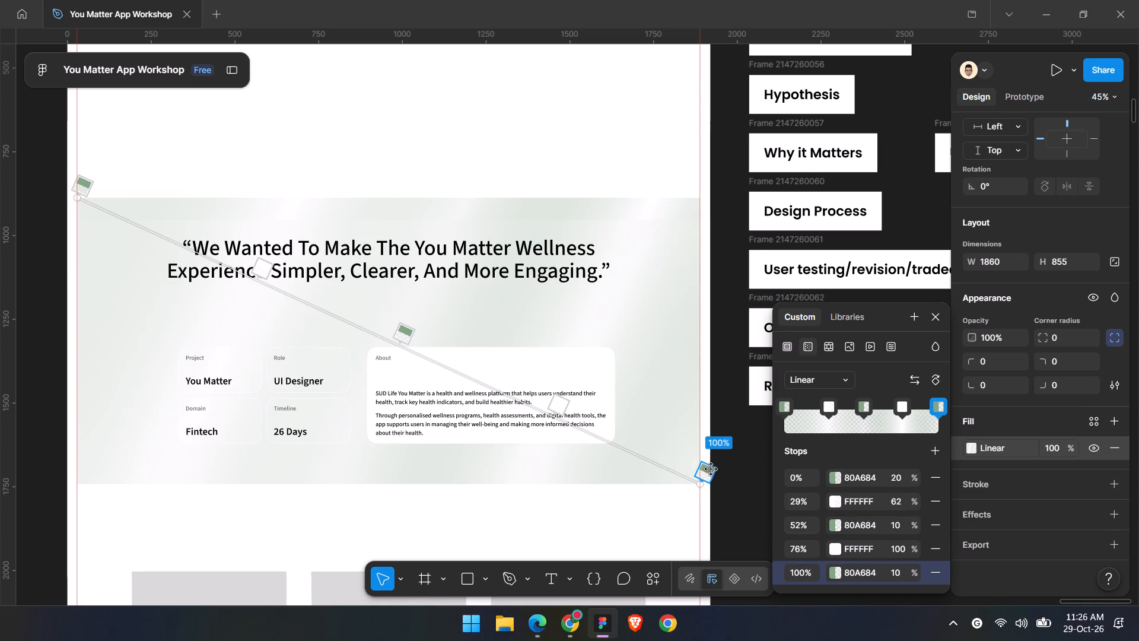
pyautogui.click(896, 507)
pyautogui.write('80')
pyautogui.press('Return')
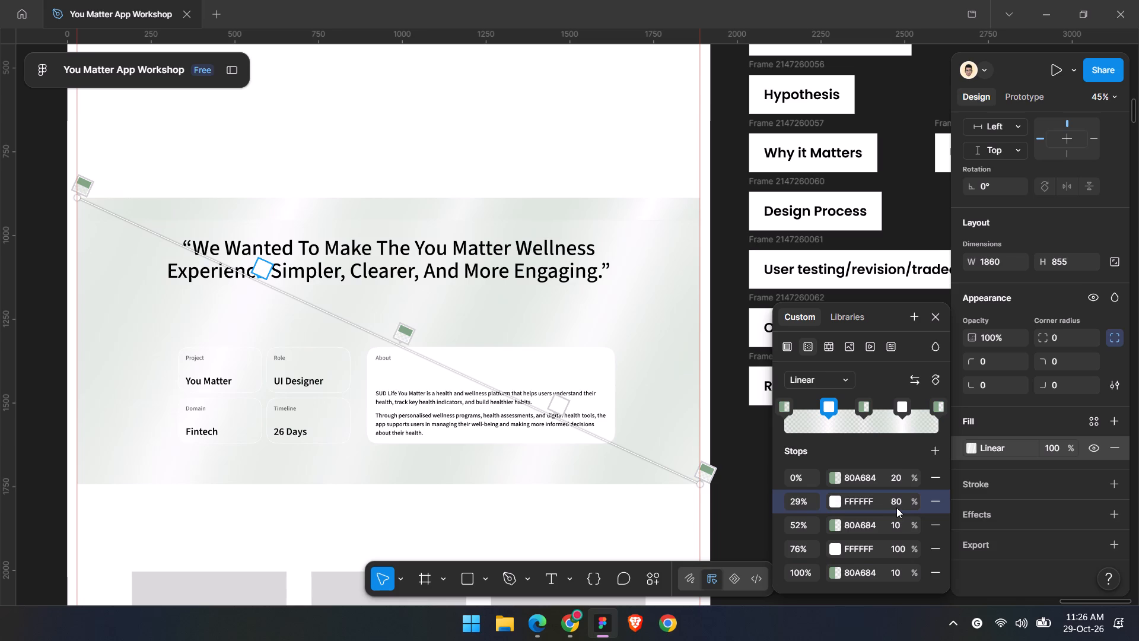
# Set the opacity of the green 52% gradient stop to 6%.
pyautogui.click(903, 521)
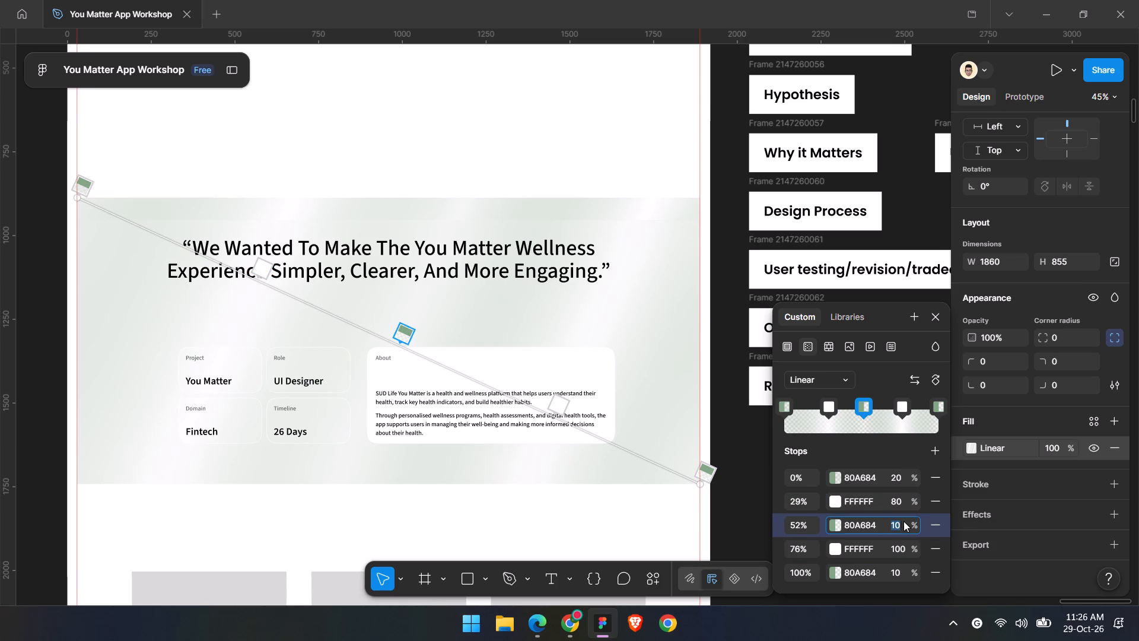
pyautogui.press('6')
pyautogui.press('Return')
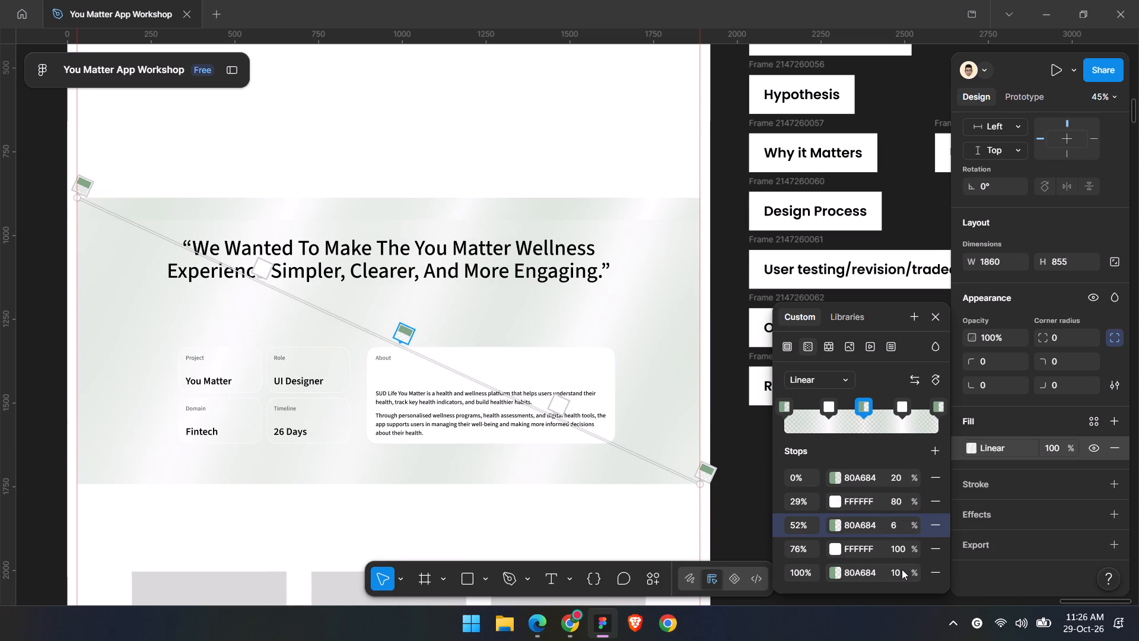
# Set the opacity of the green 100% gradient stop to 2%.
pyautogui.click(899, 572)
pyautogui.press('2')
pyautogui.press('Return')
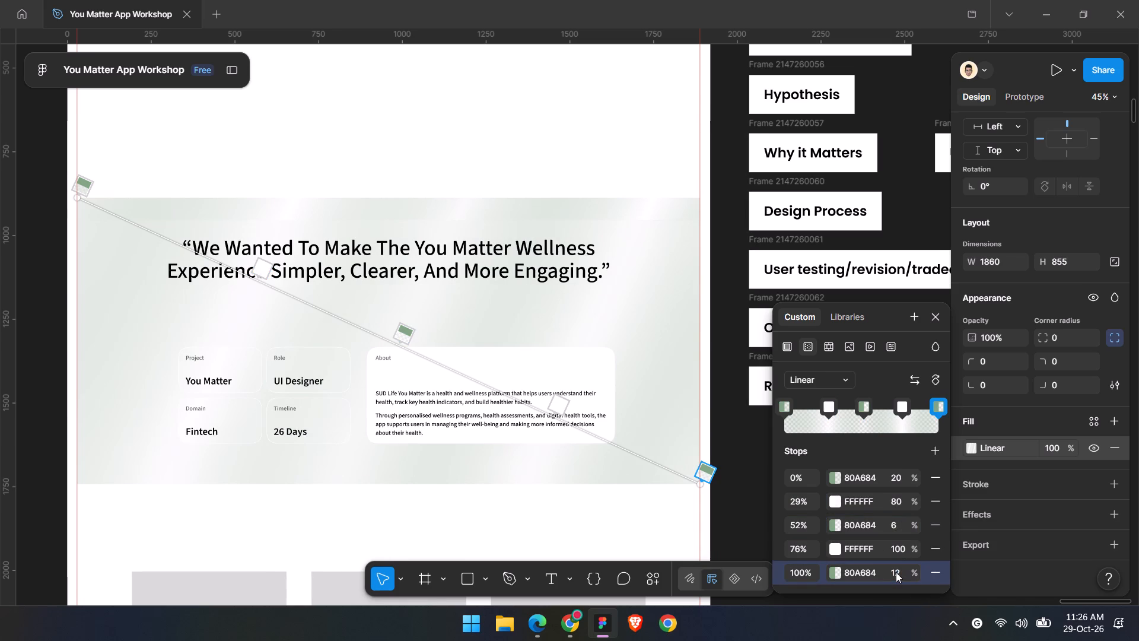
pyautogui.click(896, 572)
pyautogui.press('2')
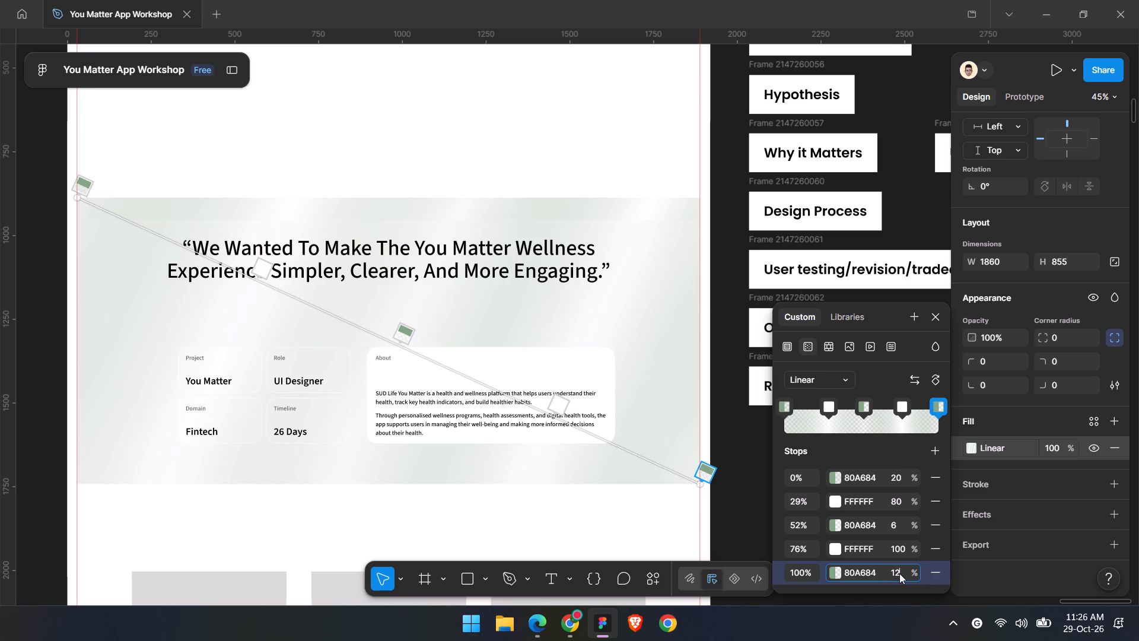
pyautogui.press('Return')
pyautogui.click(893, 573)
pyautogui.press('2')
pyautogui.press('Return')
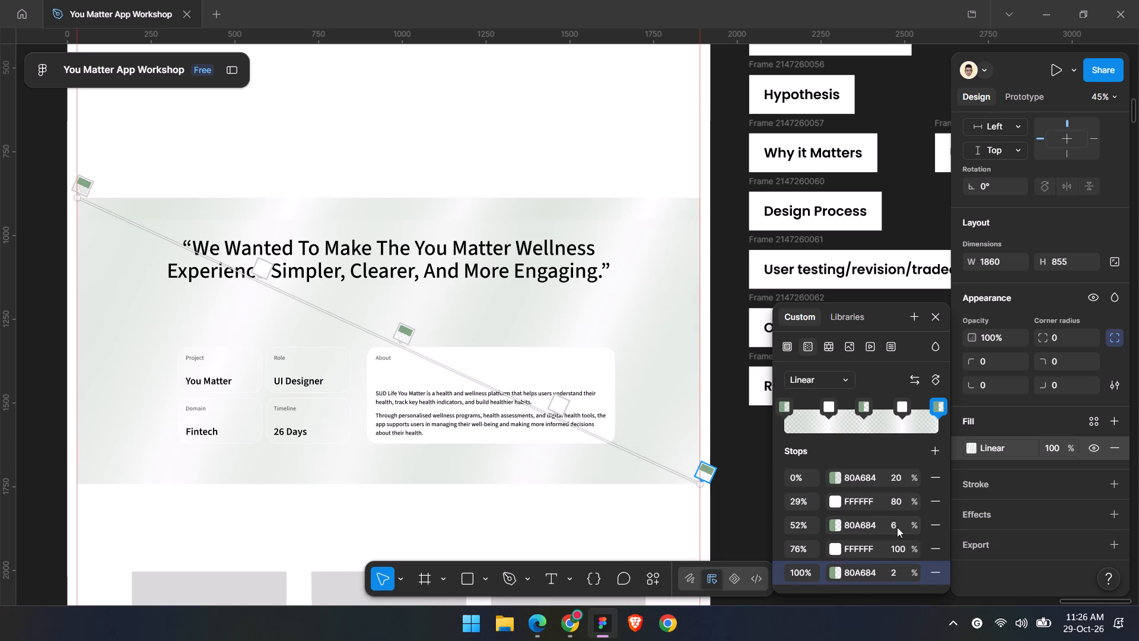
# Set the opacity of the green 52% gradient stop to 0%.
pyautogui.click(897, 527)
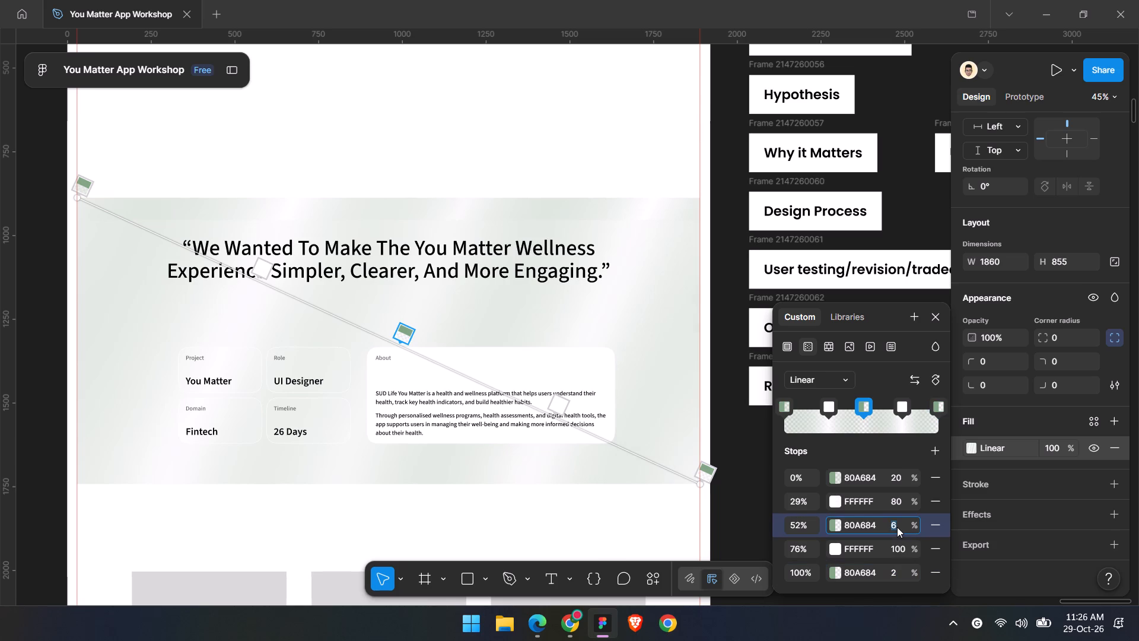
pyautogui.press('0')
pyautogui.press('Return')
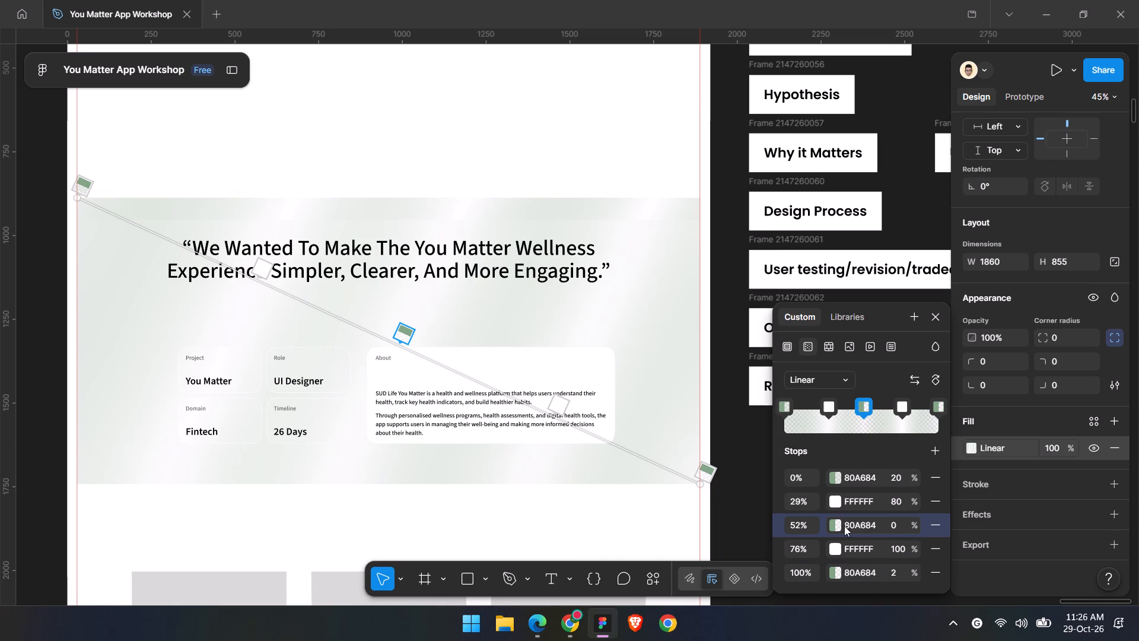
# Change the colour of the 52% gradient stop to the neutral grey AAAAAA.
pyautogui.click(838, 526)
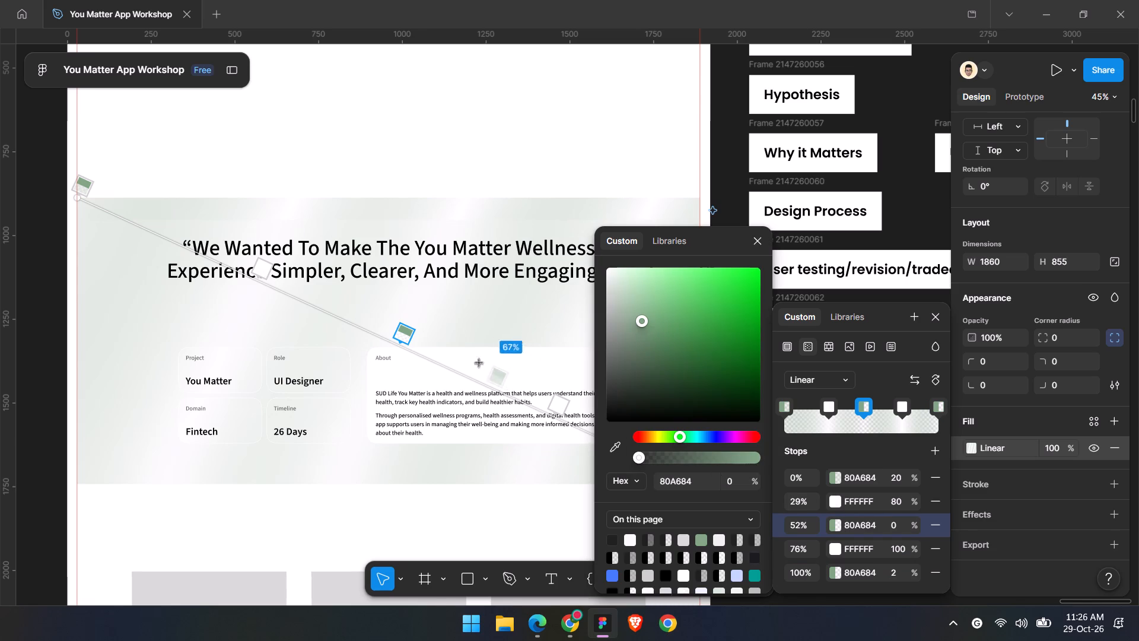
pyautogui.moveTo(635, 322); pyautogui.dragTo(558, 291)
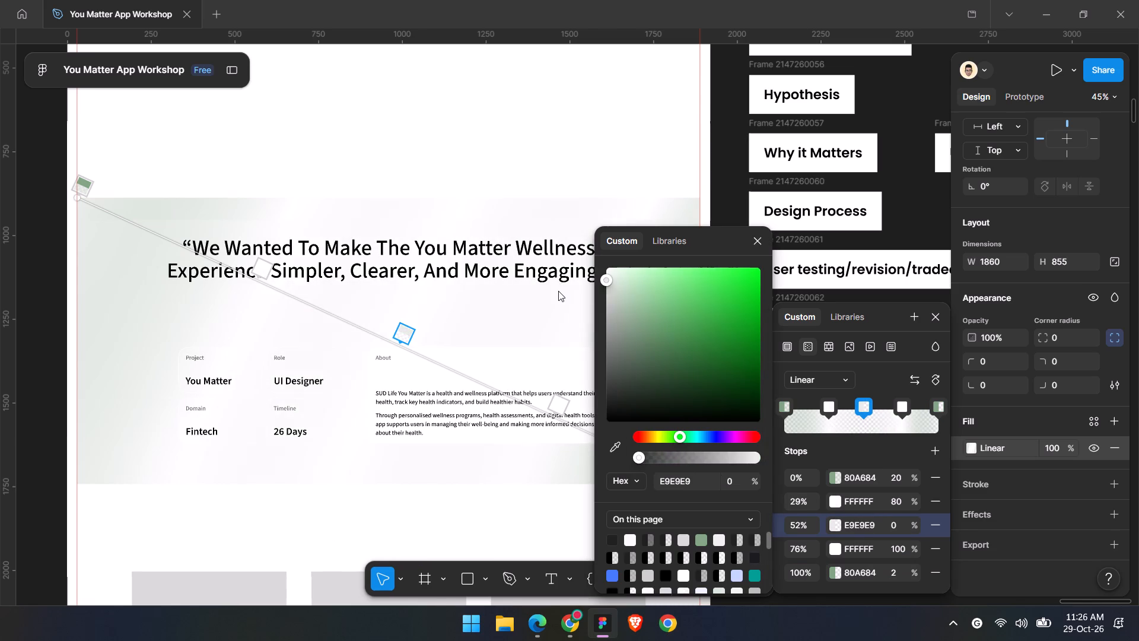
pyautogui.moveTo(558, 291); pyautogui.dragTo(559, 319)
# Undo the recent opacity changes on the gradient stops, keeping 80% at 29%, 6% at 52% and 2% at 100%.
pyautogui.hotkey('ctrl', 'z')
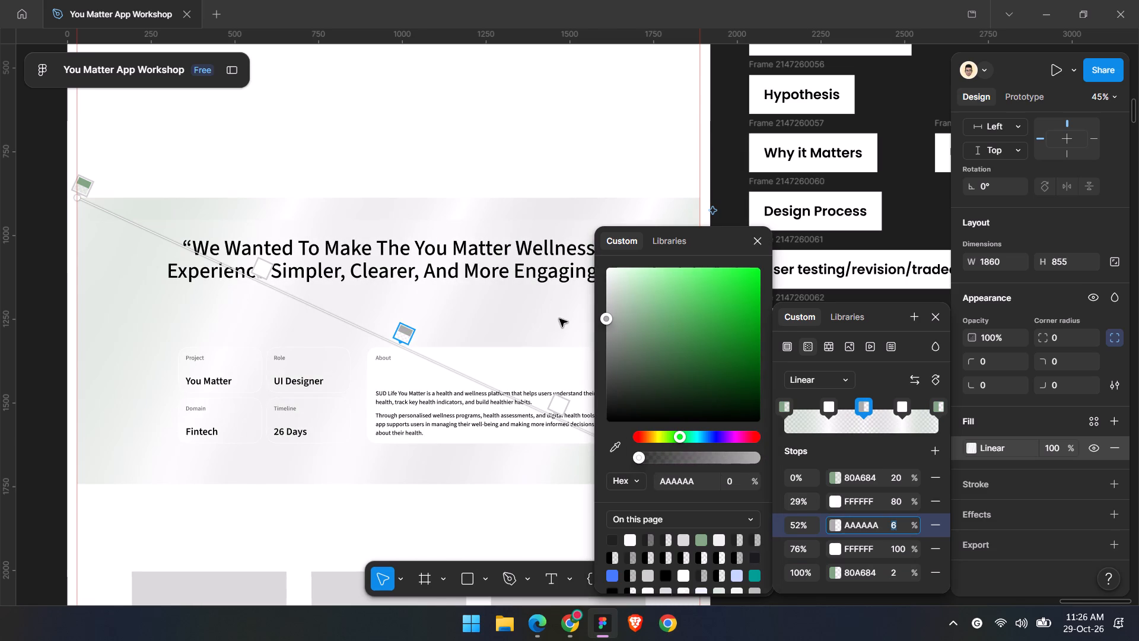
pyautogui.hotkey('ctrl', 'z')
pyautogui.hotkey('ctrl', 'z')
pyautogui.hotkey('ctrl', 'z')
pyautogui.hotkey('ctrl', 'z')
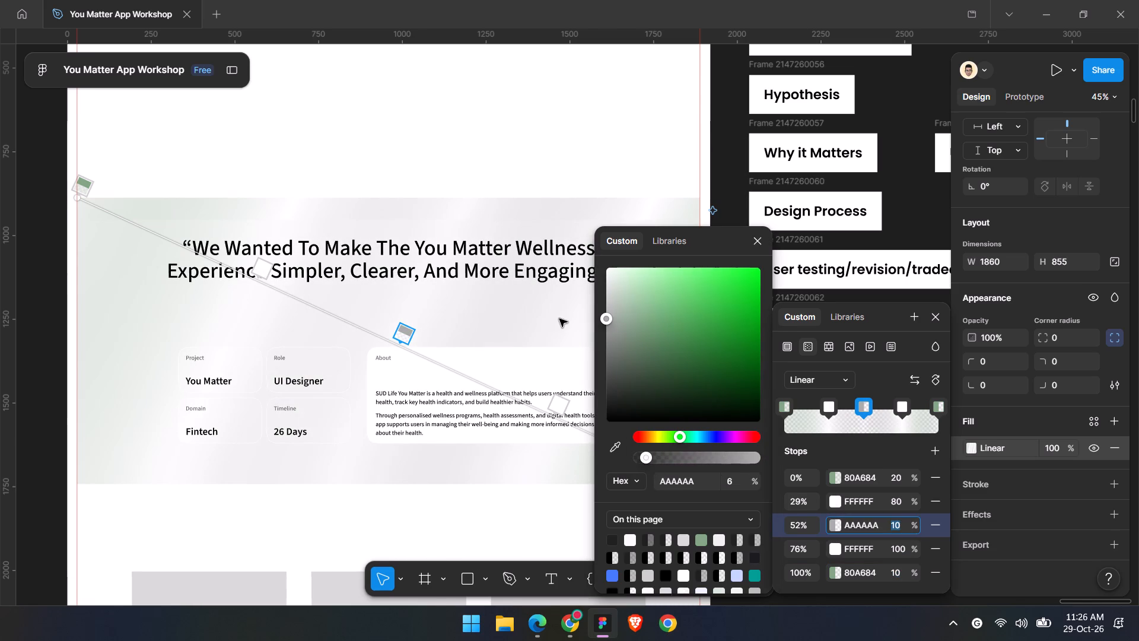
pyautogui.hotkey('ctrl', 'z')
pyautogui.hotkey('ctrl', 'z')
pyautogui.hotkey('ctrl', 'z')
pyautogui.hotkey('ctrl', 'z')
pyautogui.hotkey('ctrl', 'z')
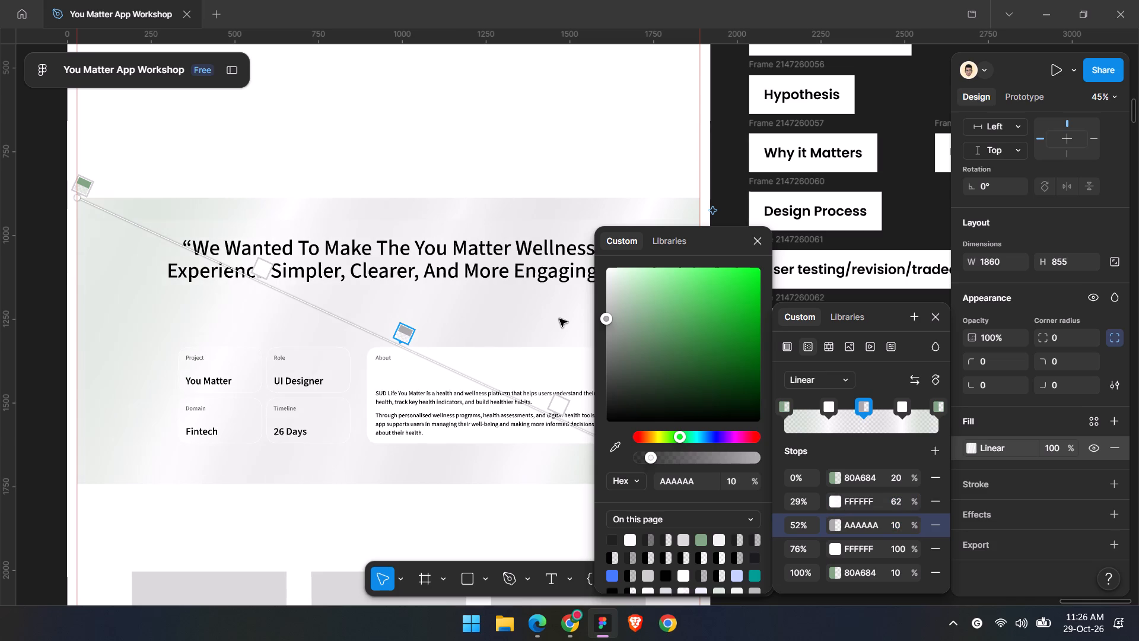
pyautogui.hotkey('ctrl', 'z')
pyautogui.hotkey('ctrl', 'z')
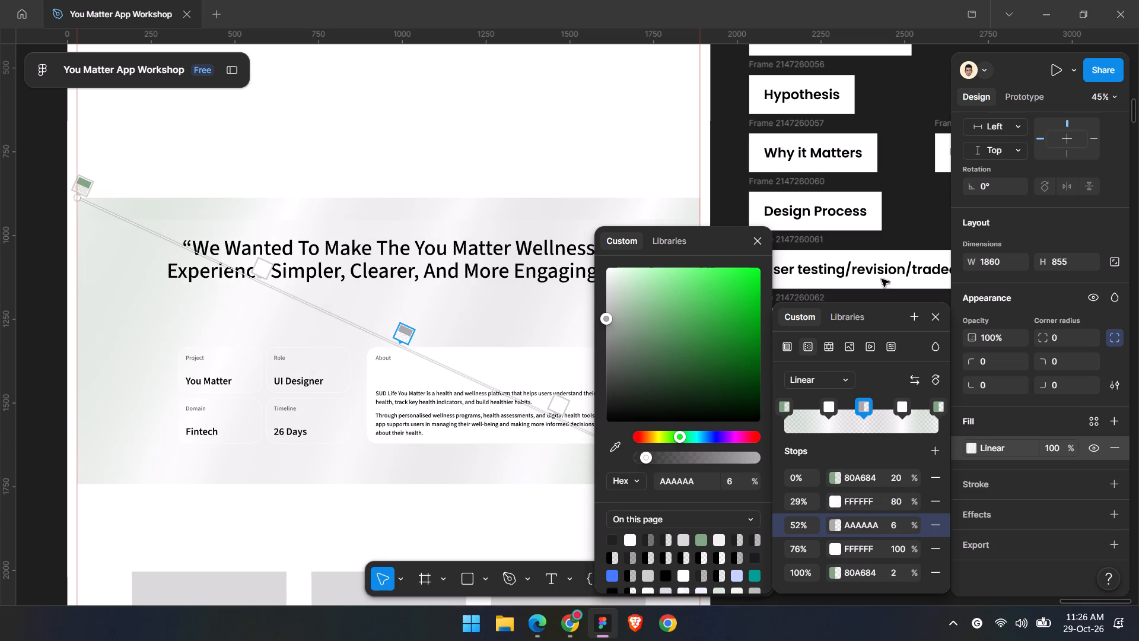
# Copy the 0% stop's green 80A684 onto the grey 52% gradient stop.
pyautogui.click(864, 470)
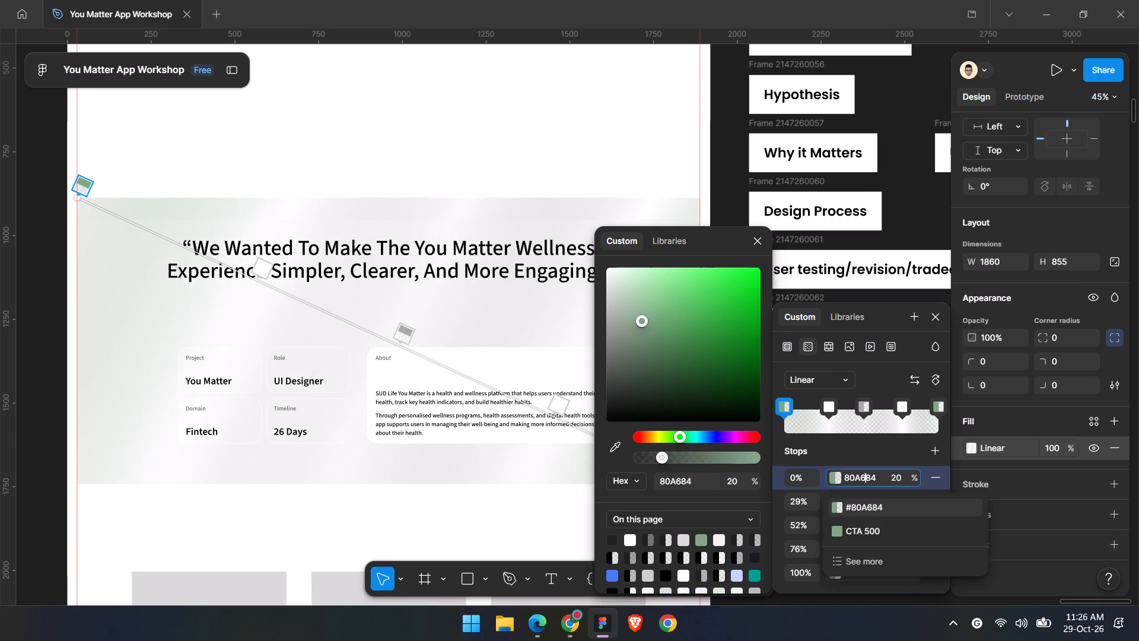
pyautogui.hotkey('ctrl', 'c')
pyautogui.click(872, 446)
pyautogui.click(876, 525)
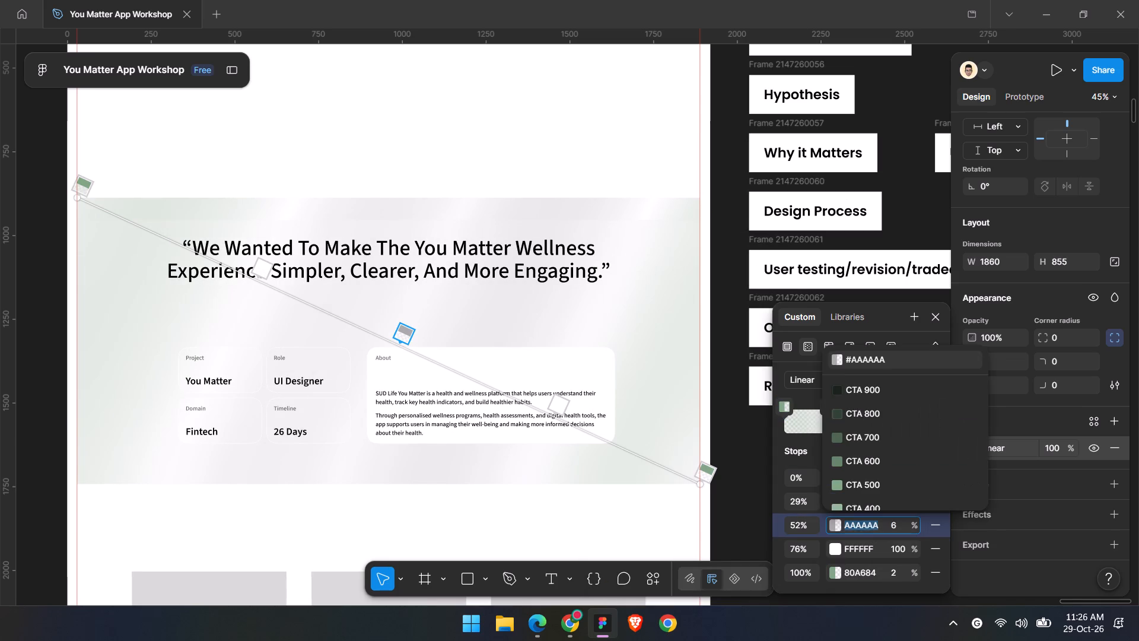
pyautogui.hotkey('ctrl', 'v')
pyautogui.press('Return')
# Lighten the 52% gradient stop's colour to the pale green B7D7BA and finish editing the fill.
pyautogui.click(837, 521)
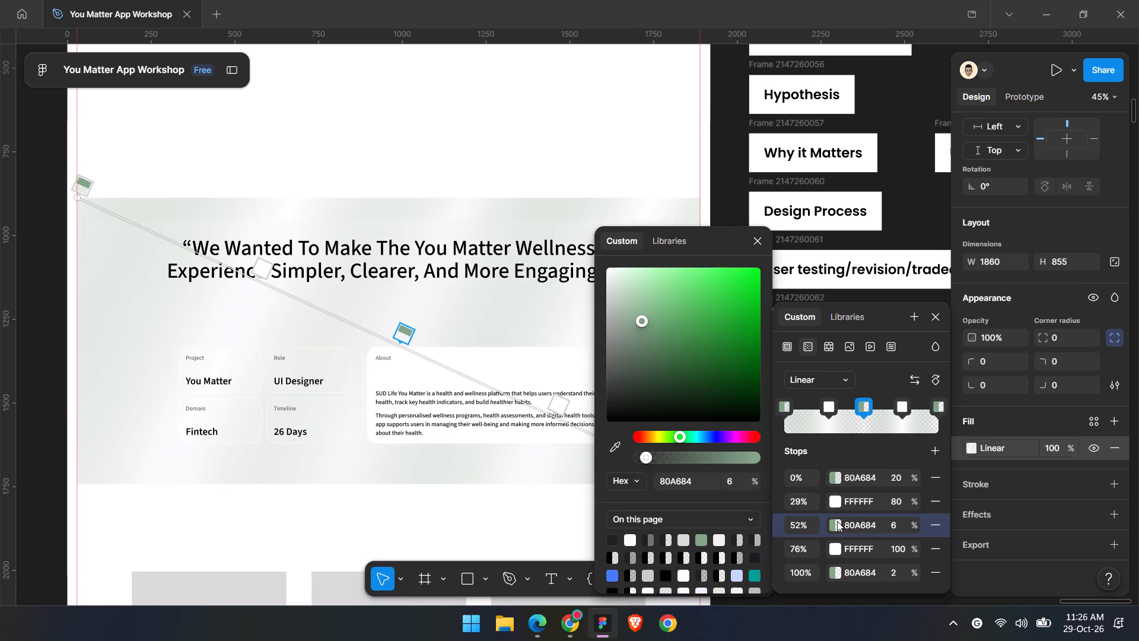
pyautogui.click(634, 300)
pyautogui.moveTo(635, 300); pyautogui.dragTo(635, 300)
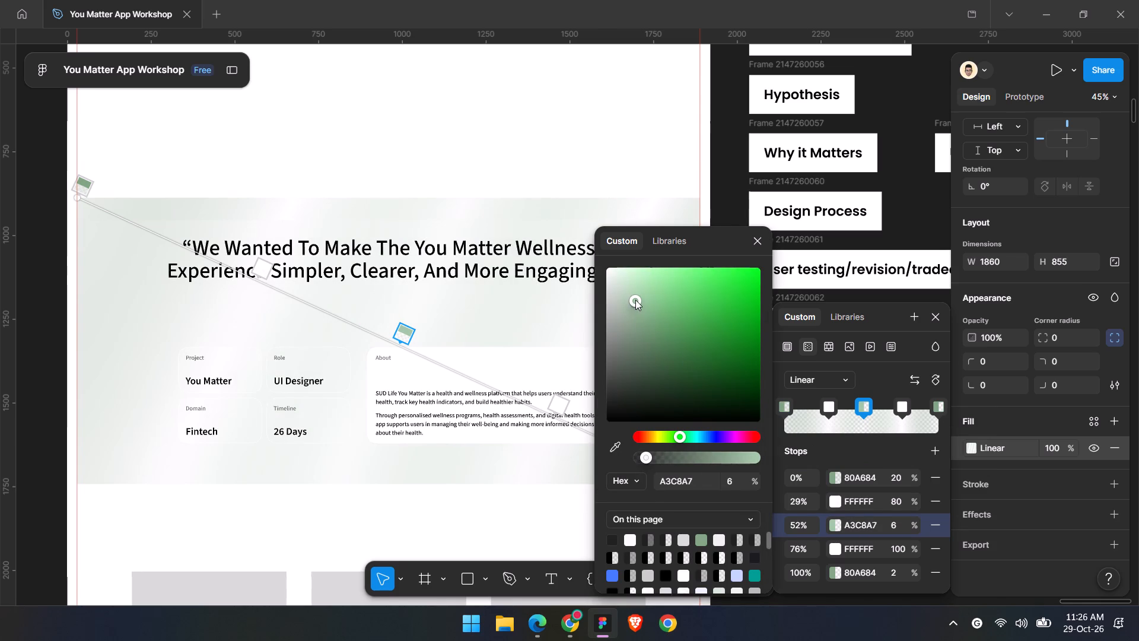
pyautogui.moveTo(635, 300); pyautogui.dragTo(629, 291)
pyautogui.click(426, 160)
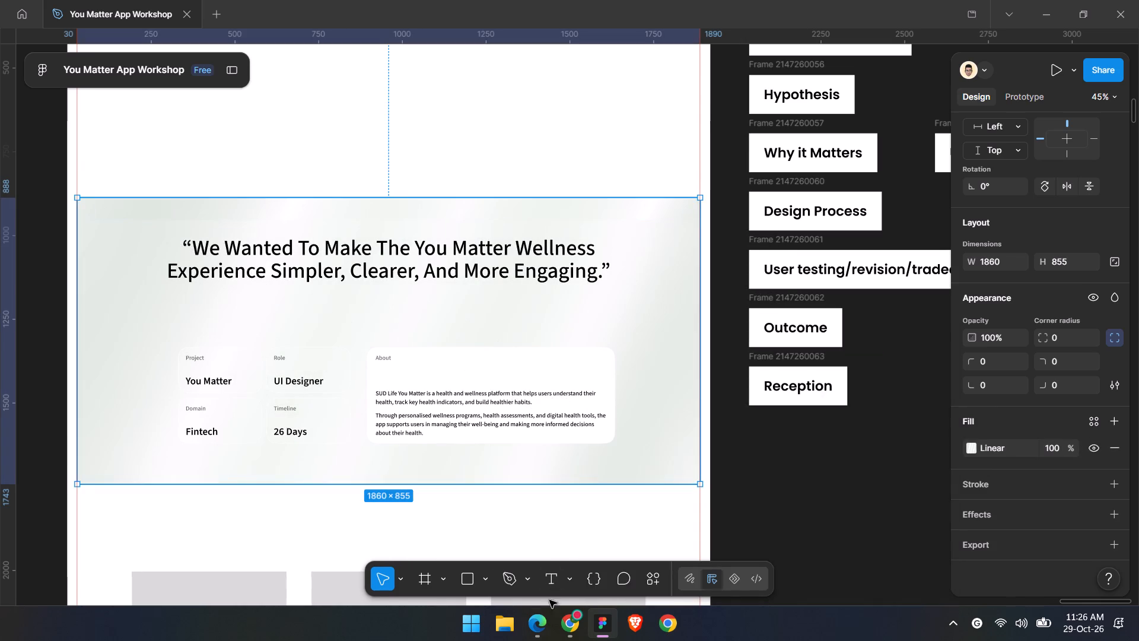
# Switch to Edge to check the quote section background of Behance's Finora project, then return to Figma.
pyautogui.click(542, 623)
pyautogui.scroll(2, 672, 413)
pyautogui.scroll(-2, 932, 235)
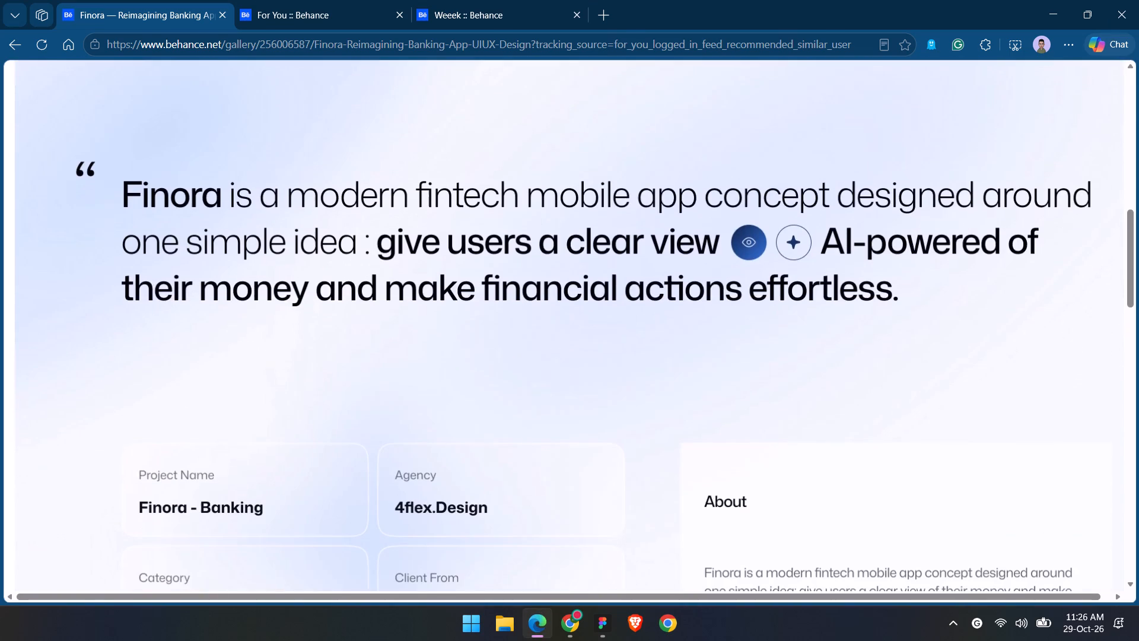
pyautogui.click(1061, 4)
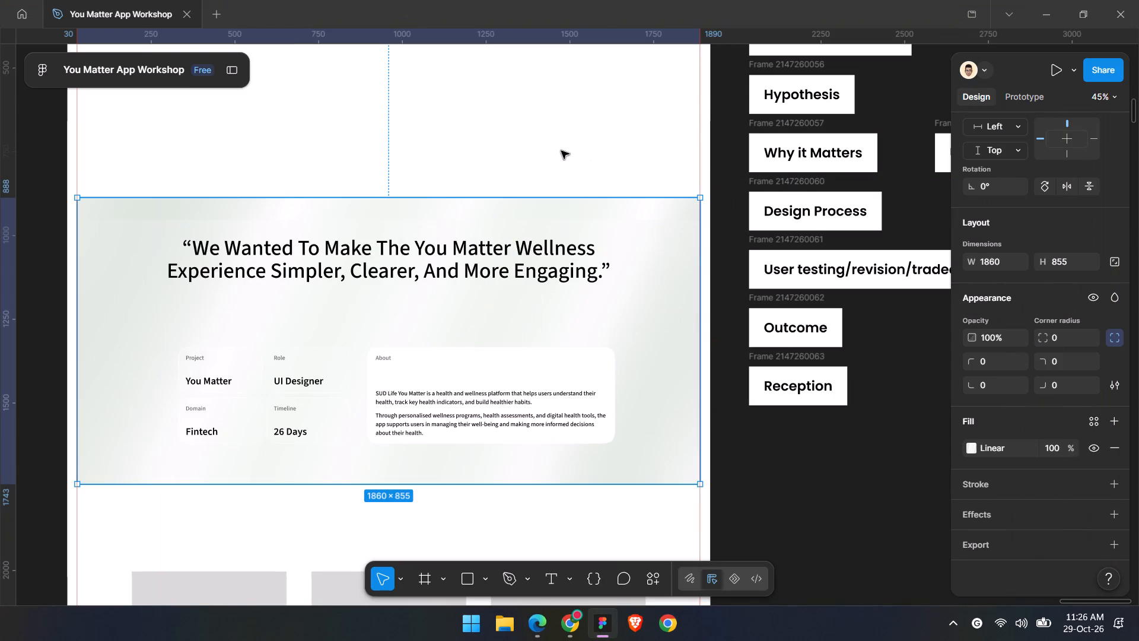
# Examine the quote section's gradient background and info cards up close without any selection.
pyautogui.click(561, 151)
pyautogui.click(561, 151)
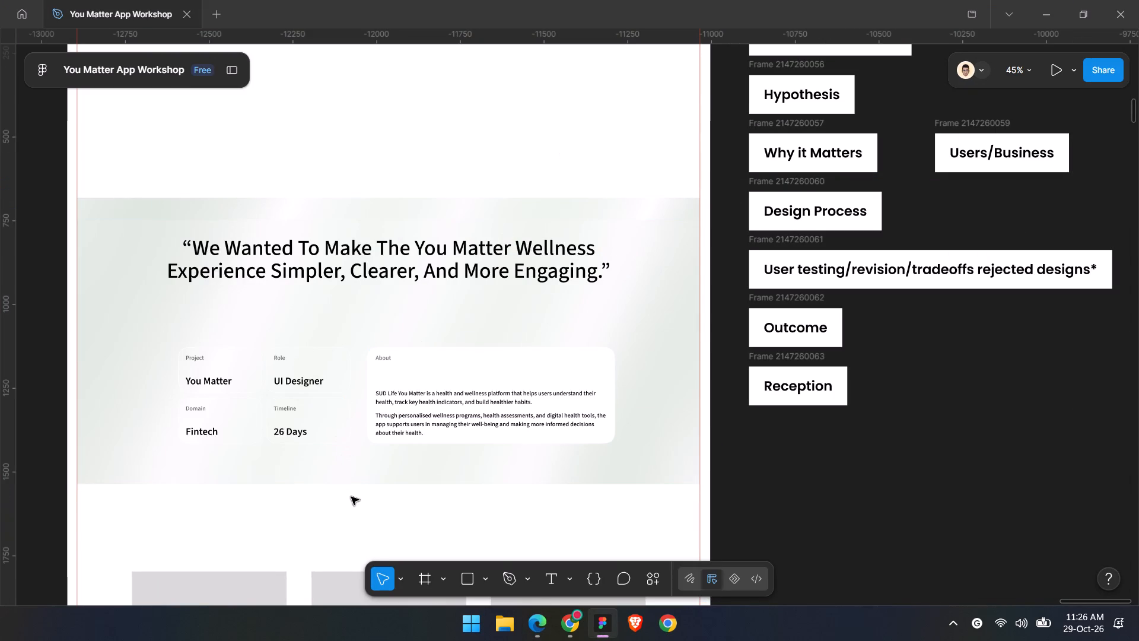
pyautogui.scroll(11, 288, 426)
pyautogui.scroll(-8, 296, 430)
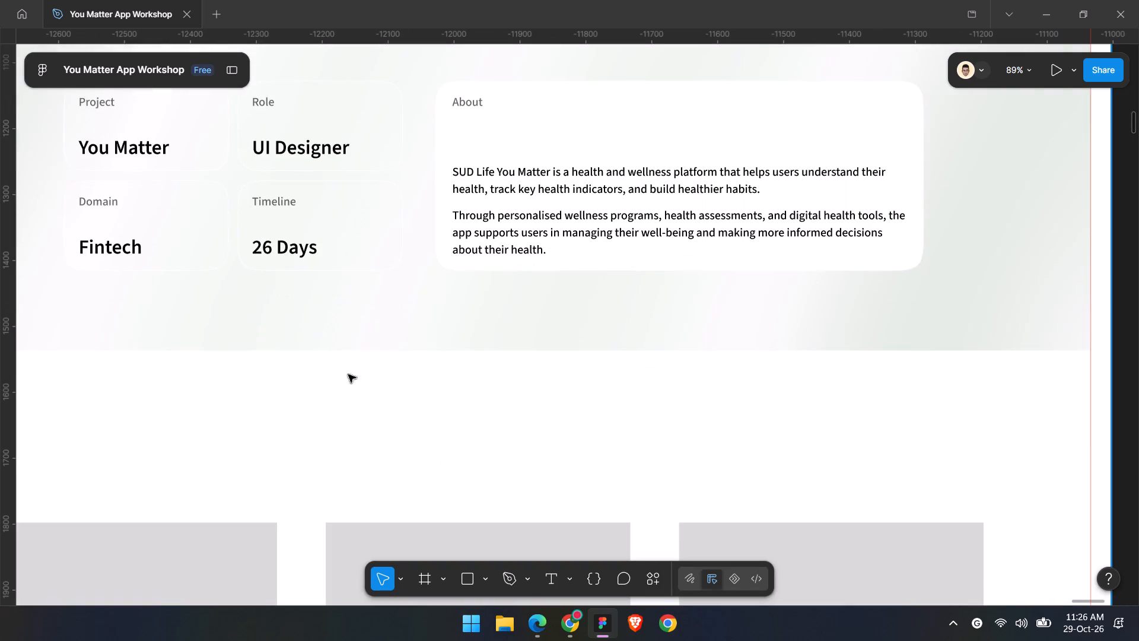
pyautogui.keyDown('ctrl'); pyautogui.scroll(-1, 354, 372); pyautogui.keyUp('ctrl')
pyautogui.keyDown('shift'); pyautogui.scroll(3, 387, 348); pyautogui.keyUp('shift')
pyautogui.scroll(4, 502, 402)
pyautogui.keyDown('ctrl'); pyautogui.scroll(3, 377, 382); pyautogui.keyUp('ctrl')
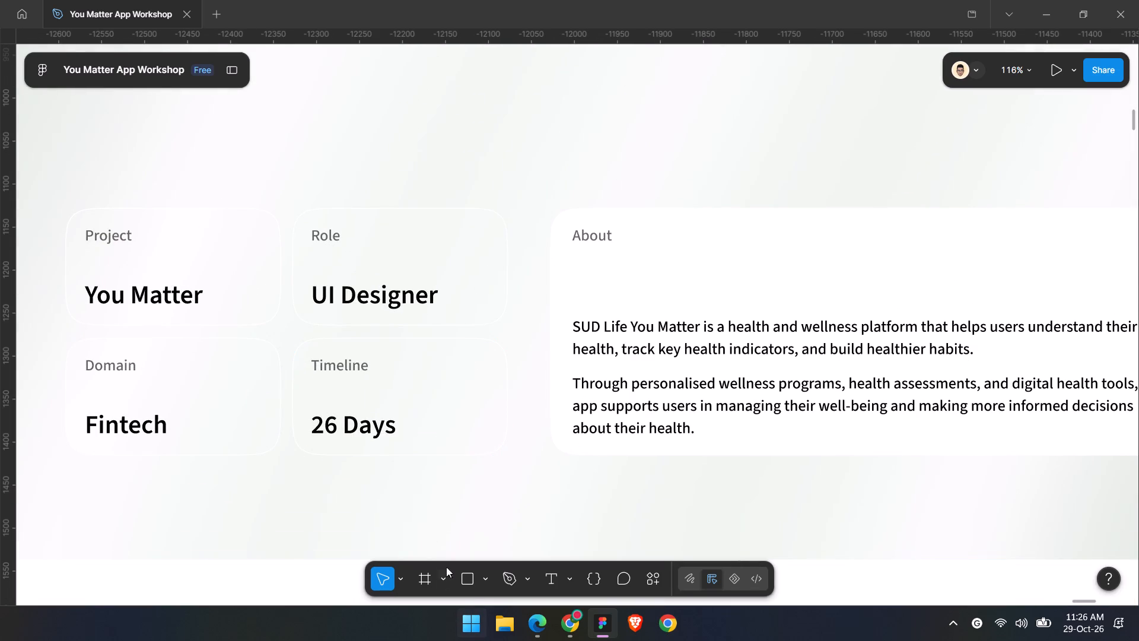
pyautogui.keyDown('ctrl'); pyautogui.scroll(3, 369, 483); pyautogui.keyUp('ctrl')
pyautogui.keyDown('ctrl'); pyautogui.scroll(-6, 369, 483); pyautogui.keyUp('ctrl')
# Reopen the 1860 × 855 background rectangle's gradient fill and move the pale green 52% stop to 48%.
pyautogui.click(435, 496)
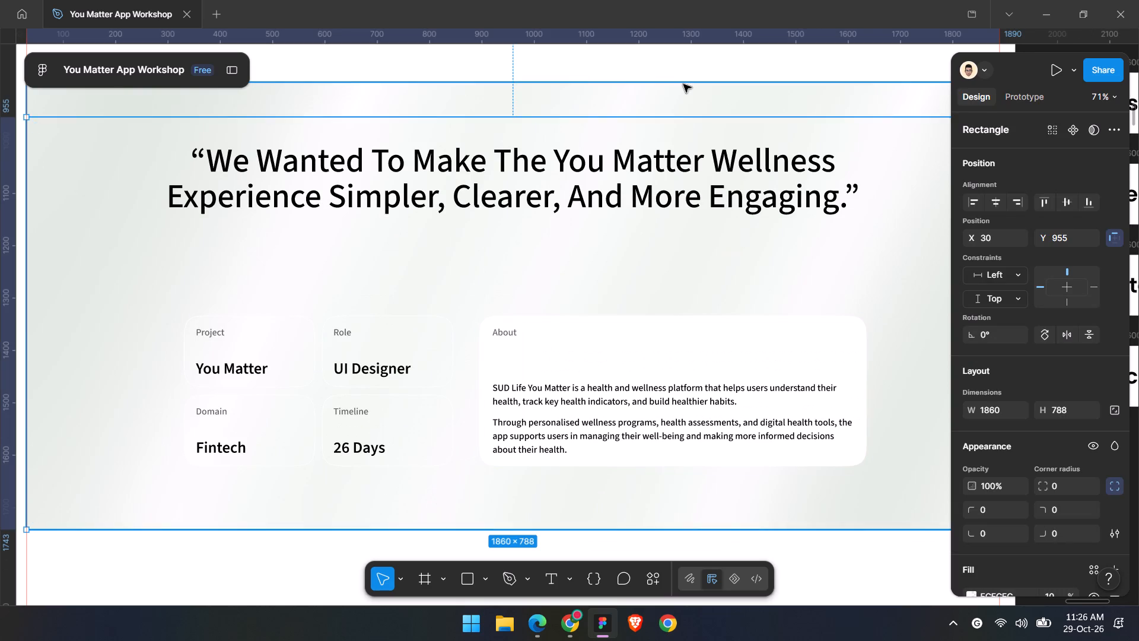
pyautogui.click(676, 92)
pyautogui.scroll(-2, 955, 545)
pyautogui.click(972, 448)
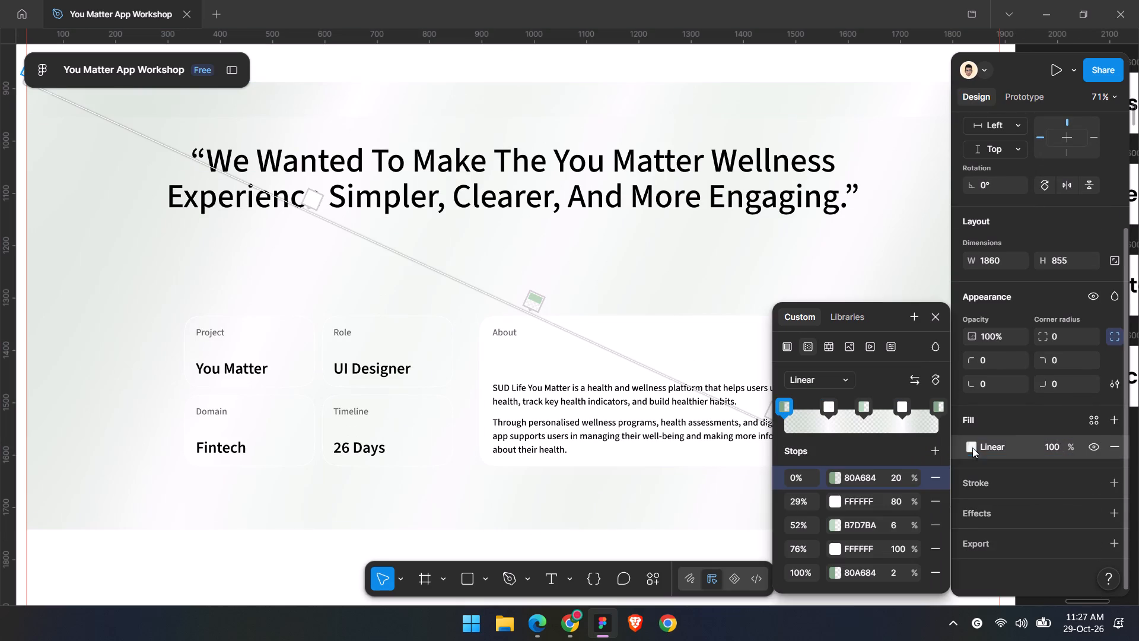
pyautogui.moveTo(537, 302); pyautogui.dragTo(443, 246)
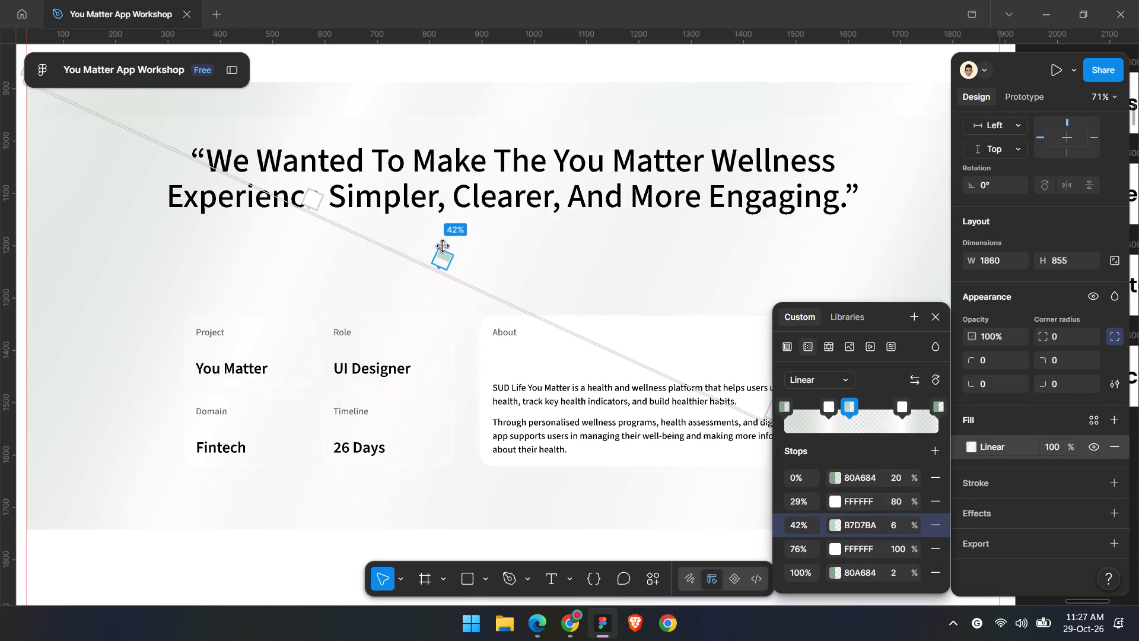
pyautogui.moveTo(443, 246); pyautogui.dragTo(545, 291)
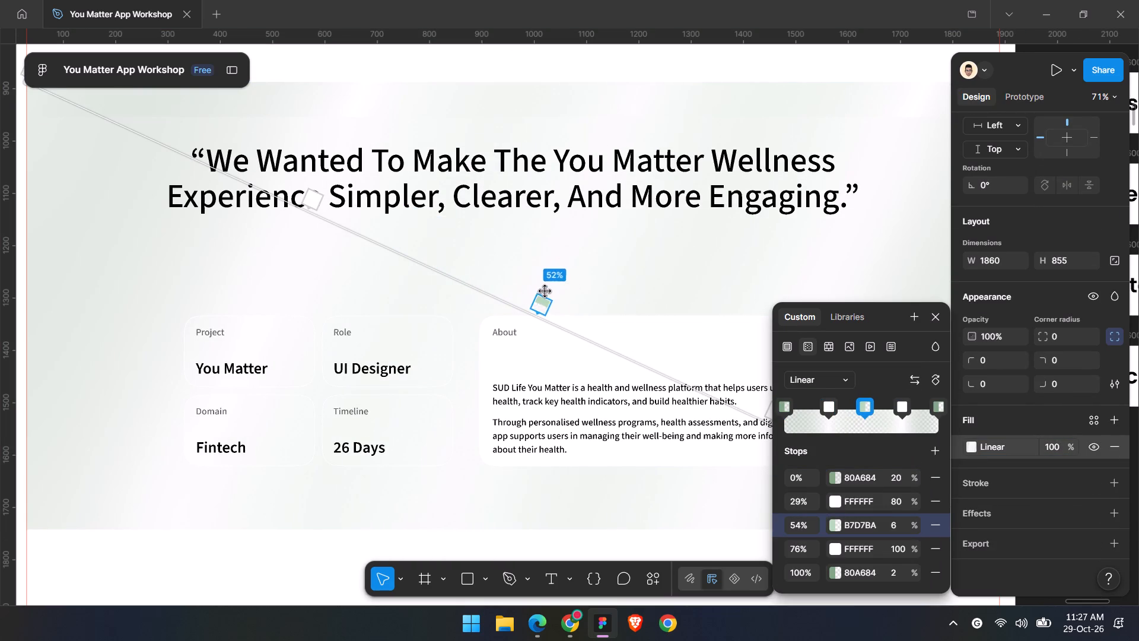
pyautogui.moveTo(545, 291); pyautogui.dragTo(510, 268)
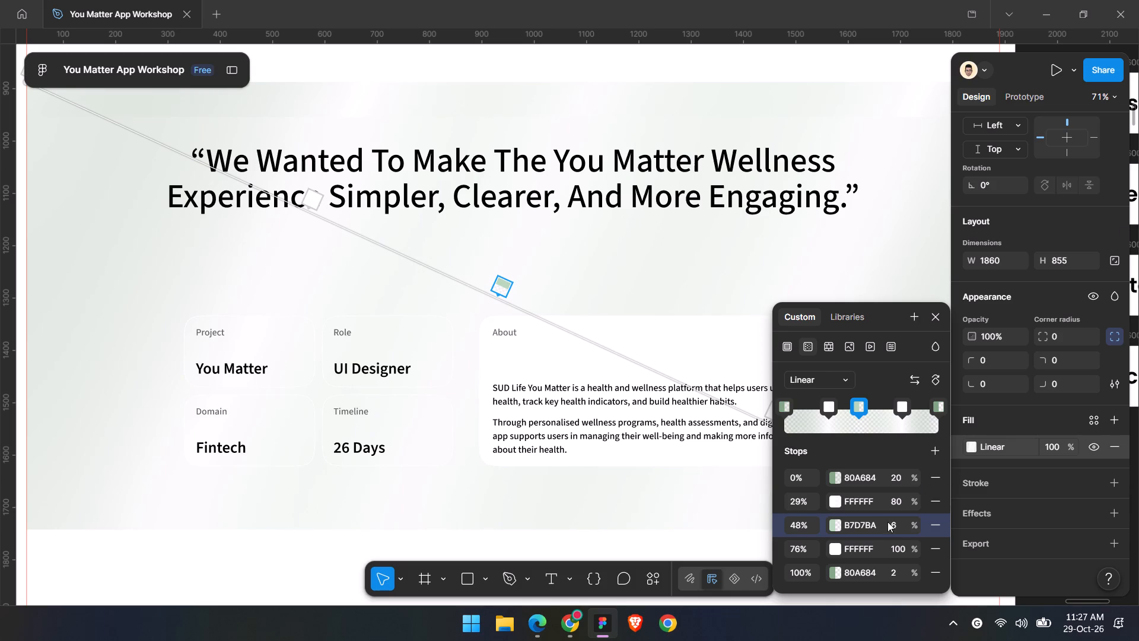
# Set the opacity of the pale green 48% gradient stop to 20%.
pyautogui.click(897, 526)
pyautogui.write('20')
pyautogui.press('Return')
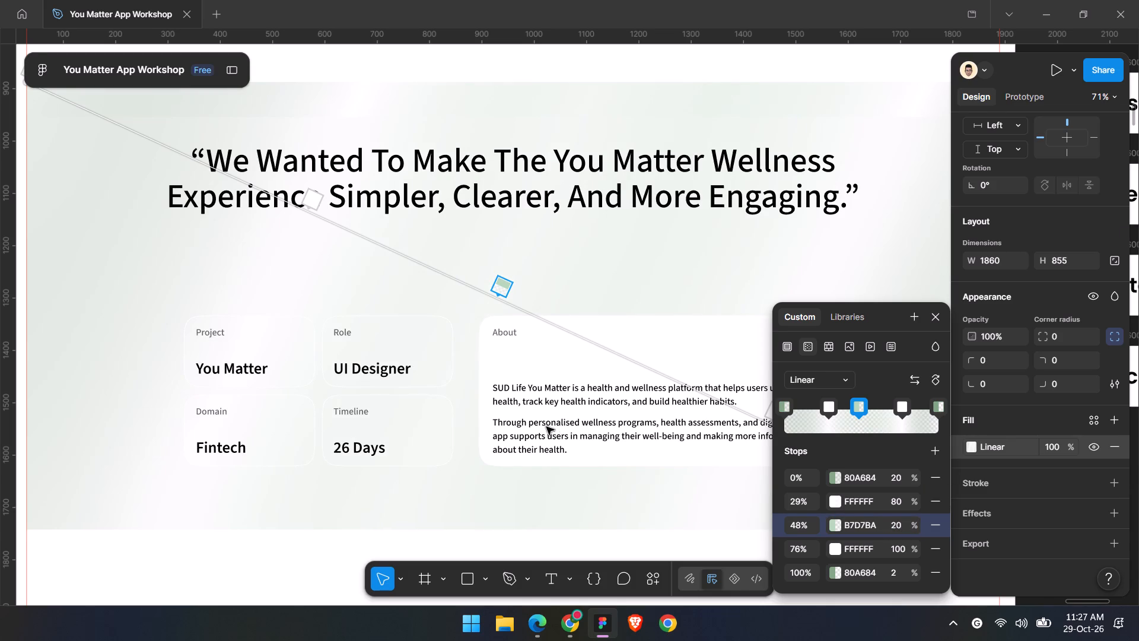
# Move the white 76% stop of the background gradient to 72% and the pale green 48% stop to 50%.
pyautogui.scroll(-2, 548, 424)
pyautogui.scroll(-4, 625, 396)
pyautogui.moveTo(776, 219); pyautogui.dragTo(731, 214)
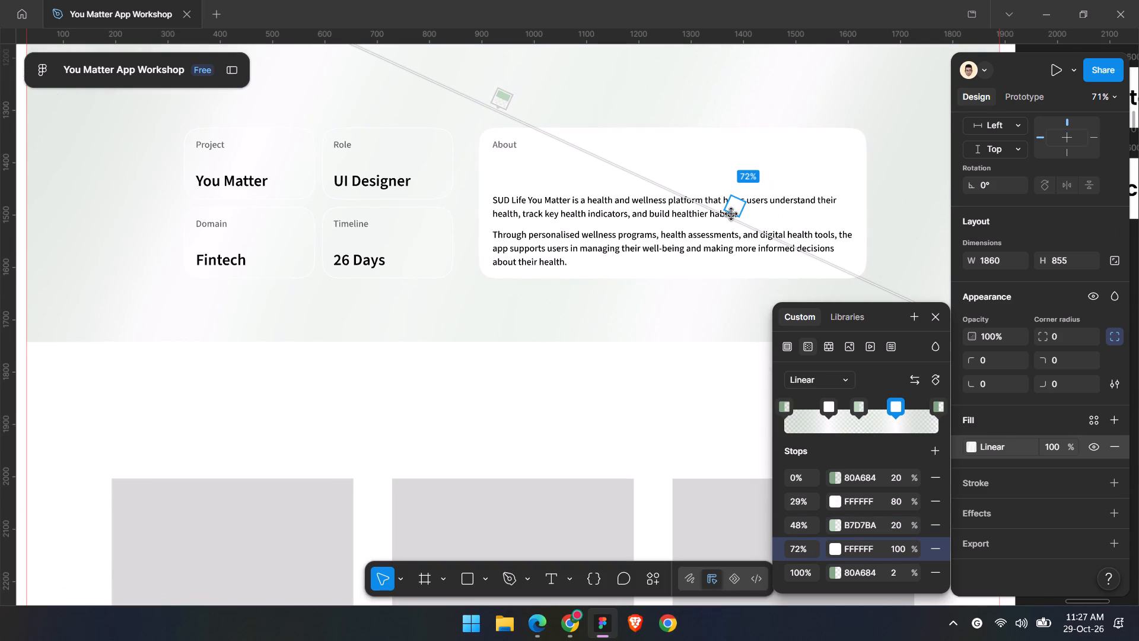
pyautogui.moveTo(731, 214); pyautogui.dragTo(727, 214)
pyautogui.scroll(9, 514, 306)
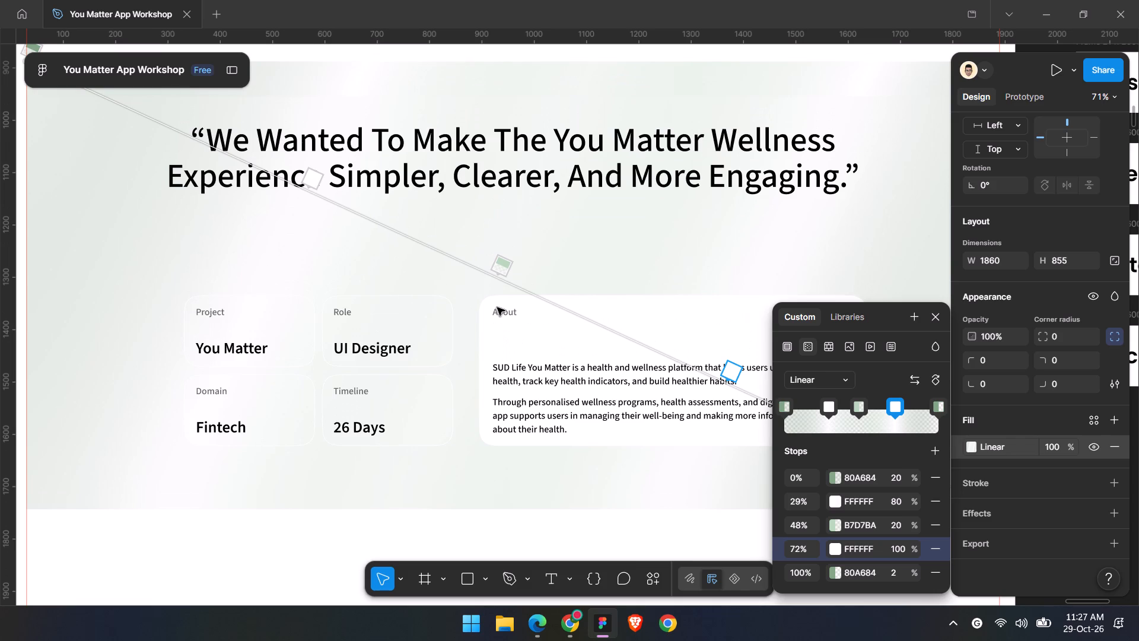
pyautogui.moveTo(501, 263); pyautogui.dragTo(516, 266)
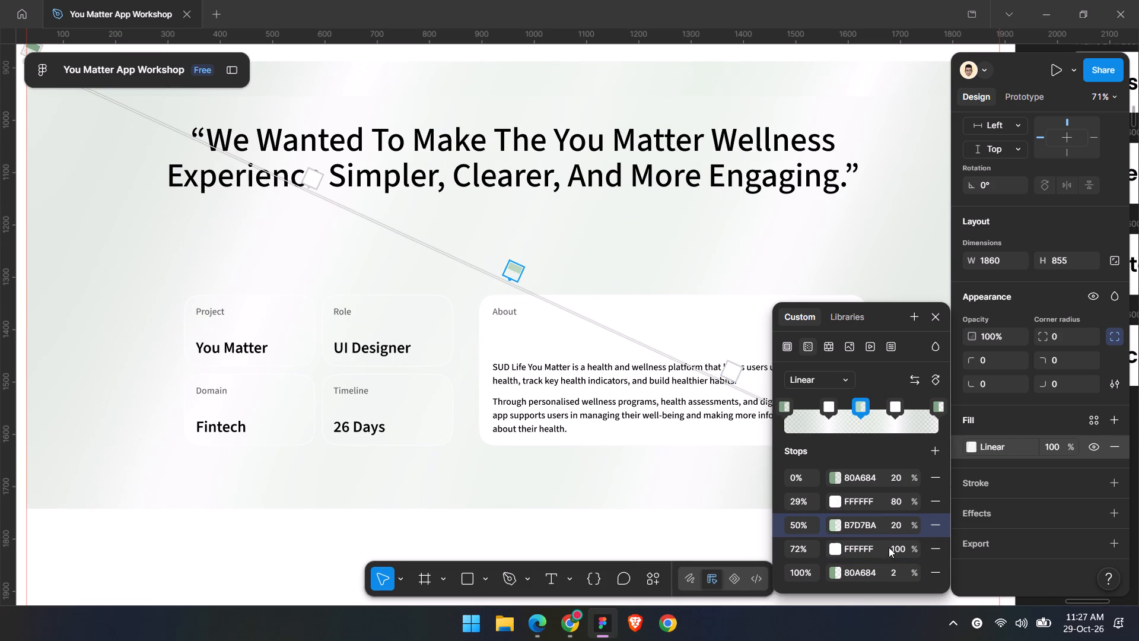
# Copy the 0% stop's colour 80A684 to the 50% gradient stop, set that stop's opacity to 10%, and deselect the background.
pyautogui.click(866, 484)
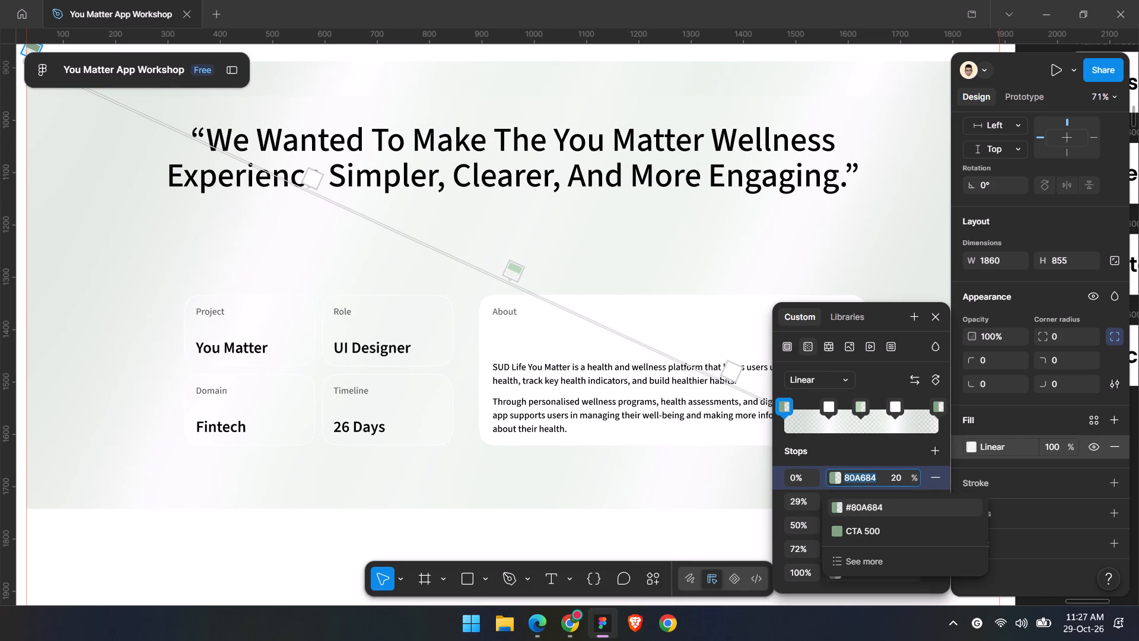
pyautogui.hotkey('ctrl', 'c')
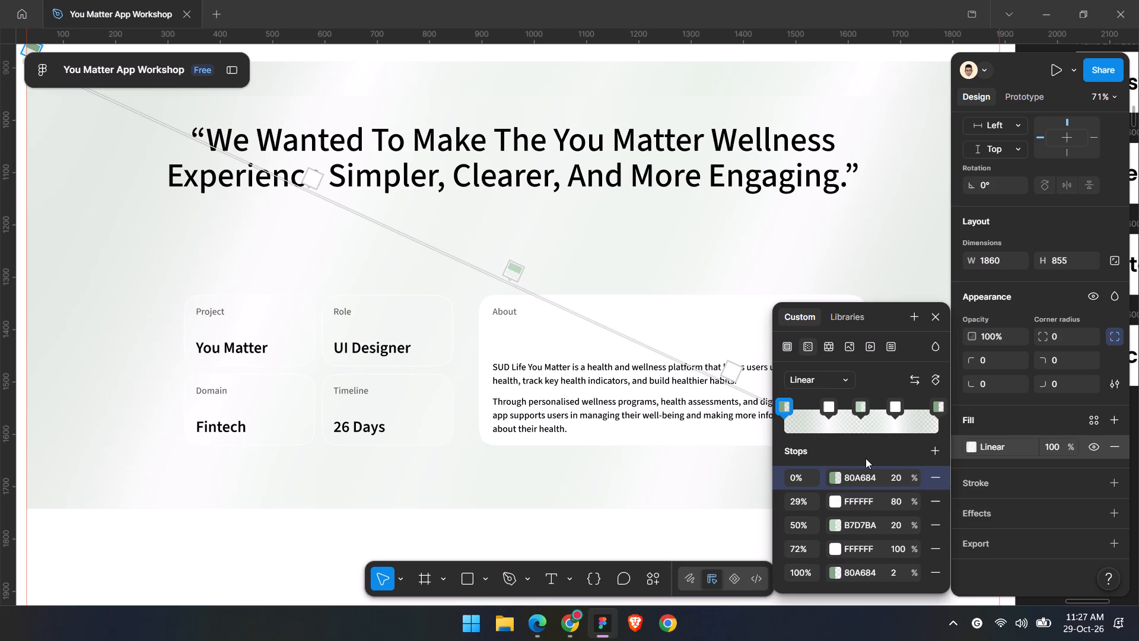
pyautogui.click(866, 458)
pyautogui.click(865, 525)
pyautogui.hotkey('ctrl', 'v')
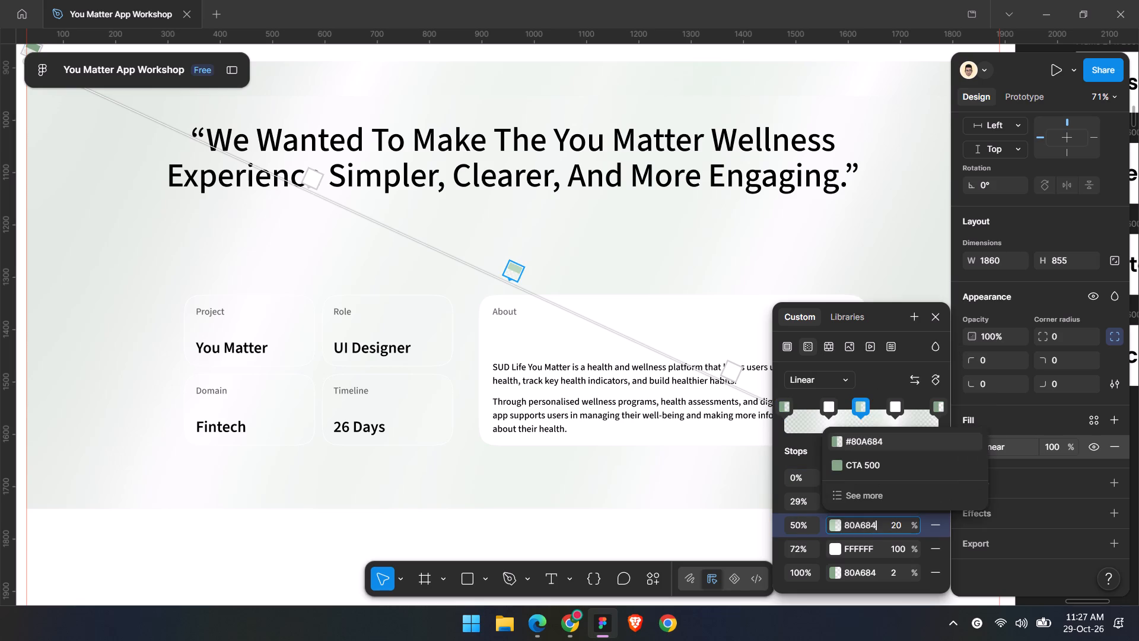
pyautogui.press('Return')
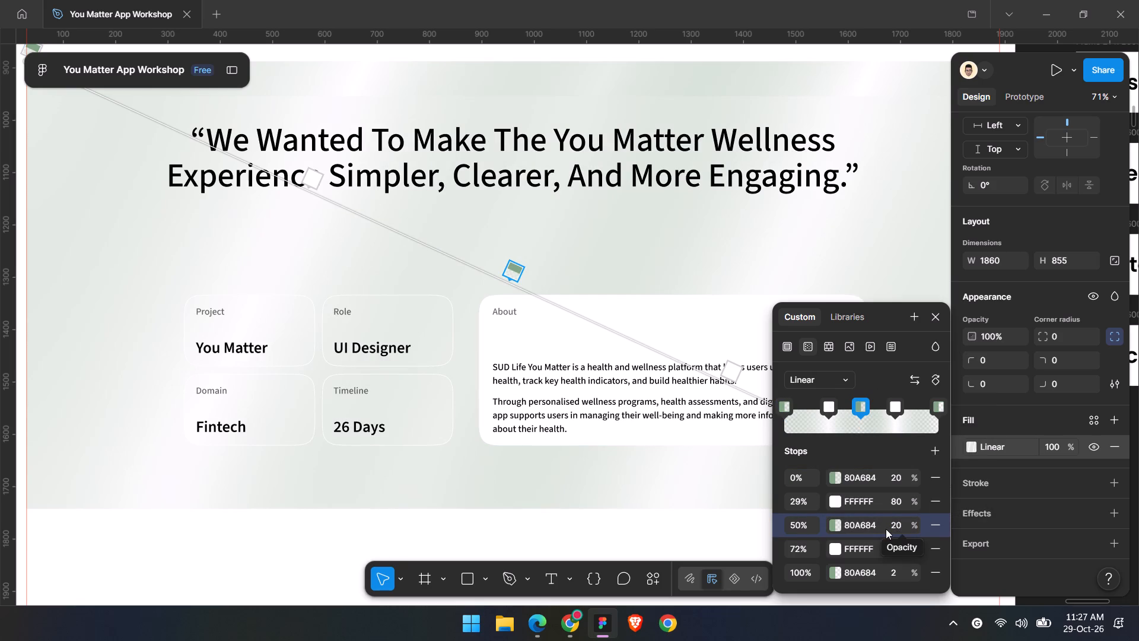
pyautogui.click(886, 529)
pyautogui.write('10')
pyautogui.press('Return')
pyautogui.doubleClick(431, 532)
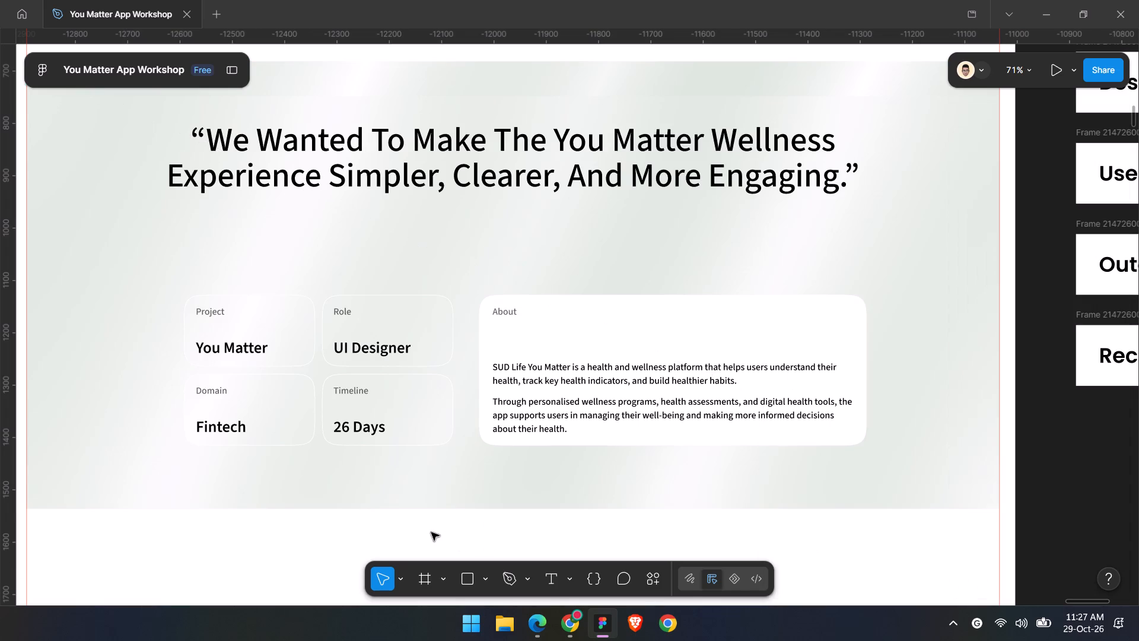
# Review the quote section, switch to Edge to compare it with the Finora quote section background, and return to Figma.
pyautogui.scroll(-1, 431, 532)
pyautogui.scroll(2, 431, 532)
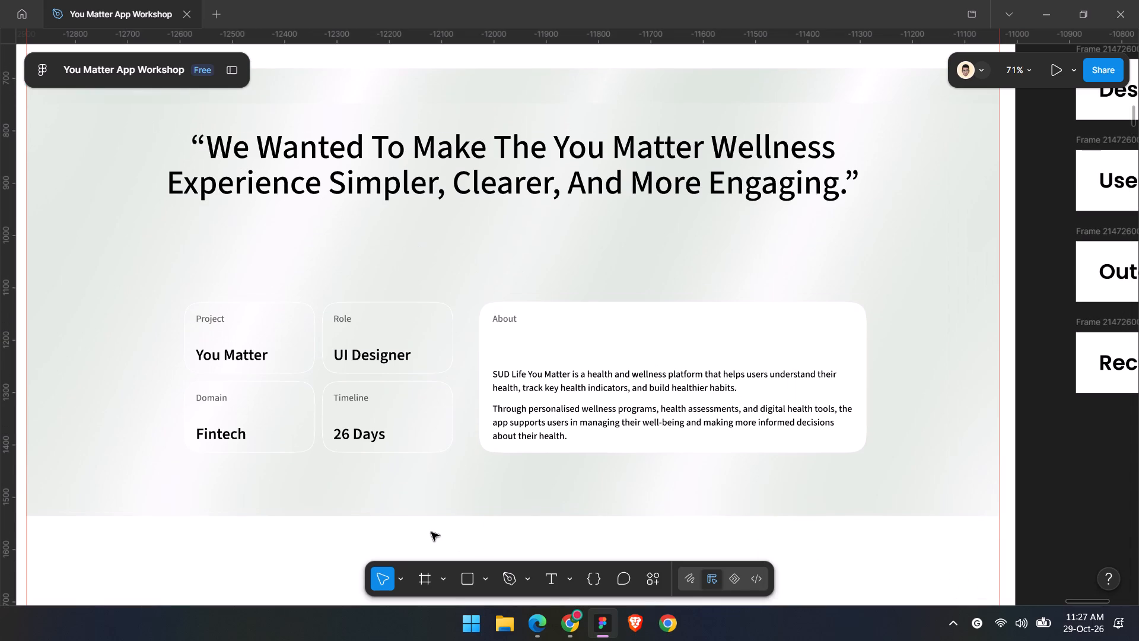
pyautogui.click(534, 634)
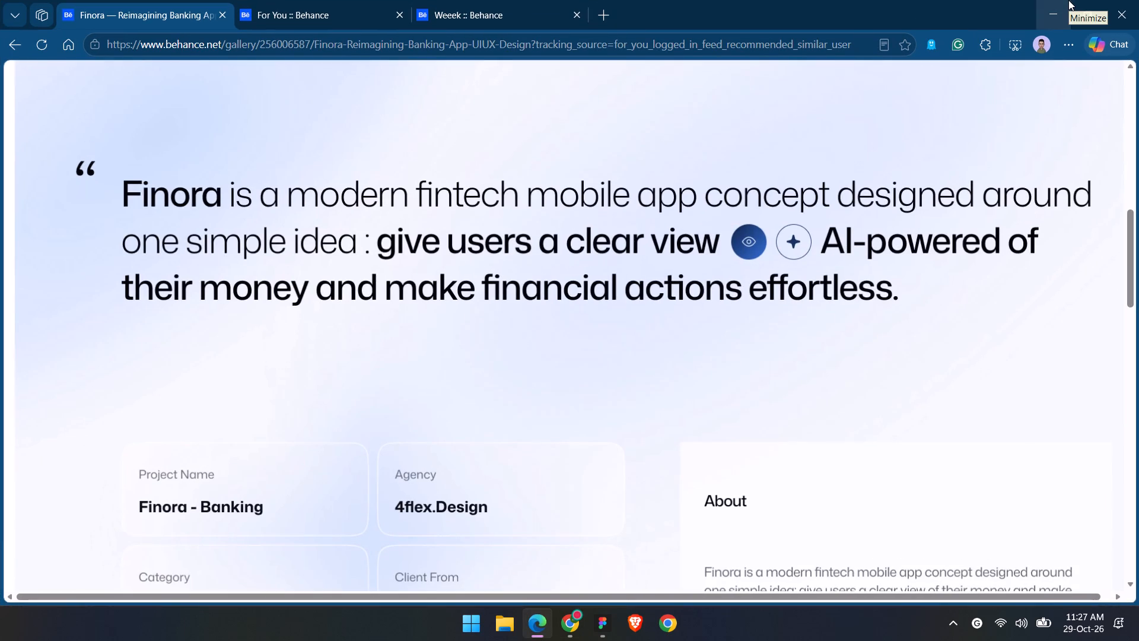
pyautogui.click(1068, 0)
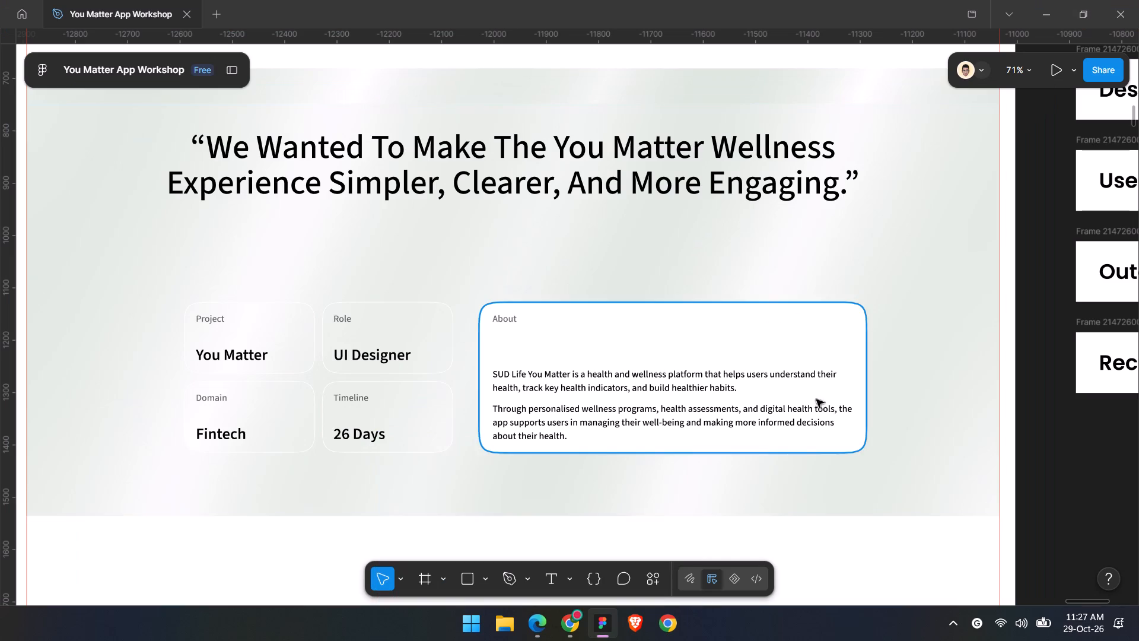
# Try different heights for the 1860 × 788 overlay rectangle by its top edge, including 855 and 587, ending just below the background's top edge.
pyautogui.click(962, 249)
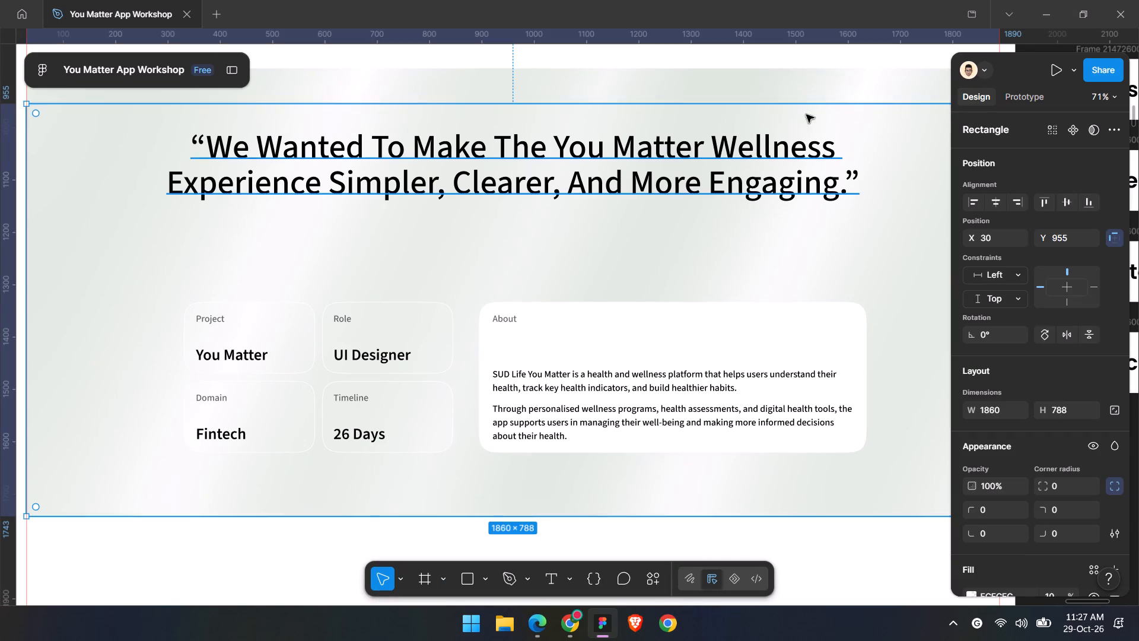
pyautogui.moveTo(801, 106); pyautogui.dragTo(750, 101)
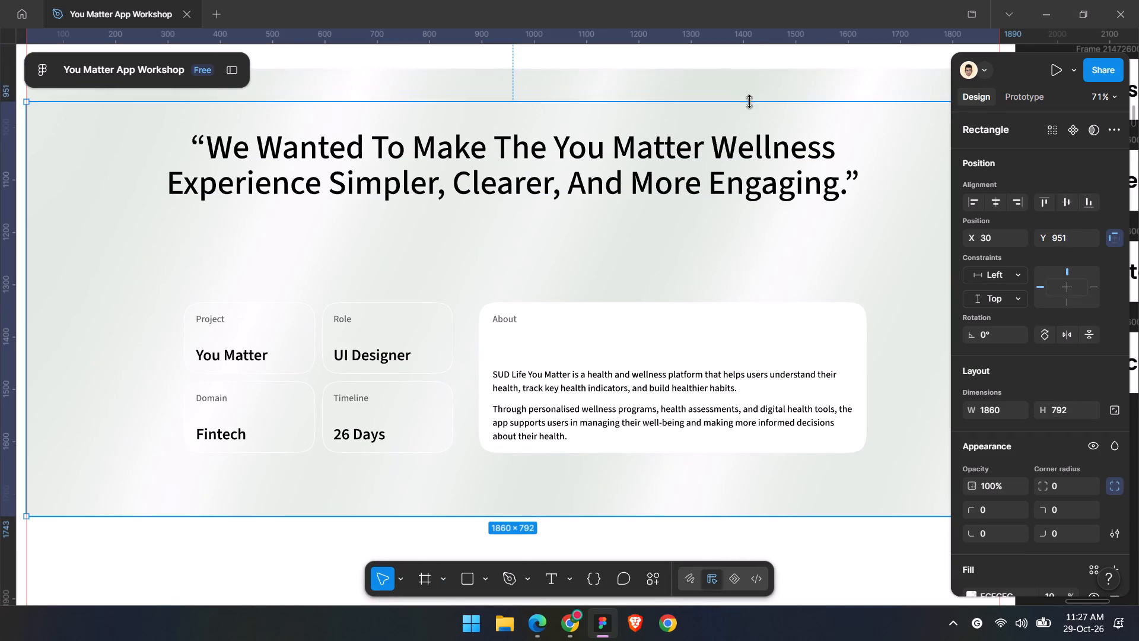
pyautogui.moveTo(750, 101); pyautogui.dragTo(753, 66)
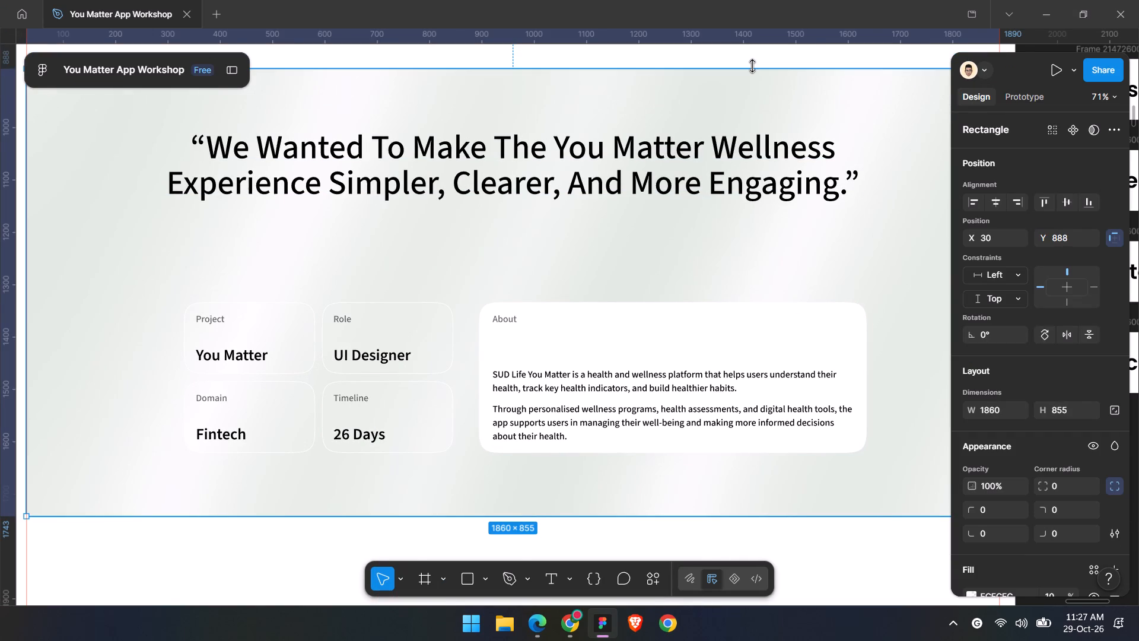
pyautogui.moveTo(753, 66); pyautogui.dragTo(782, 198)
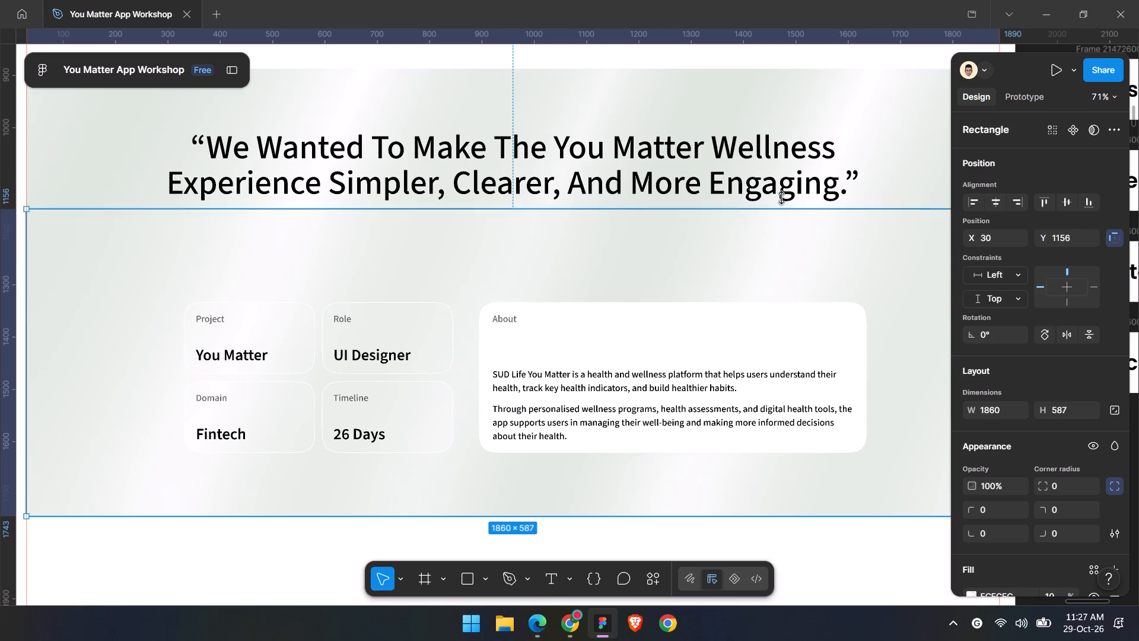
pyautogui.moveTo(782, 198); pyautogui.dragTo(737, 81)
# Reopen the 1860 × 855 background's gradient fill, try 60% opacity on the white 29% stop, and settle on 50%.
pyautogui.click(721, 72)
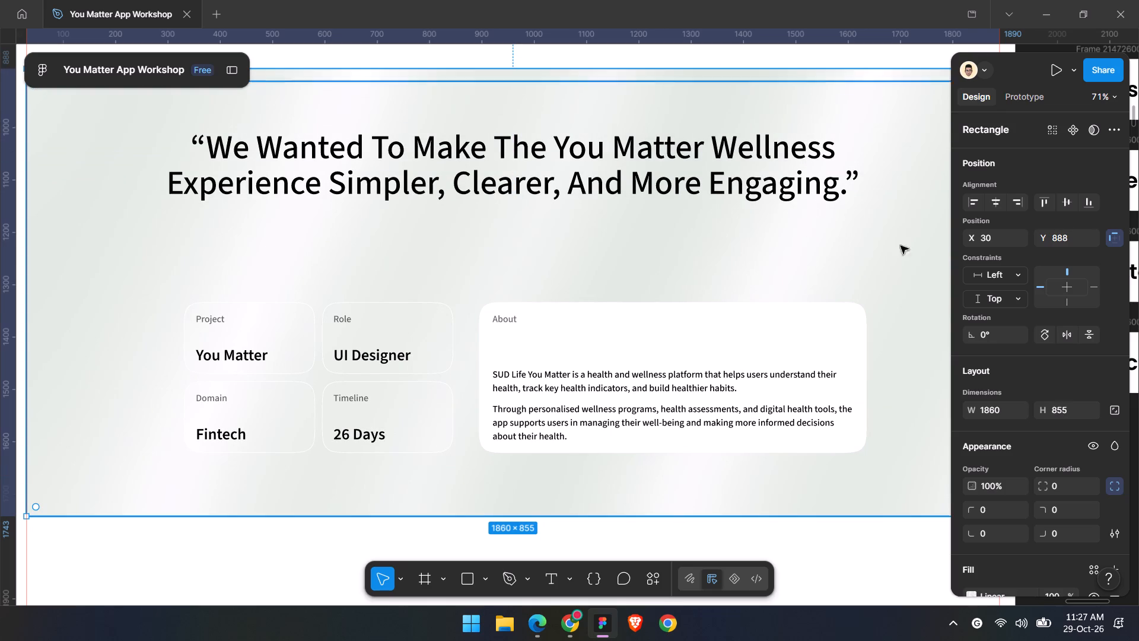
pyautogui.scroll(-2, 1038, 490)
pyautogui.click(967, 446)
pyautogui.click(911, 504)
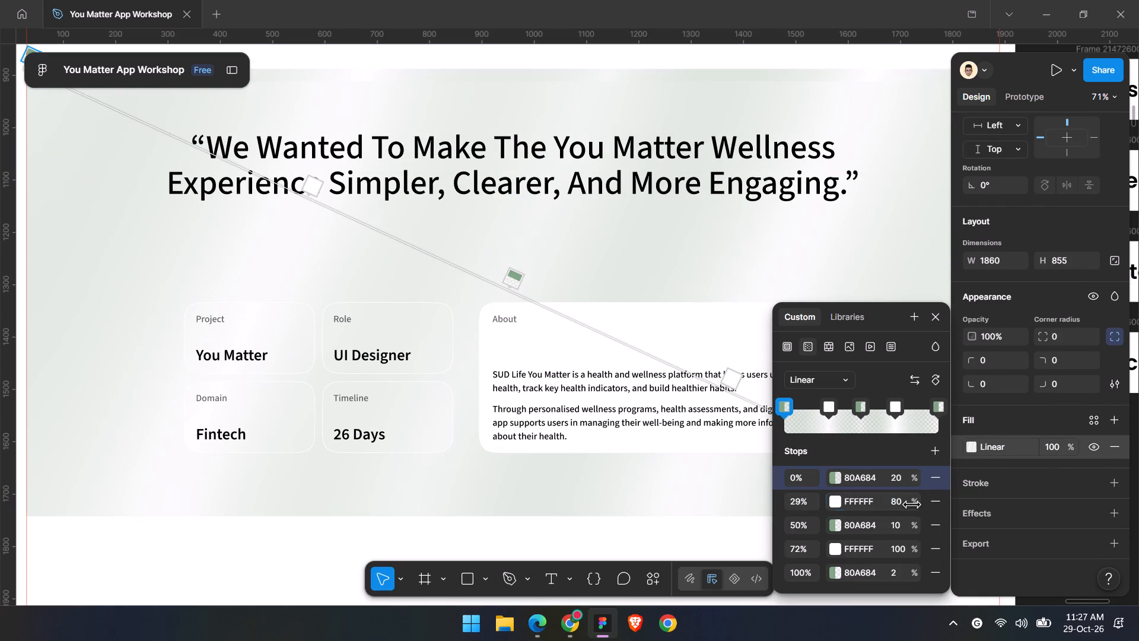
pyautogui.write('60')
pyautogui.press('Return')
pyautogui.click(907, 503)
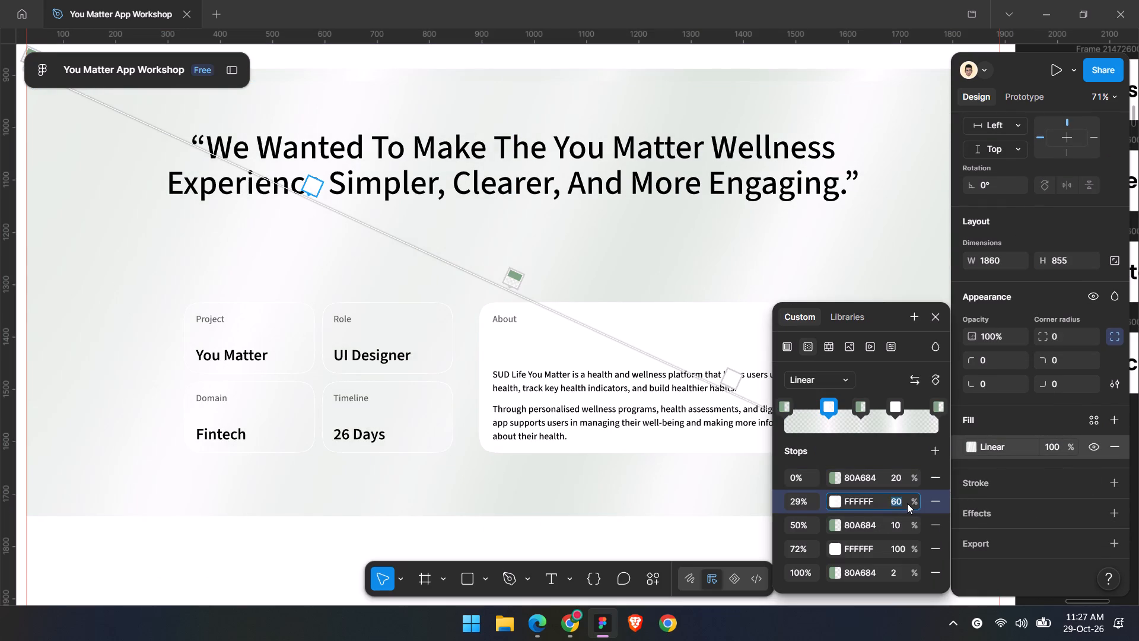
pyautogui.write('50')
pyautogui.press('Return')
pyautogui.click(652, 174)
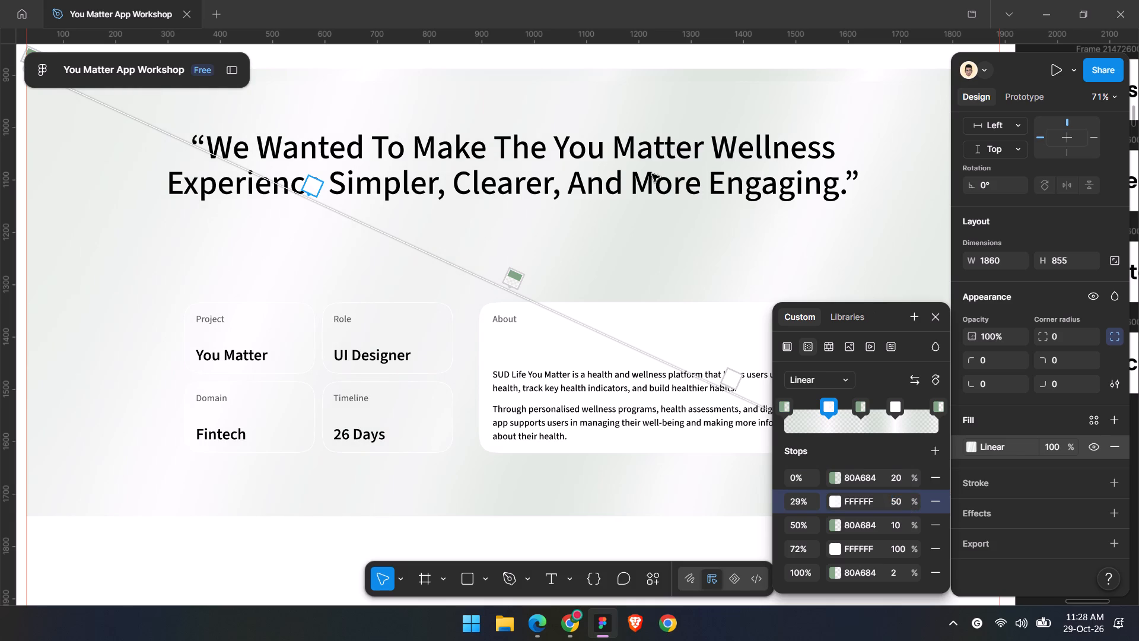
# Select the background-blur overlay rectangle and extend its top edge up to the gradient background's edge, making it 1860 × 855.
pyautogui.click(475, 71)
pyautogui.click(537, 78)
pyautogui.click(533, 94)
pyautogui.moveTo(512, 85); pyautogui.dragTo(497, 71)
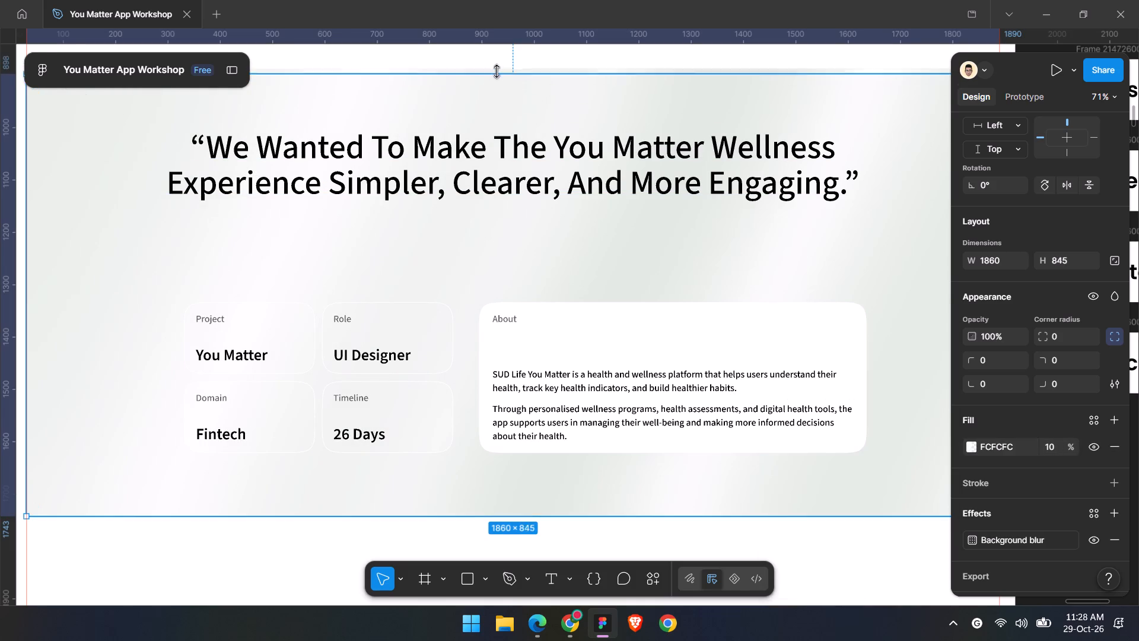
pyautogui.moveTo(497, 71); pyautogui.dragTo(496, 69)
# Select the overlay and gradient background rectangles together, align their top edges, and clear the selection.
pyautogui.click(498, 53)
pyautogui.moveTo(498, 53); pyautogui.dragTo(551, 81)
pyautogui.click(1048, 210)
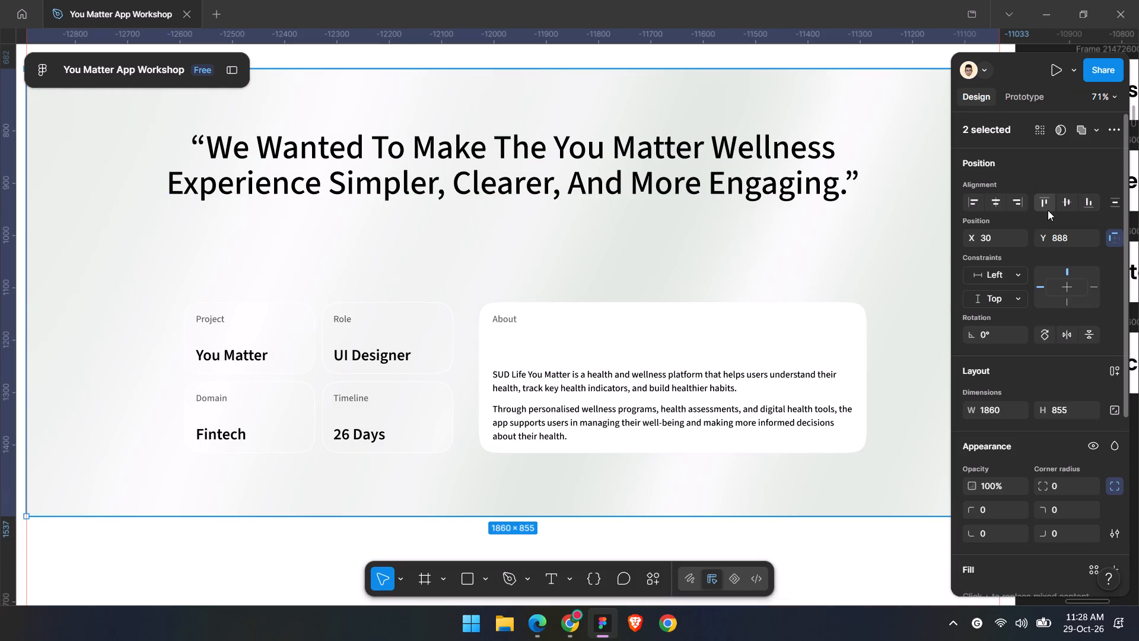
pyautogui.click(701, 48)
pyautogui.click(543, 530)
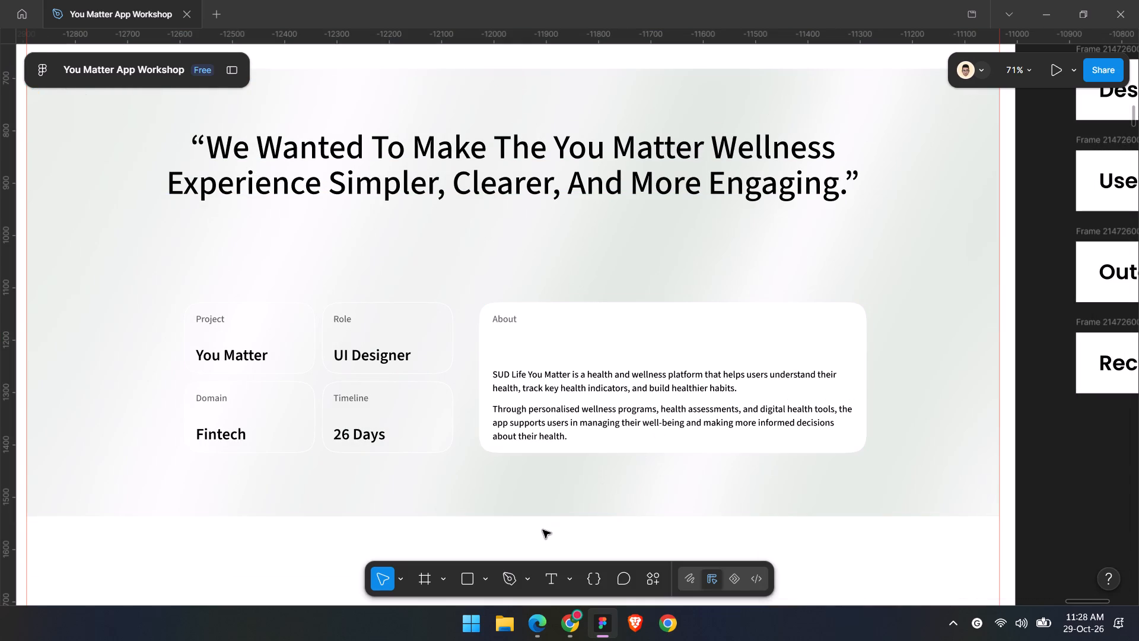
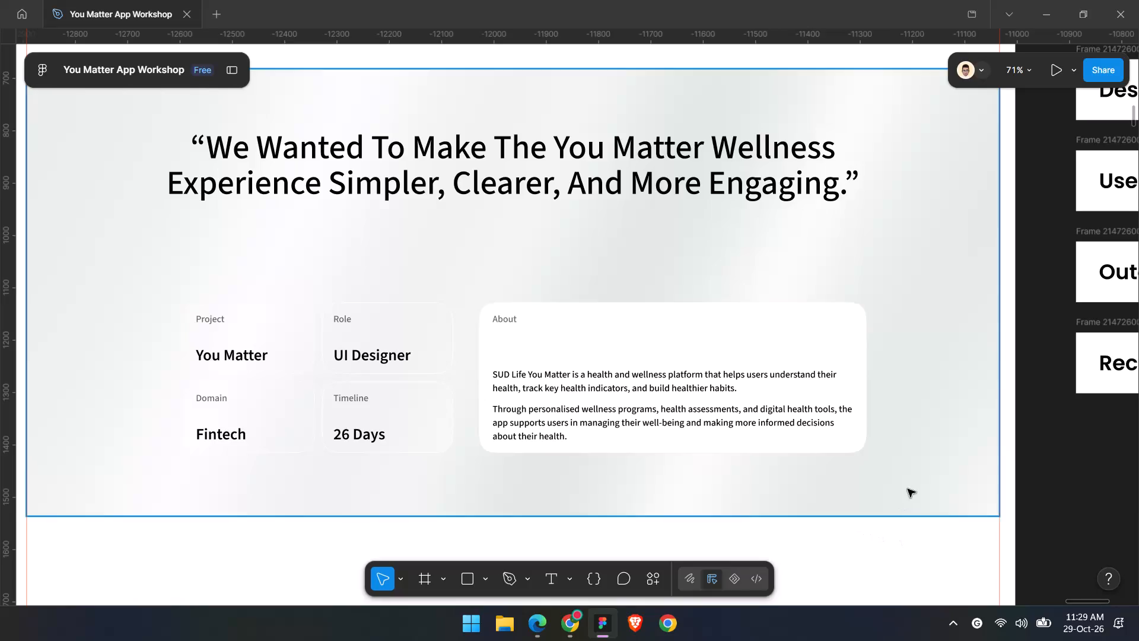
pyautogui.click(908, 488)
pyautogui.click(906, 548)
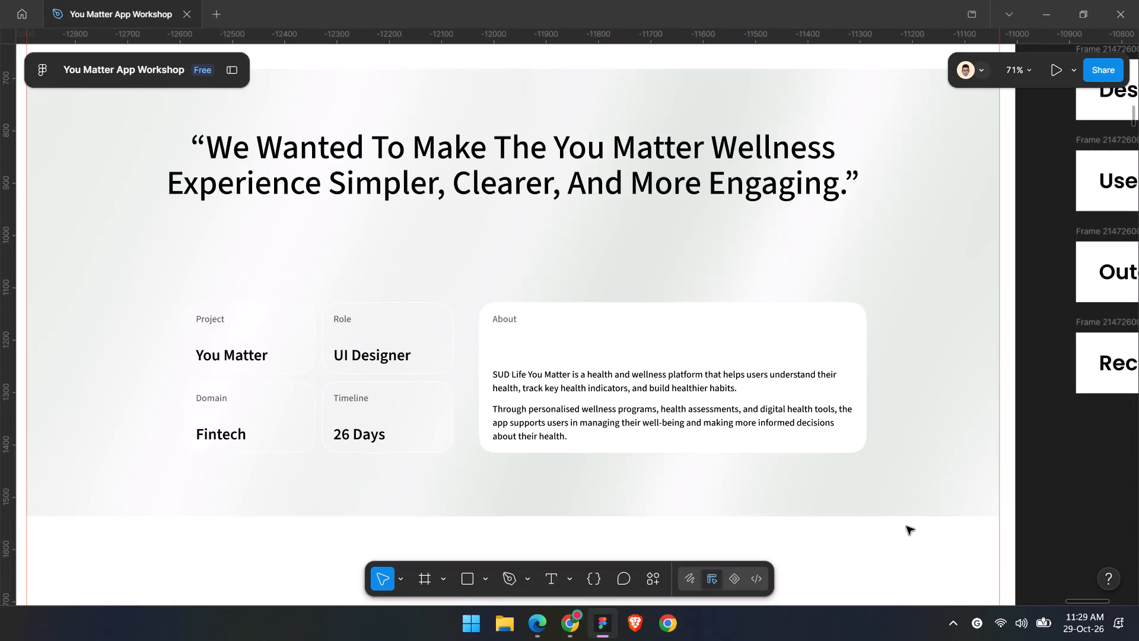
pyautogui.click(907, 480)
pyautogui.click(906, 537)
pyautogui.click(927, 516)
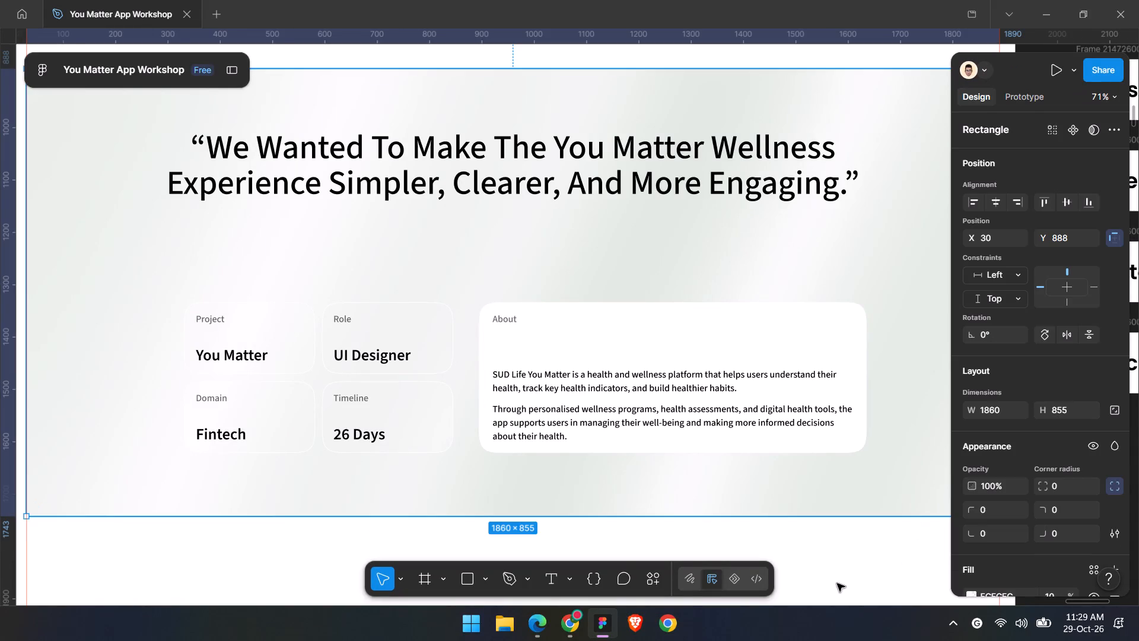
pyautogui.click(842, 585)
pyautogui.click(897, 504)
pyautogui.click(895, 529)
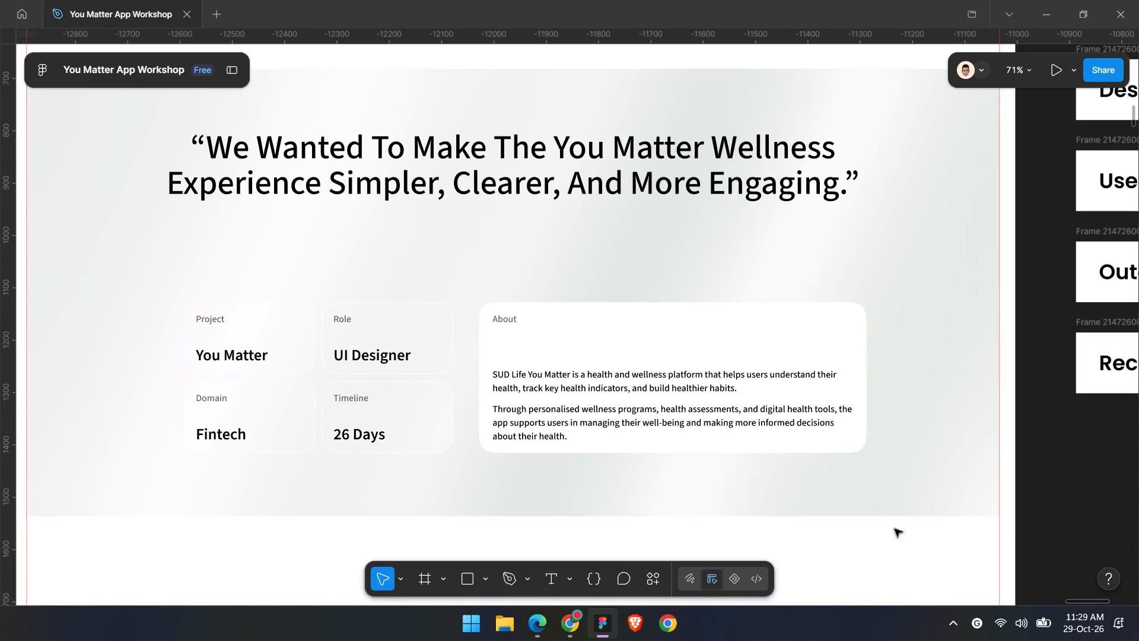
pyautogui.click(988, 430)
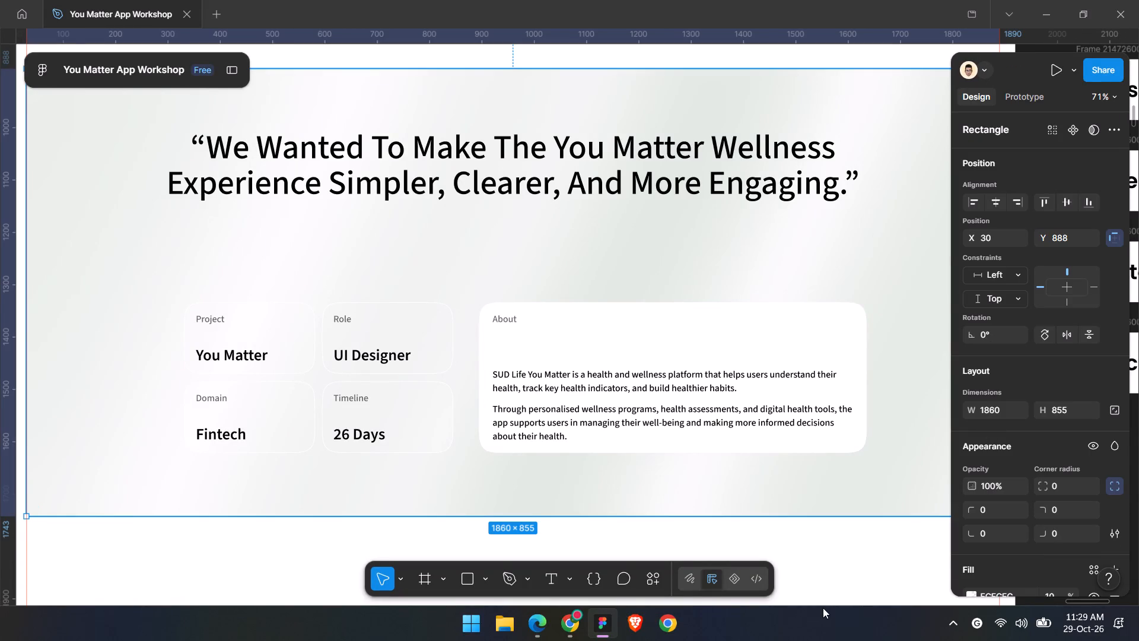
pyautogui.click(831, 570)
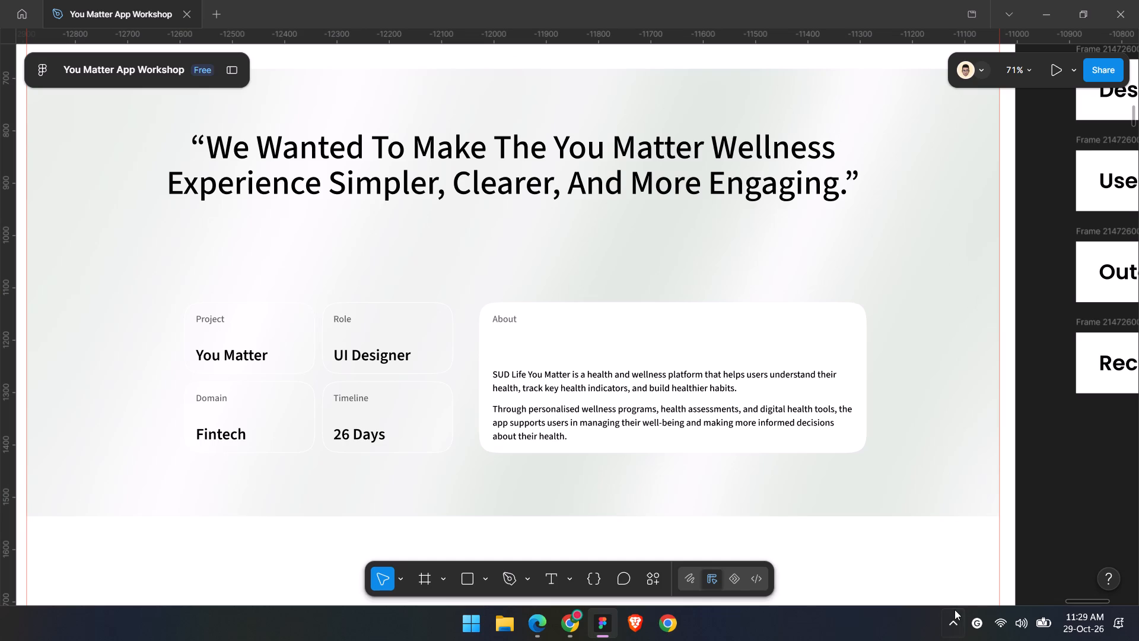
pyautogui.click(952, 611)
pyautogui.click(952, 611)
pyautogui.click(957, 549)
# Set the letter spacing of the About card's body paragraphs to 1% and clear the selection.
pyautogui.click(765, 405)
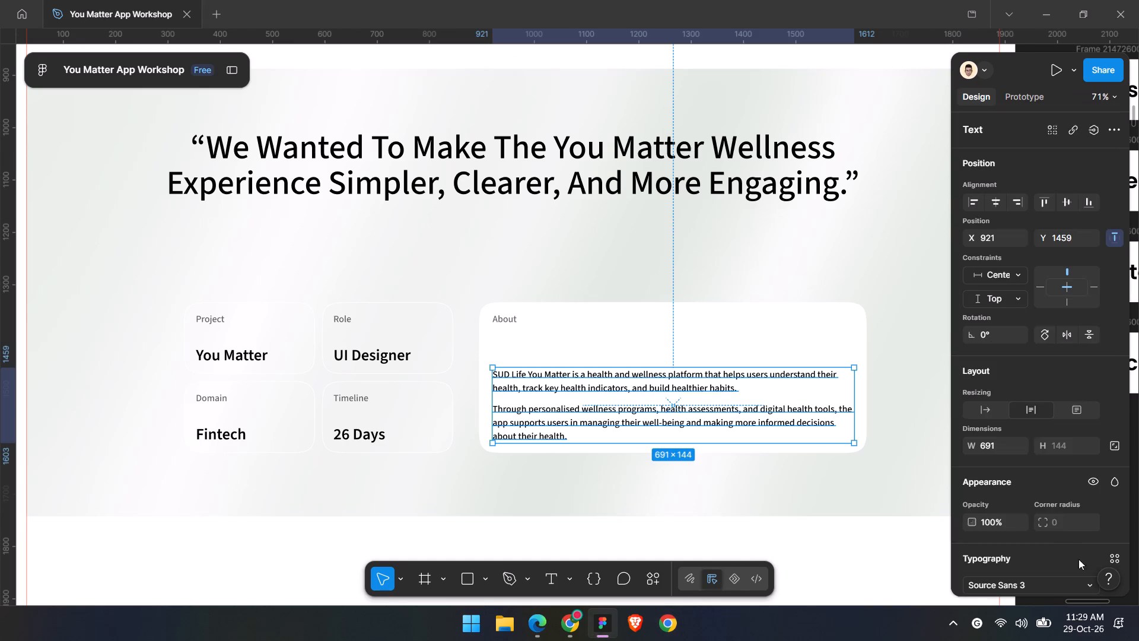
pyautogui.scroll(-1, 1065, 545)
pyautogui.click(1060, 503)
pyautogui.press('1')
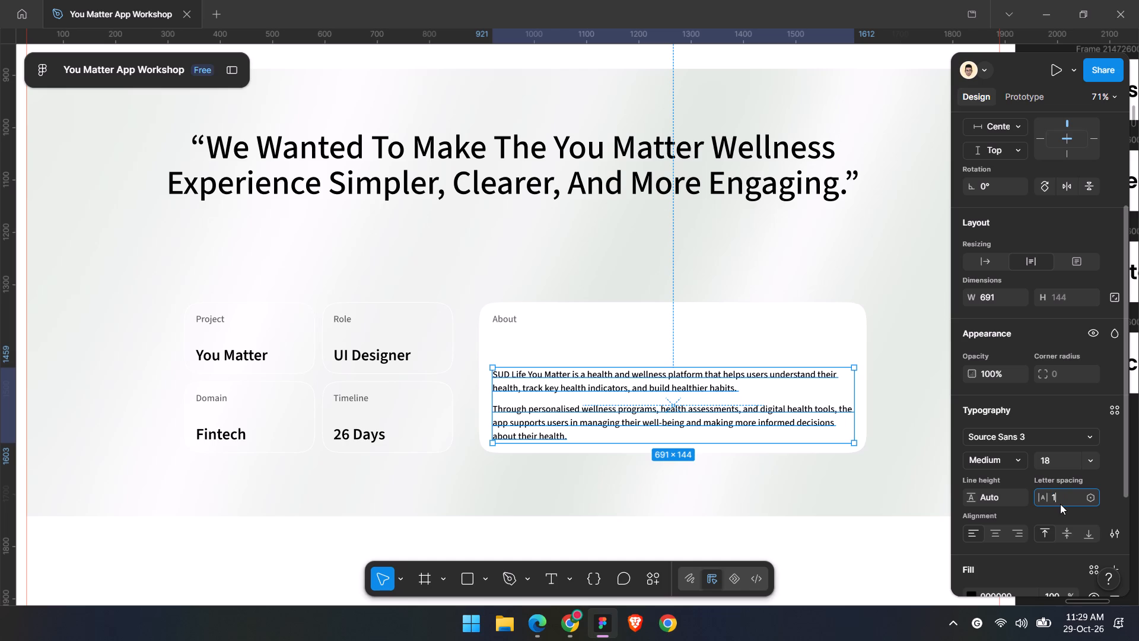
pyautogui.press('Return')
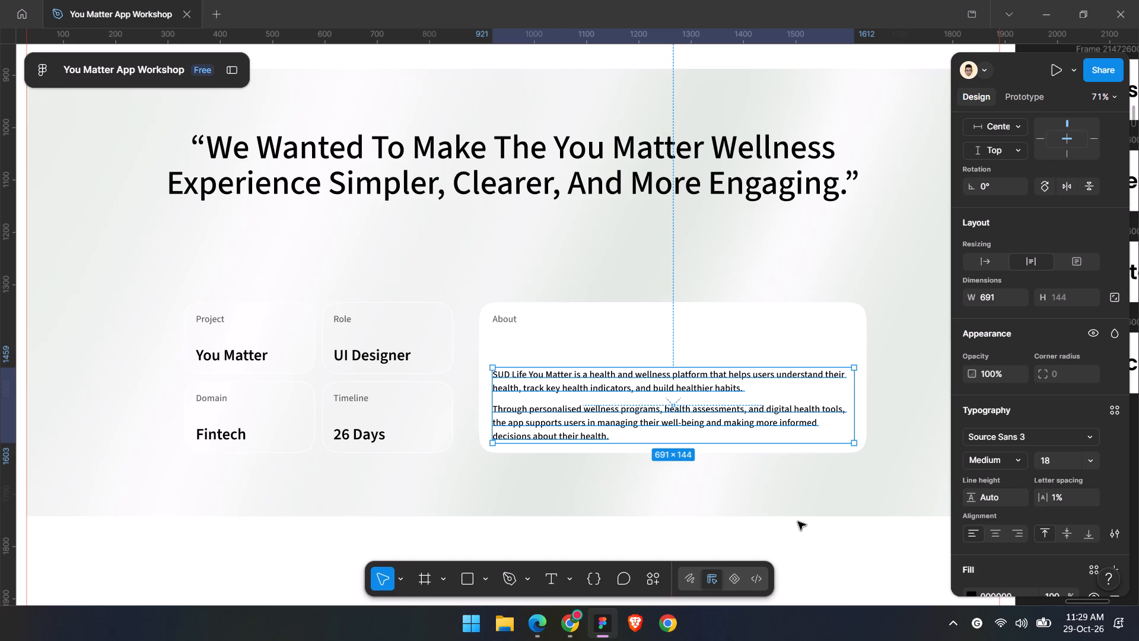
pyautogui.click(798, 522)
# Check the Finora reference on Behance in Edge, return to Figma, and set the About label's black fill opacity to 100%.
pyautogui.click(549, 624)
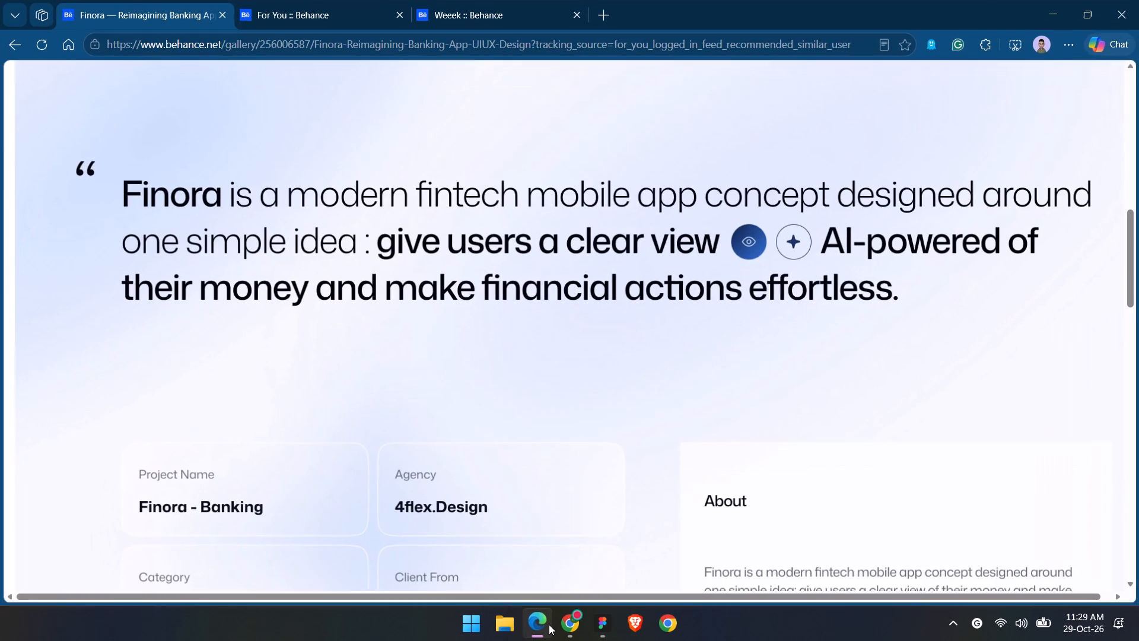
pyautogui.click(549, 624)
pyautogui.click(567, 399)
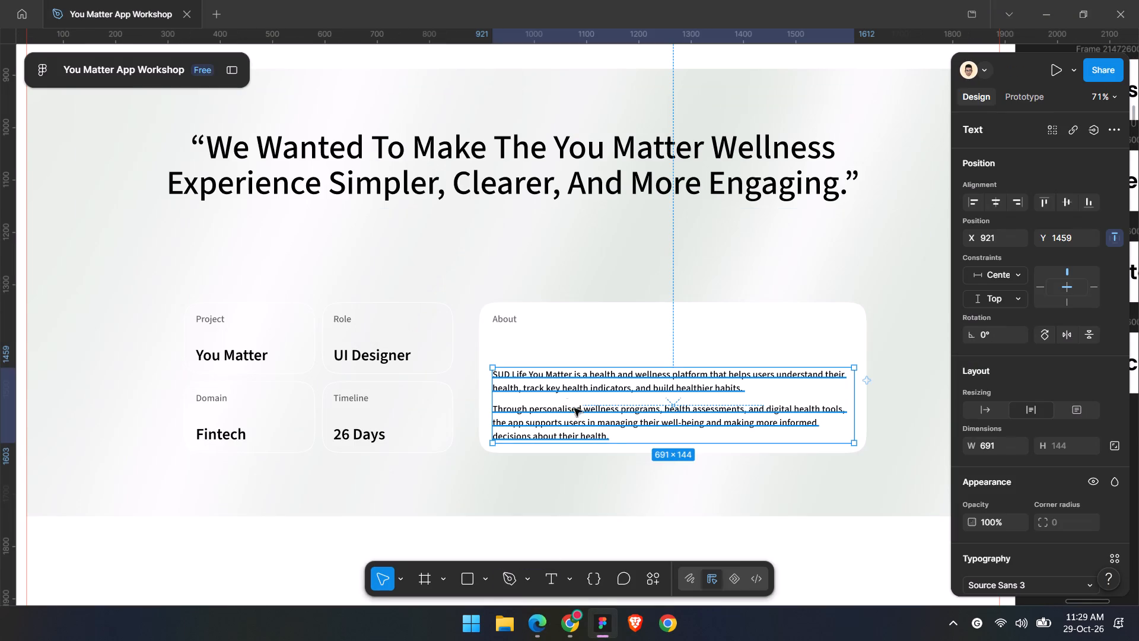
pyautogui.click(553, 618)
pyautogui.click(553, 618)
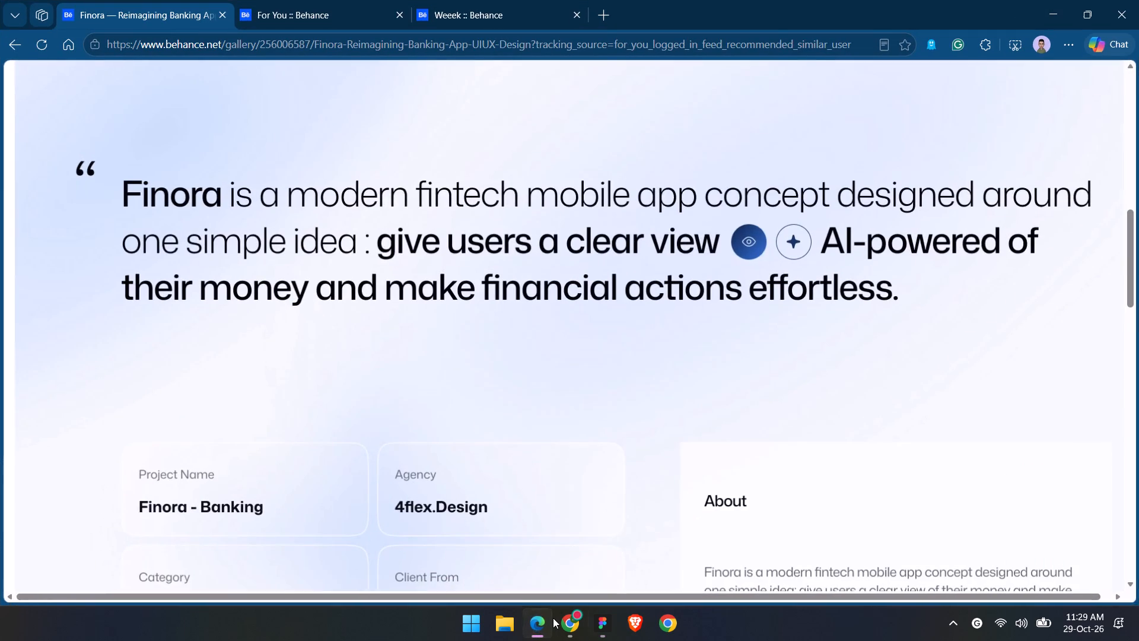
pyautogui.click(500, 313)
pyautogui.scroll(-2, 1060, 526)
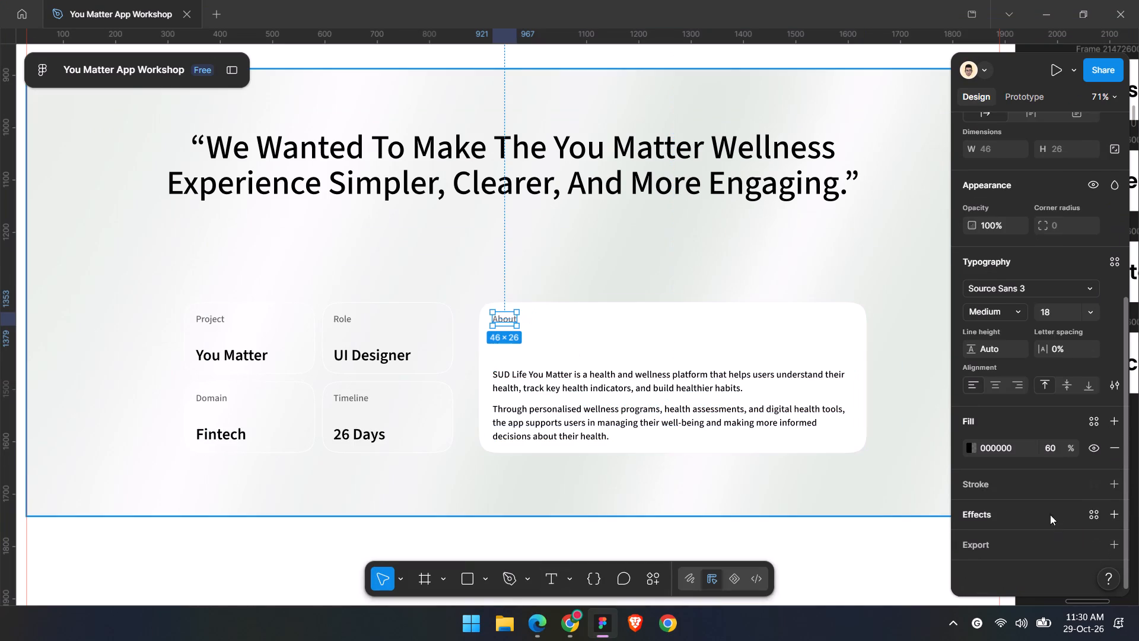
pyautogui.click(1062, 450)
pyautogui.write('100')
pyautogui.press('Return')
# Set the fill opacity of the About card's body paragraphs to 60% and clear the selection.
pyautogui.keyDown('ctrl'); pyautogui.scroll(3, 552, 399); pyautogui.keyUp('ctrl')
pyautogui.keyDown('ctrl'); pyautogui.click(527, 378); pyautogui.keyUp('ctrl')
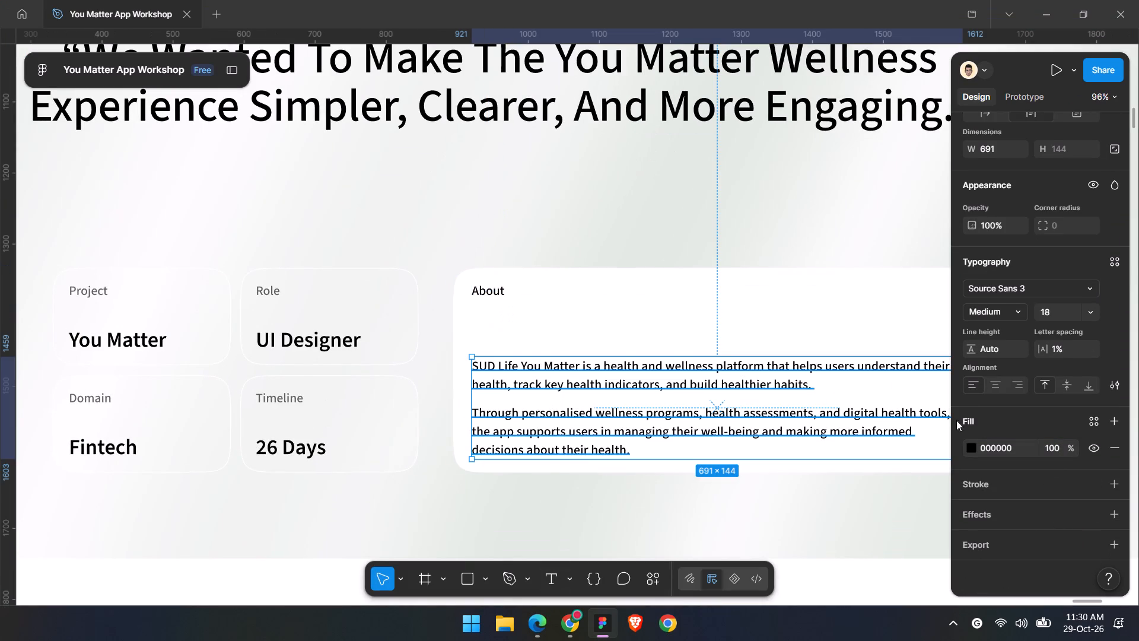
pyautogui.click(1059, 448)
pyautogui.write('60')
pyautogui.press('Return')
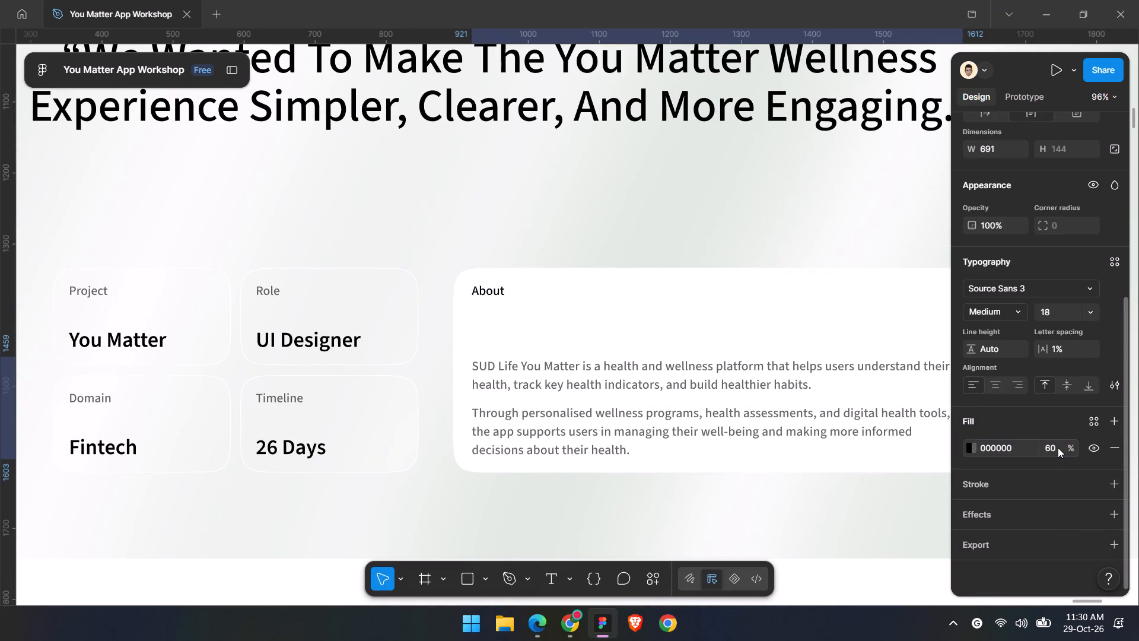
pyautogui.scroll(-2, 699, 353)
pyautogui.click(871, 582)
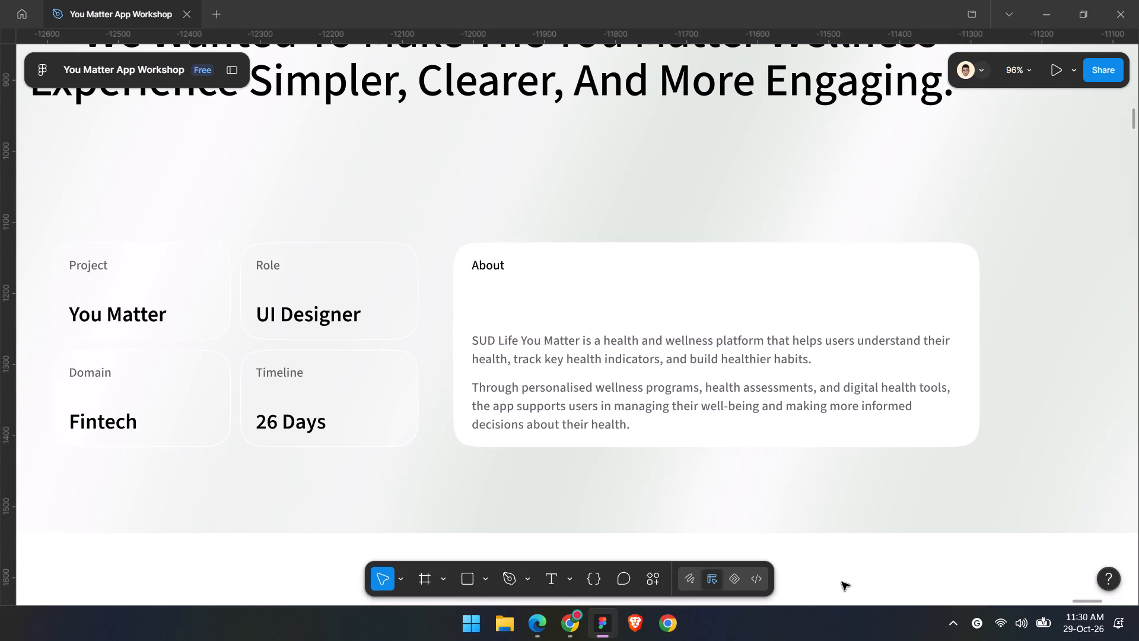
# Set the About body text's font size to 20 and move it up slightly inside the card to about Y 1450.
pyautogui.click(719, 412)
pyautogui.scroll(-1, 1095, 578)
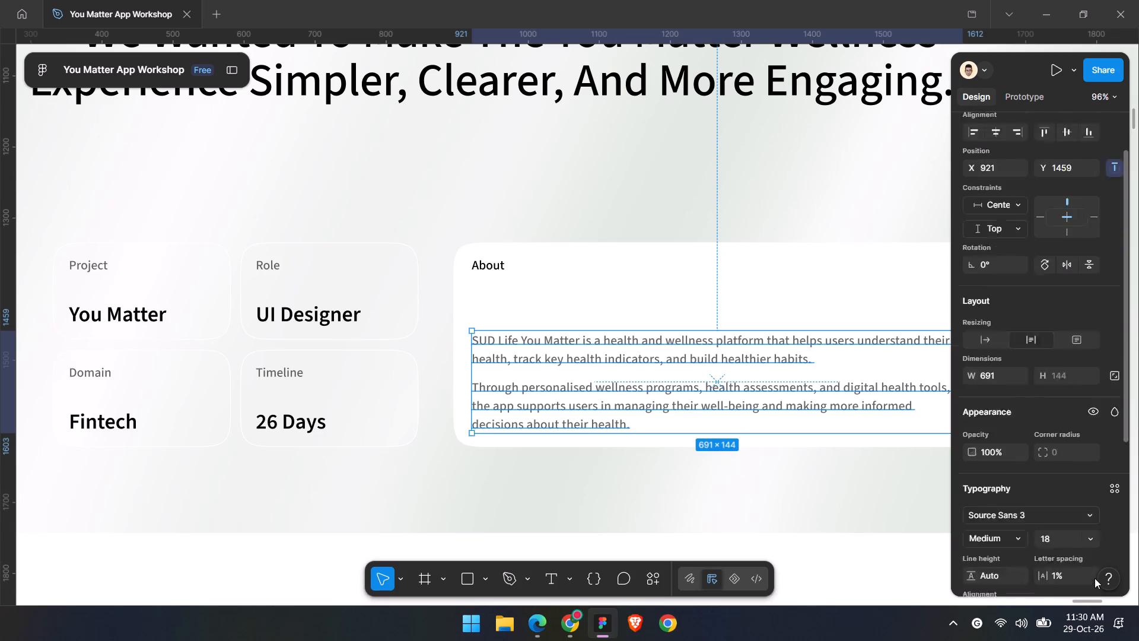
pyautogui.click(1061, 456)
pyautogui.write('20')
pyautogui.press('Return')
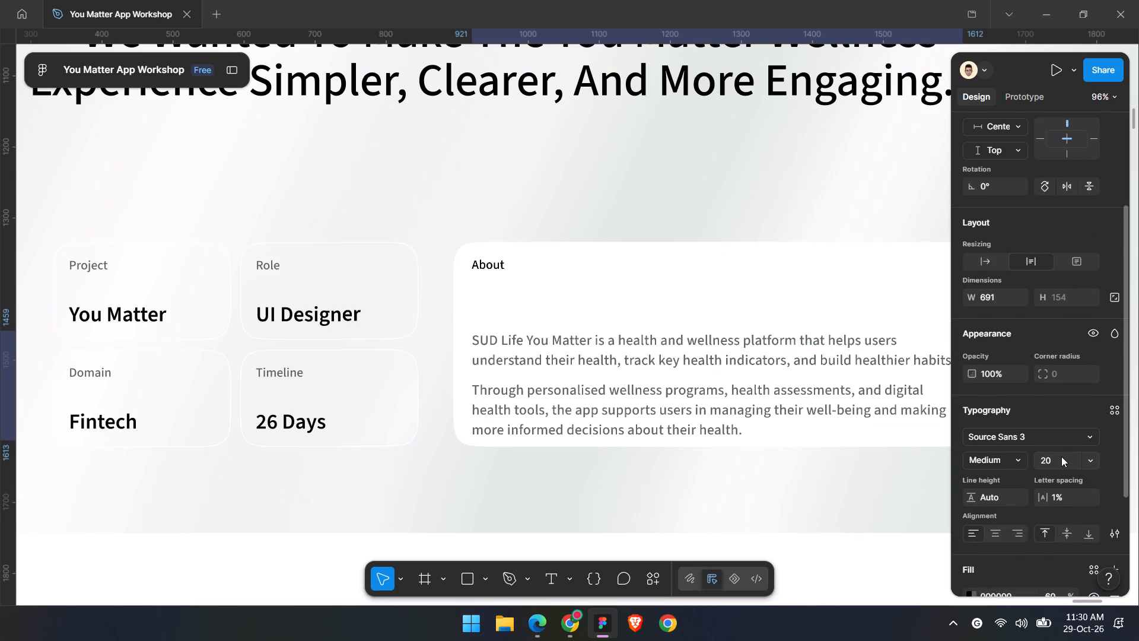
pyautogui.moveTo(646, 407); pyautogui.dragTo(648, 401)
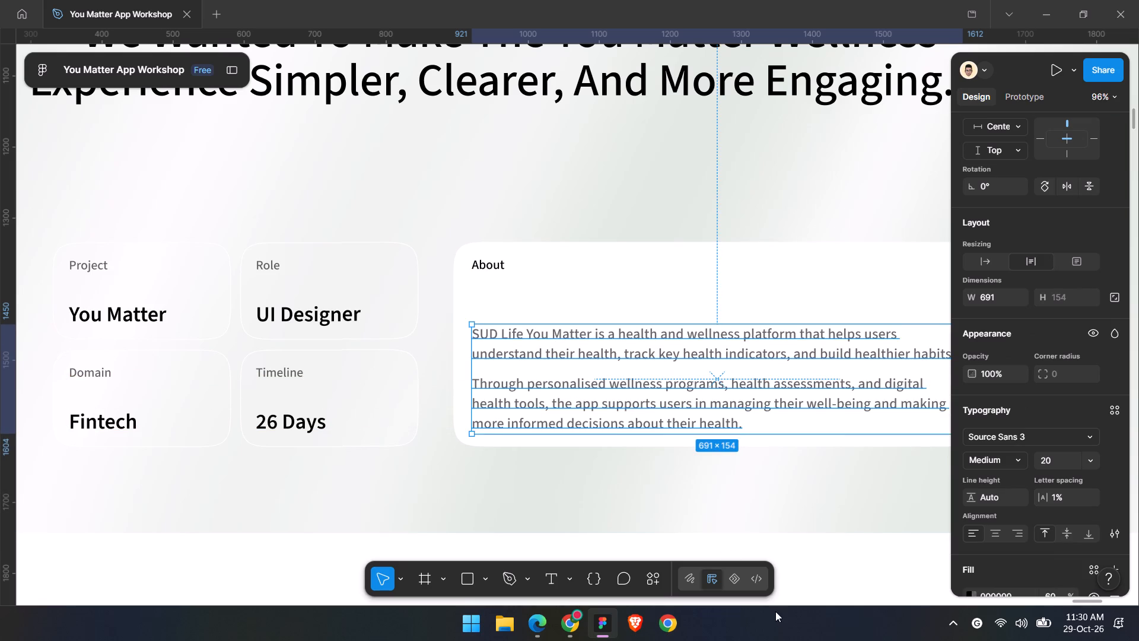
pyautogui.click(811, 577)
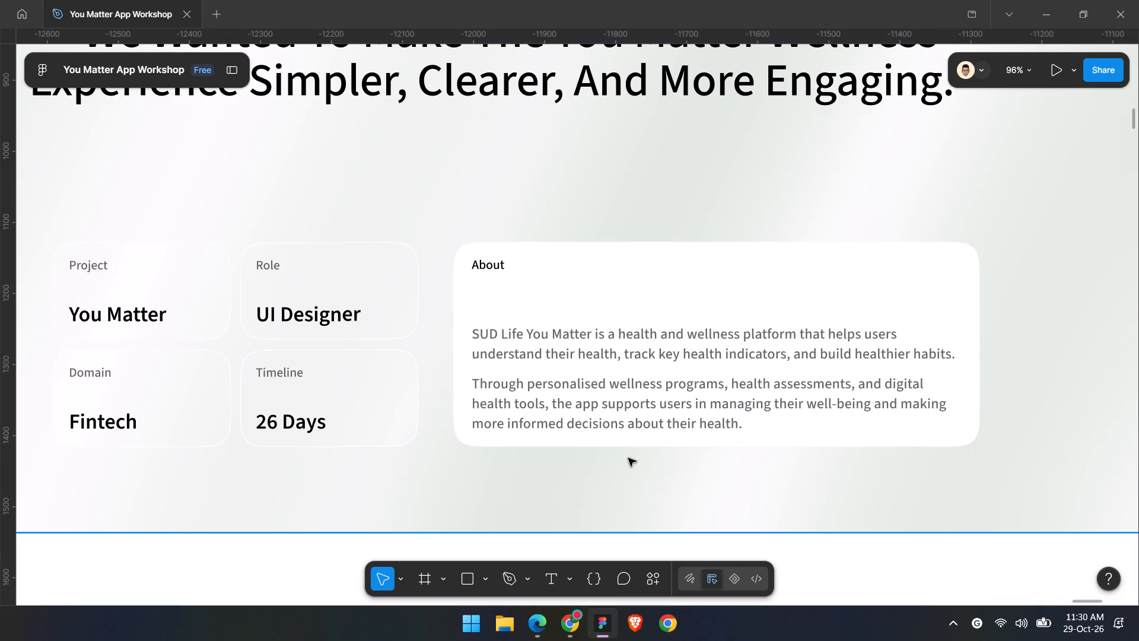
# Select the About body text and label together, nudge them 3 px left to X 918, and clear the selection.
pyautogui.click(582, 424)
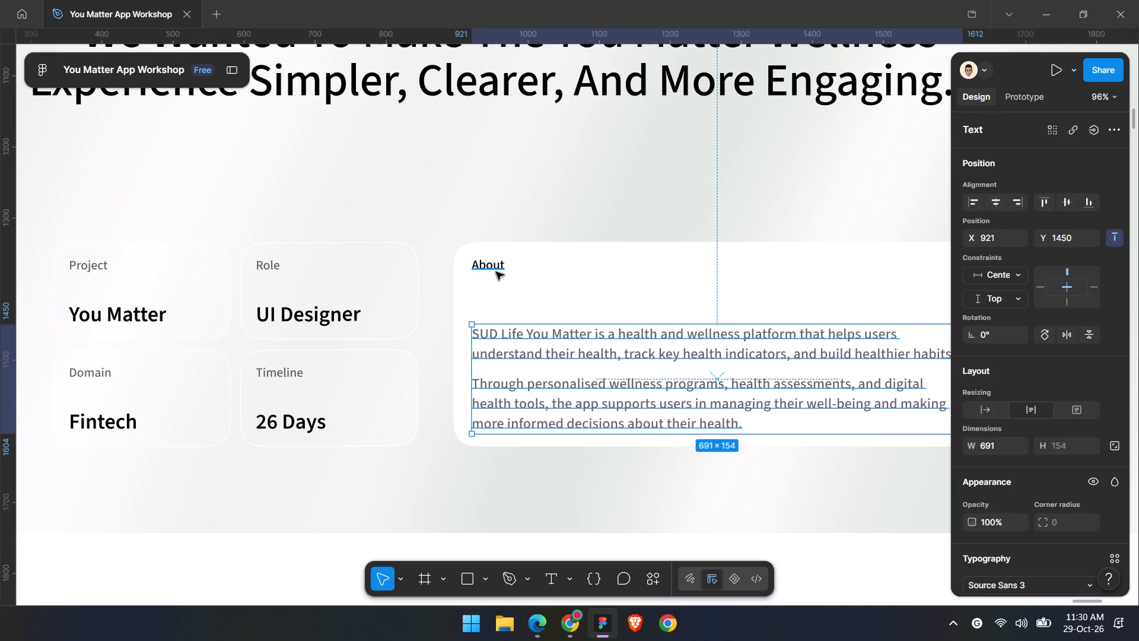
pyautogui.keyDown('shift'); pyautogui.click(496, 272); pyautogui.keyUp('shift')
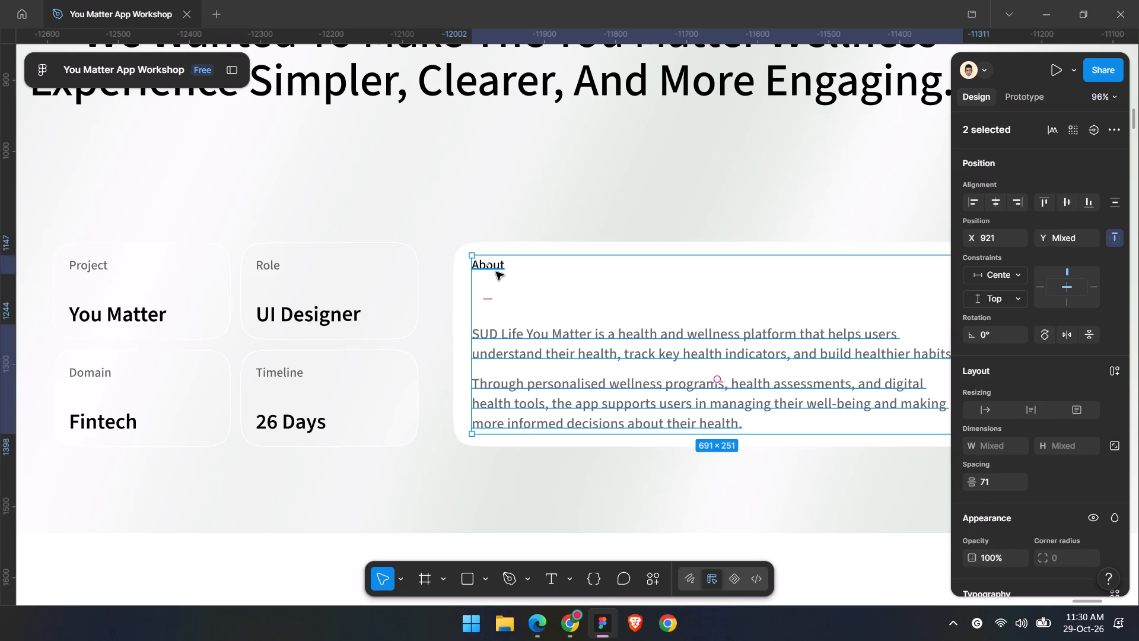
pyautogui.press('Left')
pyautogui.press('Left')
pyautogui.press('Left')
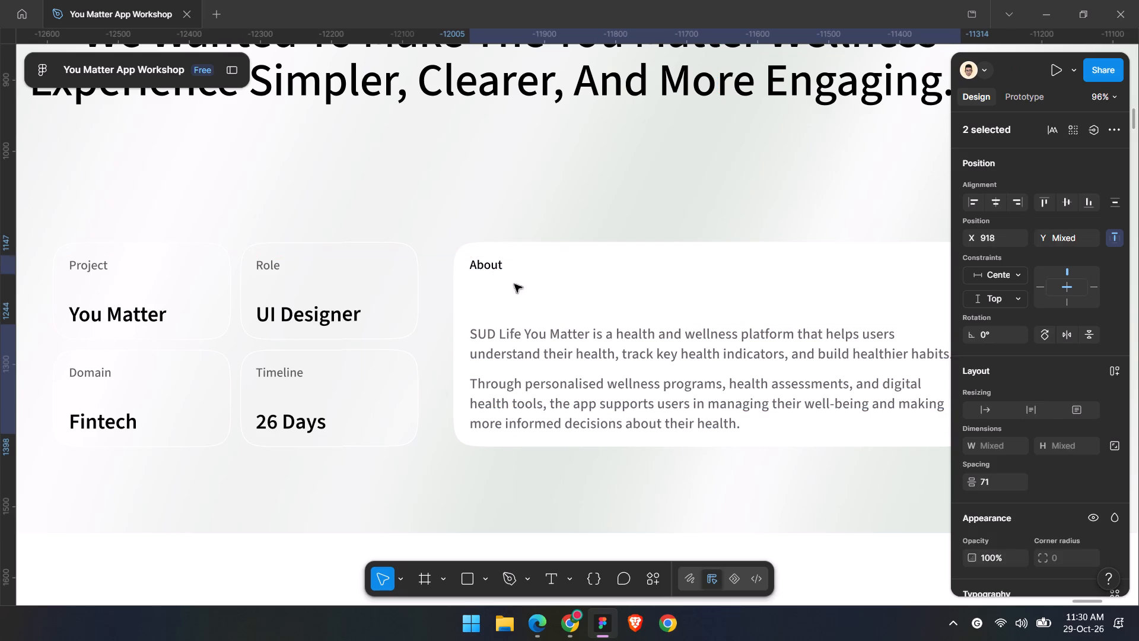
pyautogui.click(803, 567)
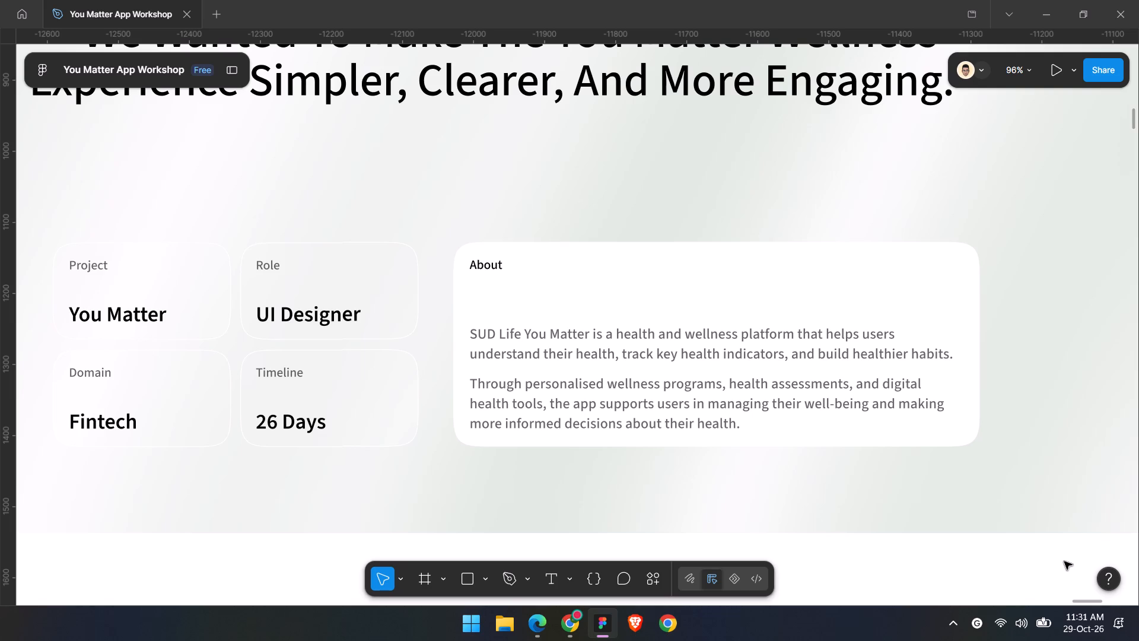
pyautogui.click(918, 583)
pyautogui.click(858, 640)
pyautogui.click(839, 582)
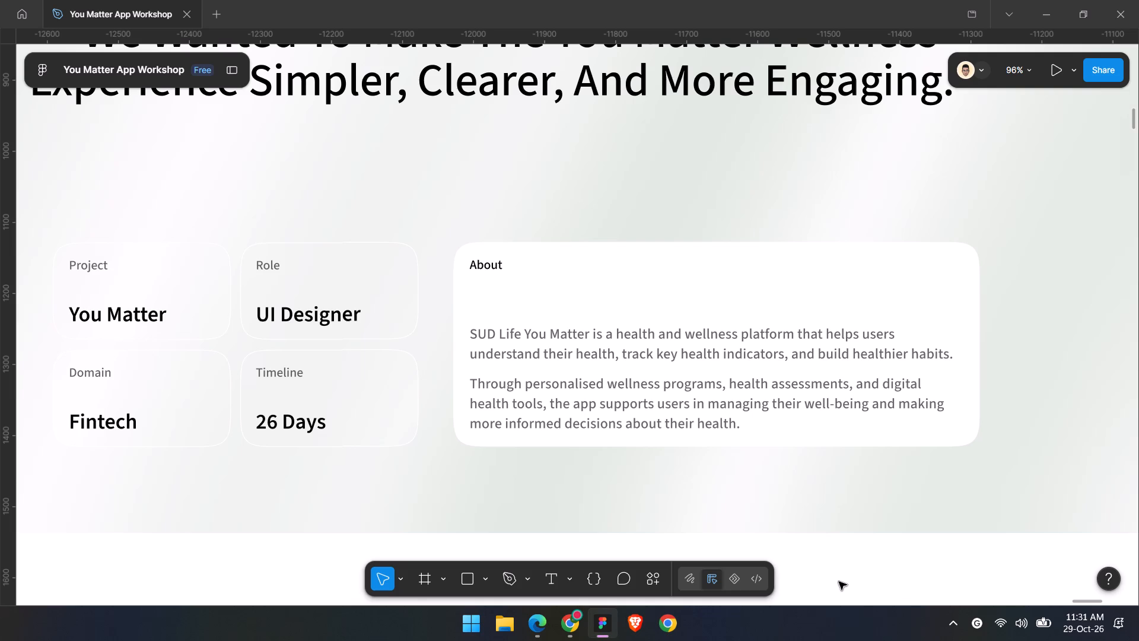
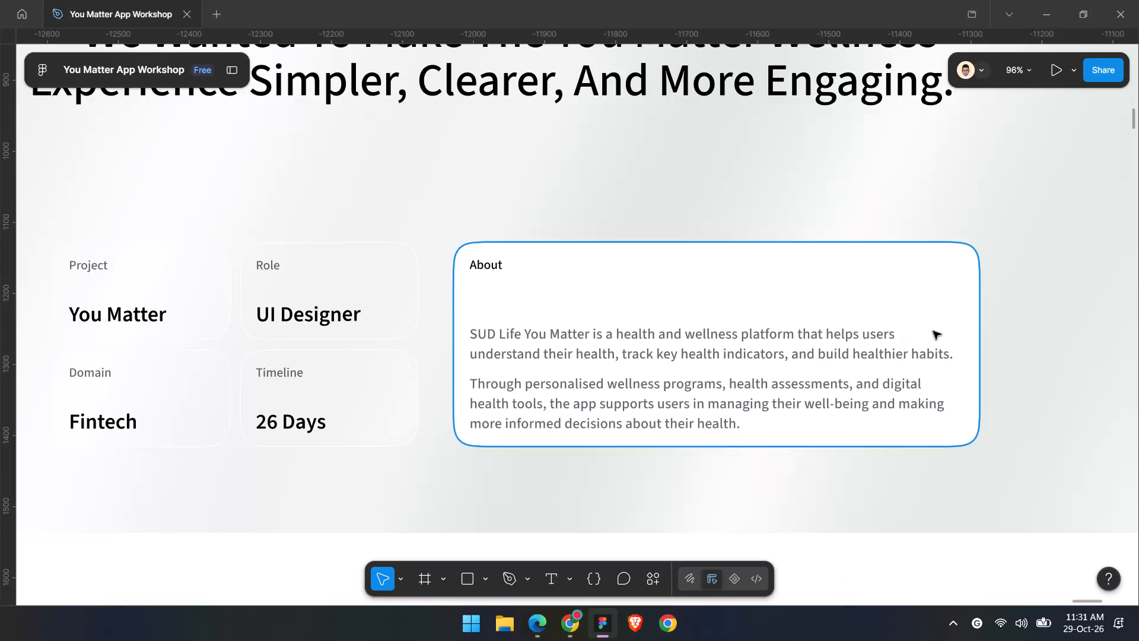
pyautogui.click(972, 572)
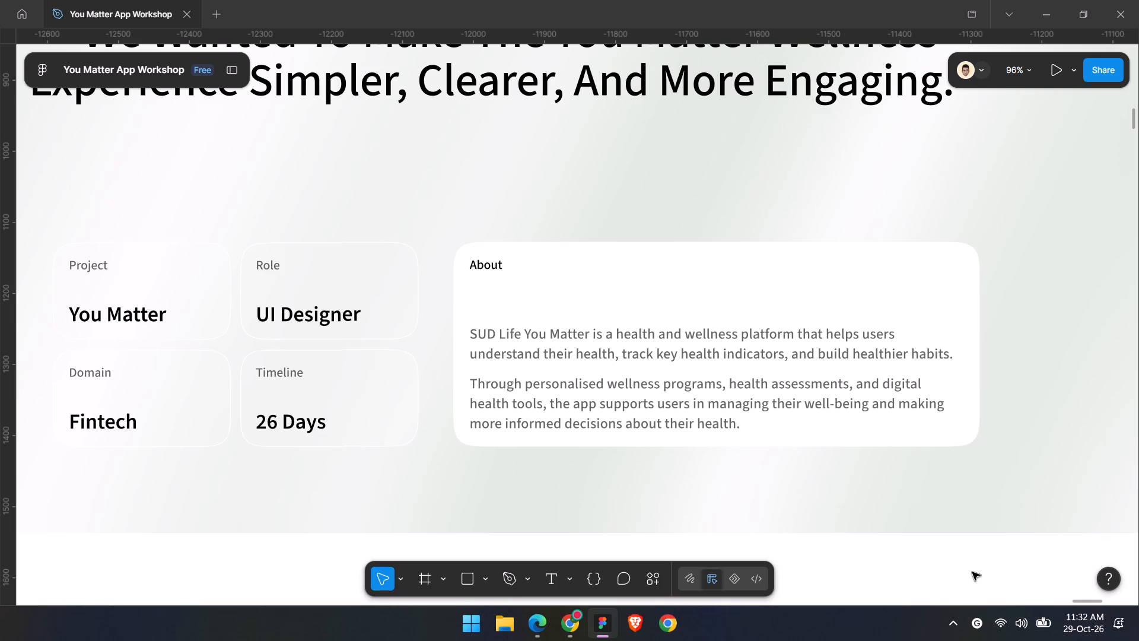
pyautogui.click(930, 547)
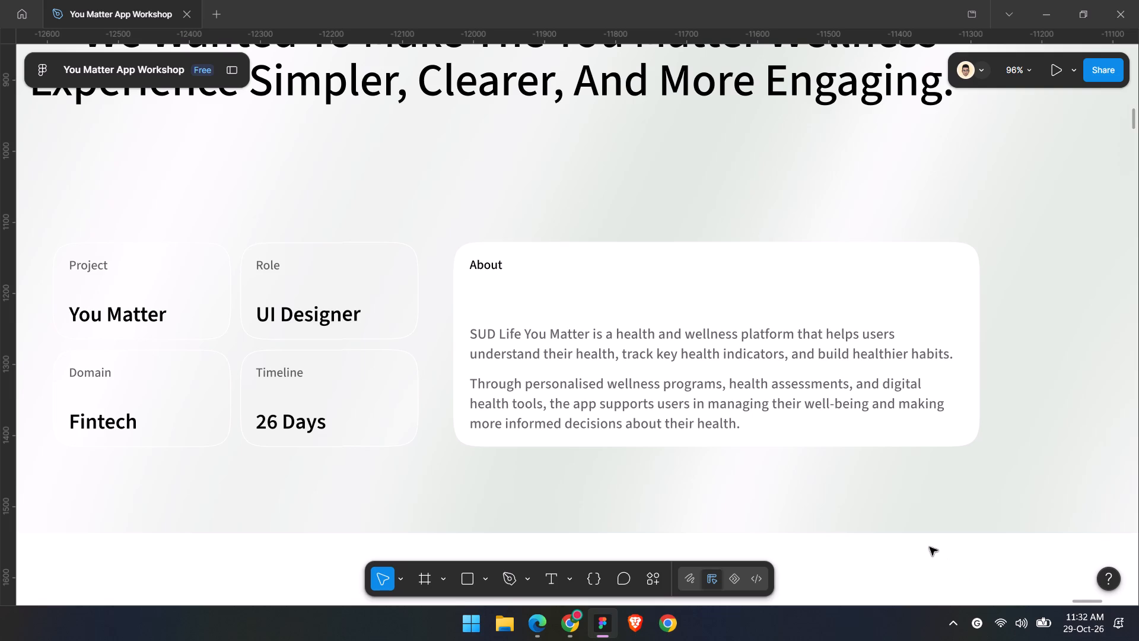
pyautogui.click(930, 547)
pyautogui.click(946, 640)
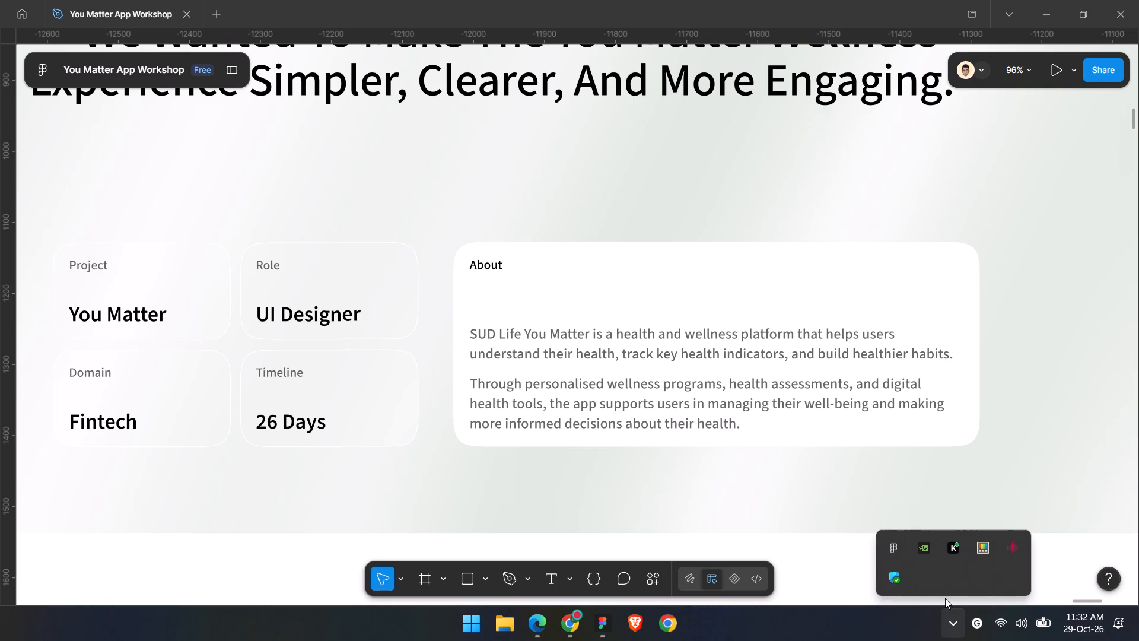
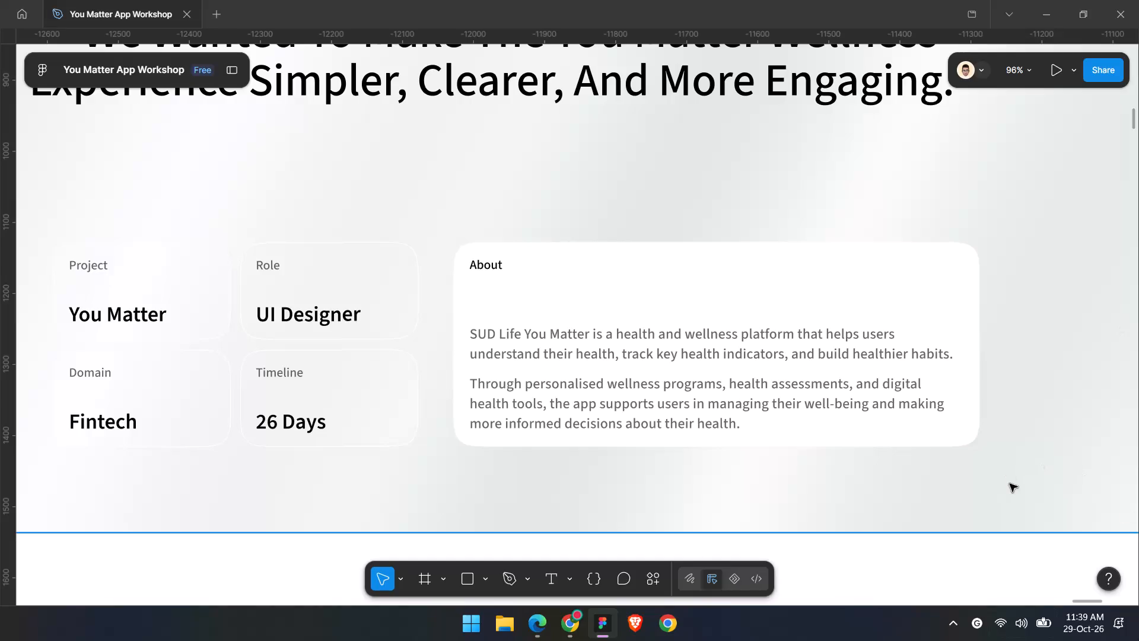
# Look over the client-quote section, its project detail and About cards, and the blank area beneath them.
pyautogui.scroll(-3, 910, 566)
pyautogui.click(895, 528)
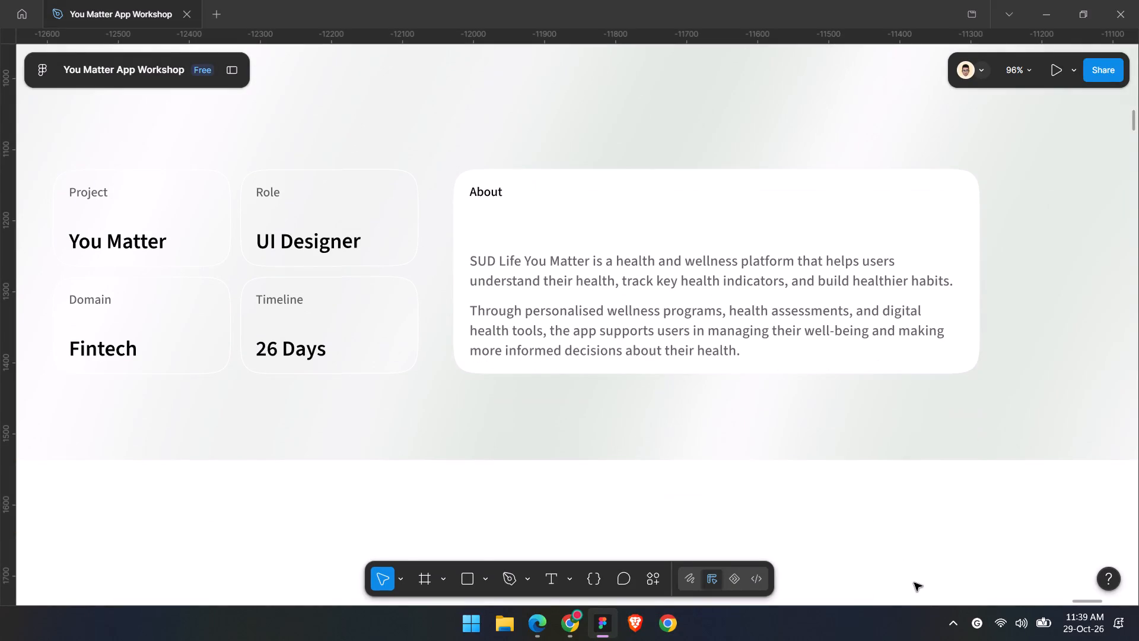
pyautogui.click(948, 623)
pyautogui.click(943, 585)
pyautogui.click(947, 615)
pyautogui.click(748, 535)
pyautogui.scroll(-4, 747, 534)
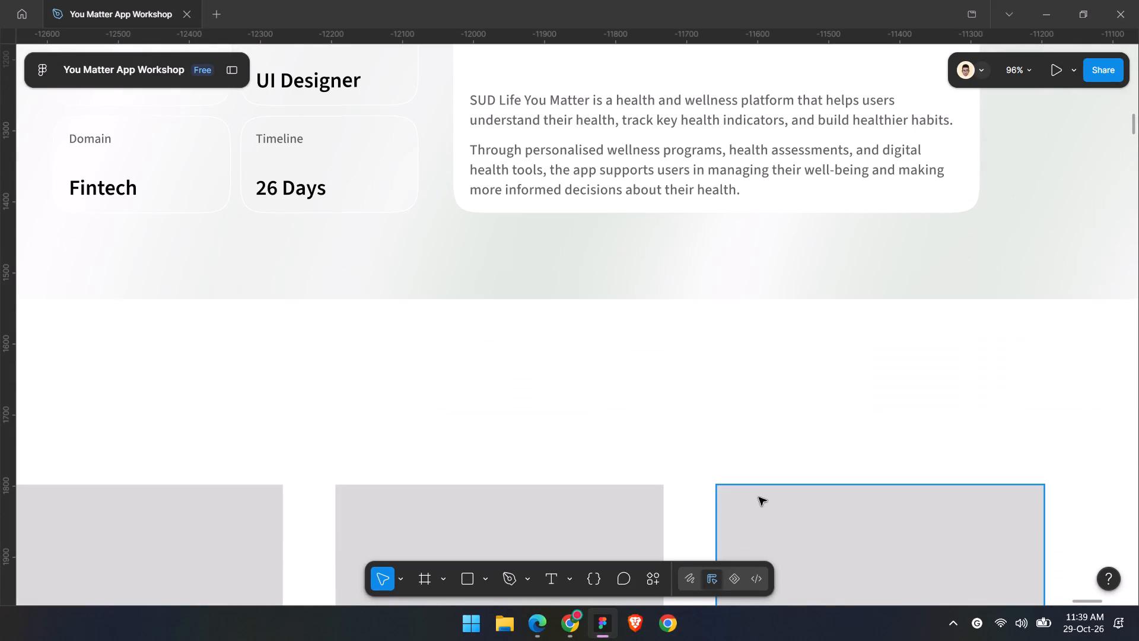
pyautogui.scroll(4, 756, 456)
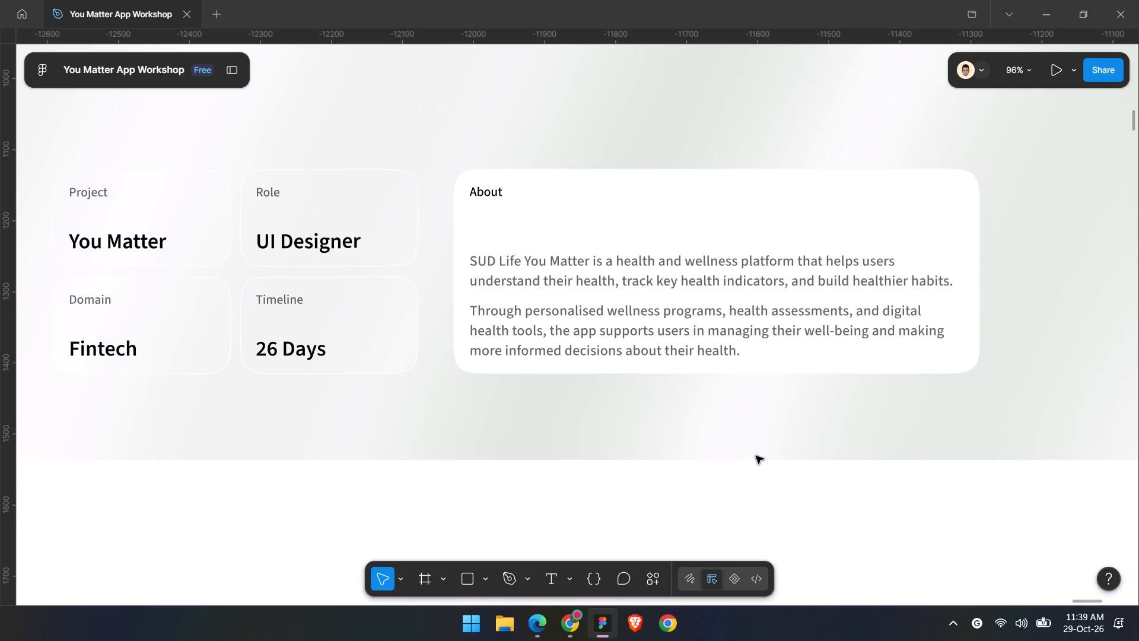
pyautogui.scroll(9, 756, 456)
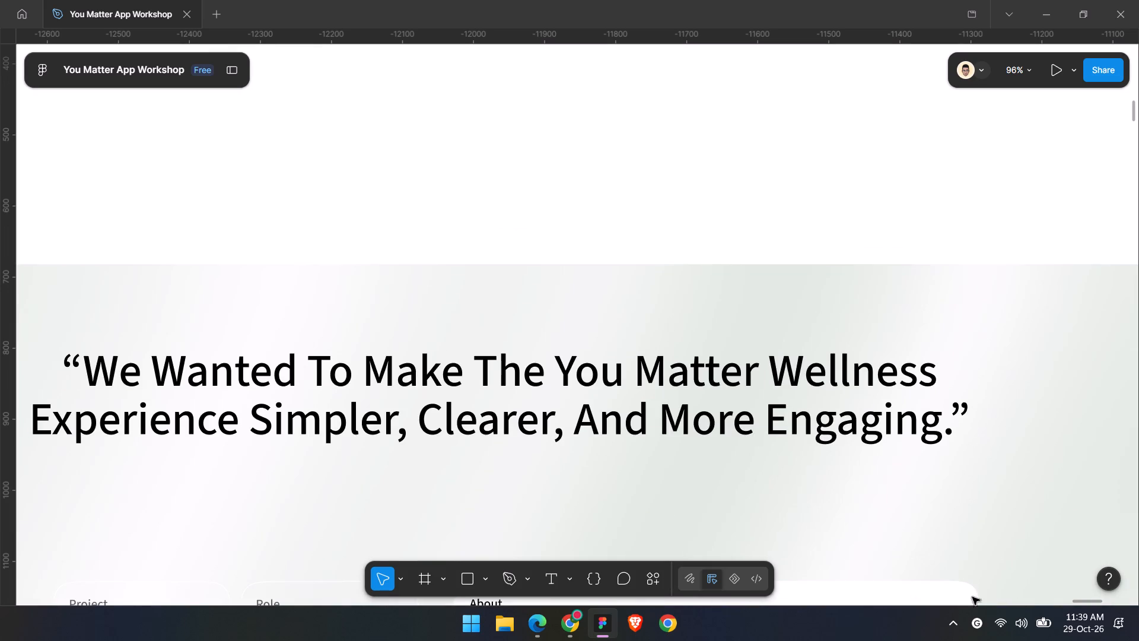
pyautogui.moveTo(1086, 601); pyautogui.dragTo(1081, 601)
pyautogui.scroll(-10, 969, 398)
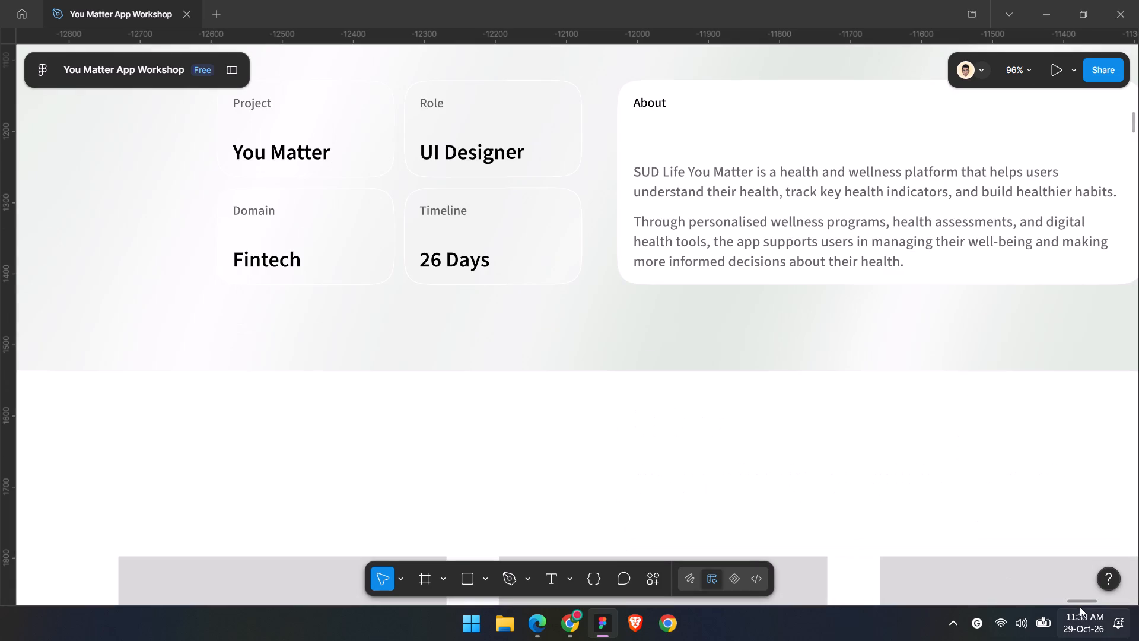
pyautogui.click(1083, 601)
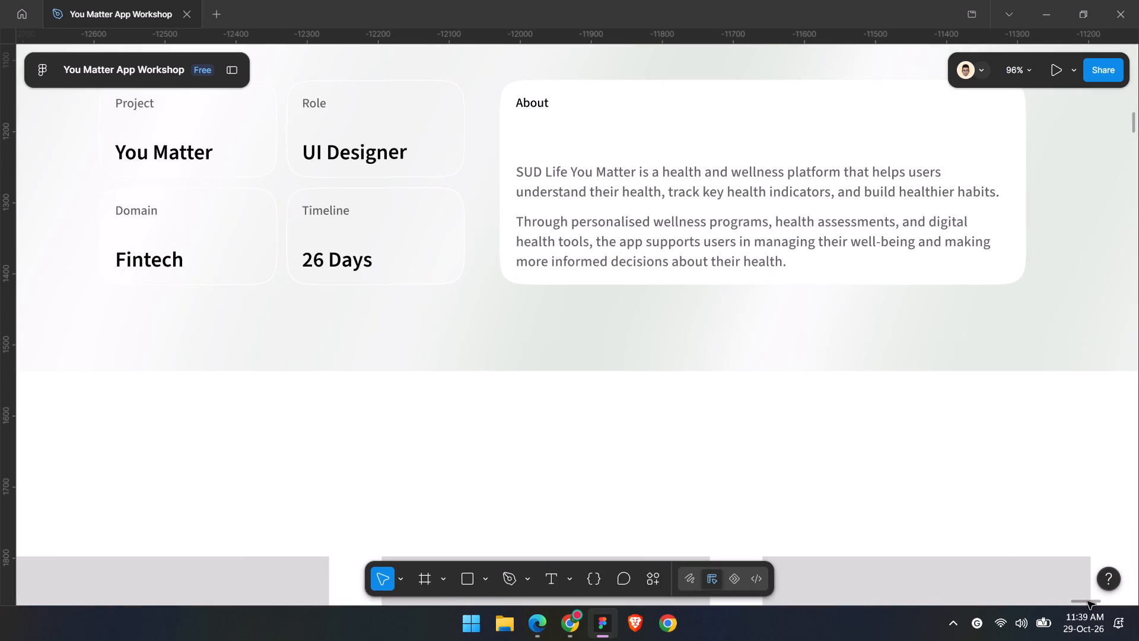
pyautogui.click(1003, 475)
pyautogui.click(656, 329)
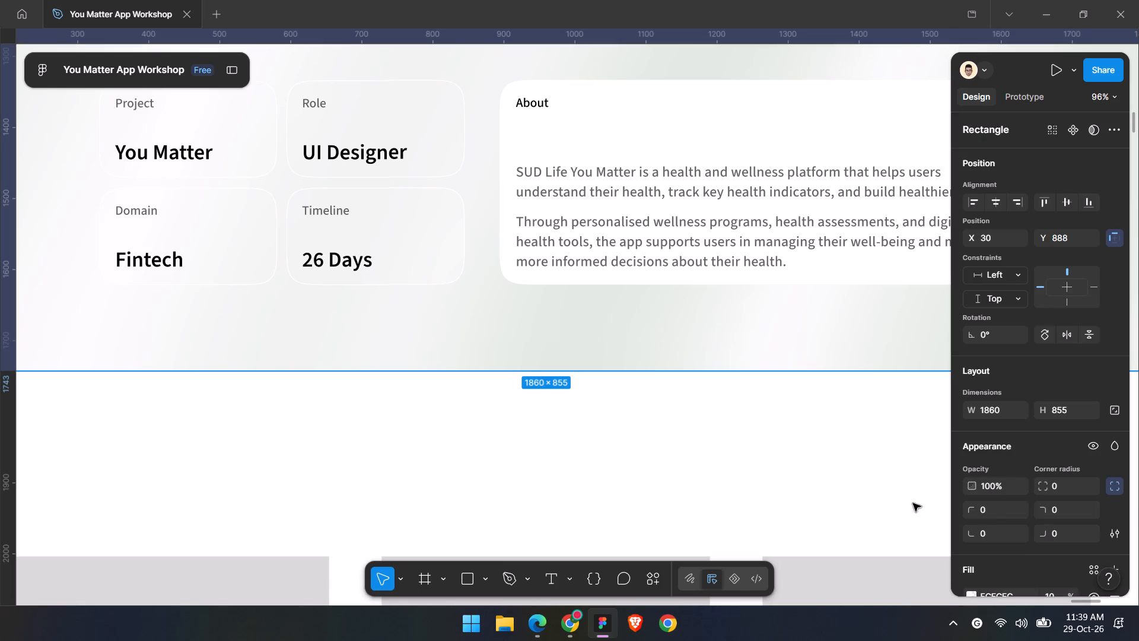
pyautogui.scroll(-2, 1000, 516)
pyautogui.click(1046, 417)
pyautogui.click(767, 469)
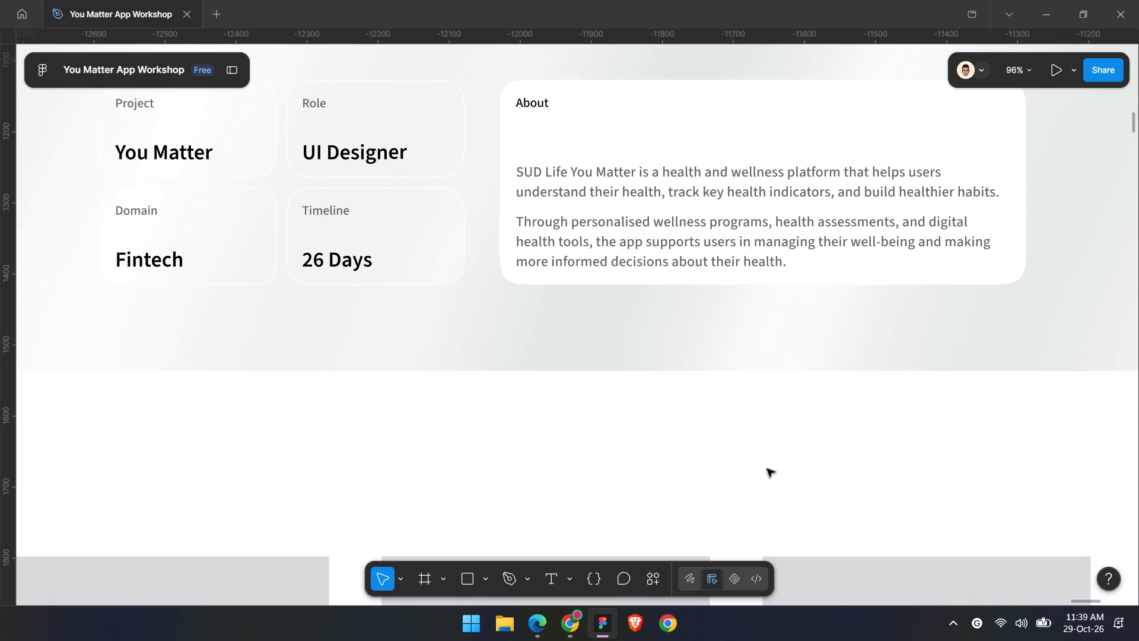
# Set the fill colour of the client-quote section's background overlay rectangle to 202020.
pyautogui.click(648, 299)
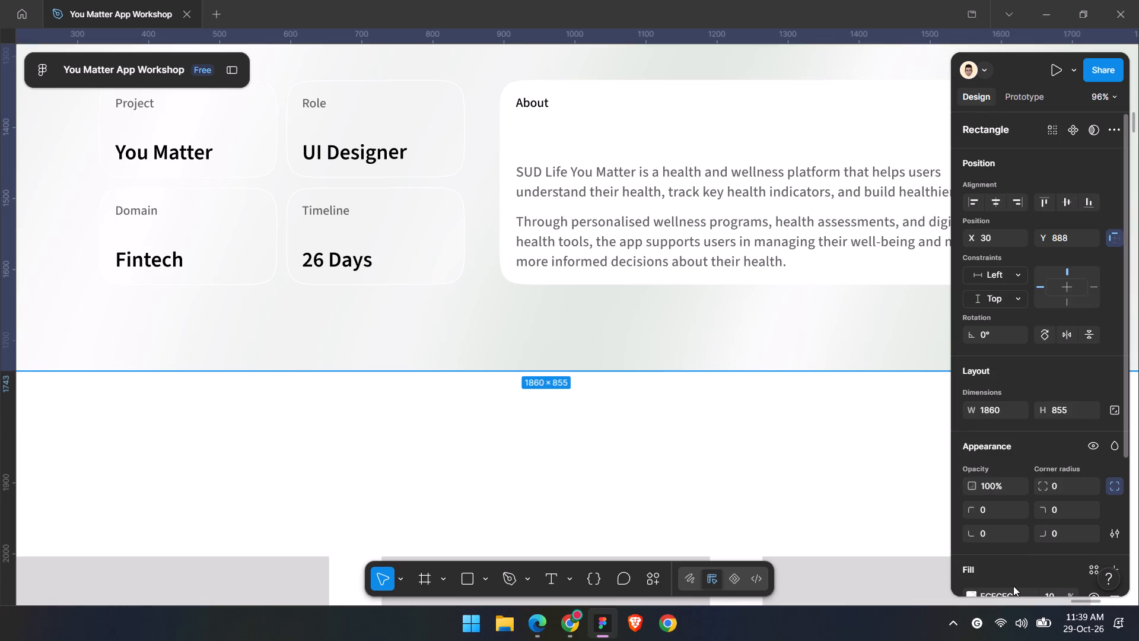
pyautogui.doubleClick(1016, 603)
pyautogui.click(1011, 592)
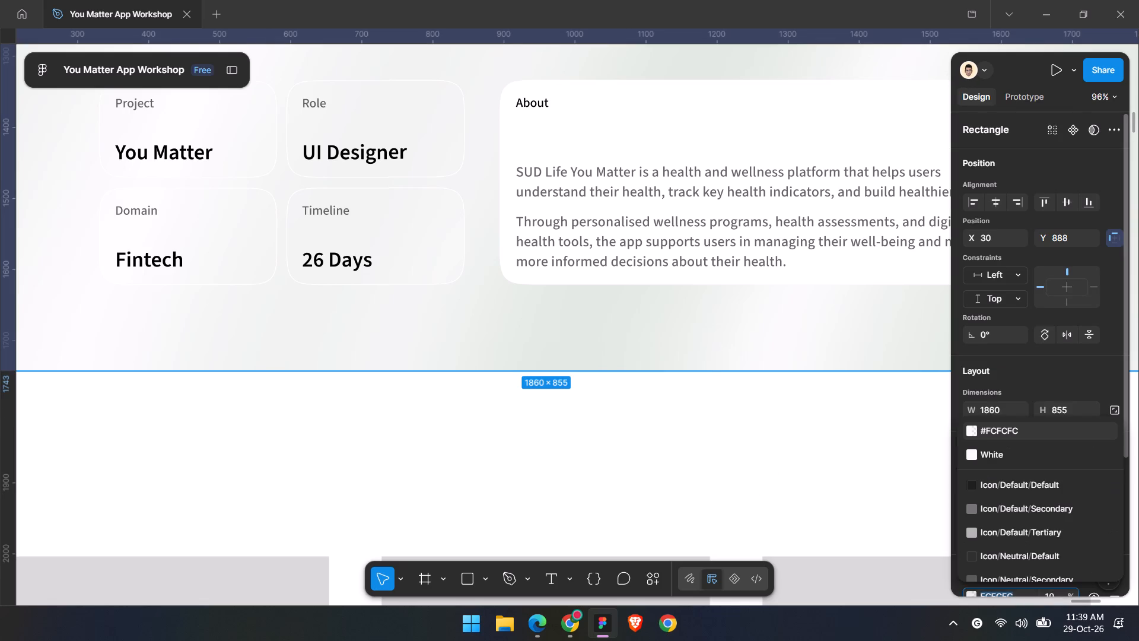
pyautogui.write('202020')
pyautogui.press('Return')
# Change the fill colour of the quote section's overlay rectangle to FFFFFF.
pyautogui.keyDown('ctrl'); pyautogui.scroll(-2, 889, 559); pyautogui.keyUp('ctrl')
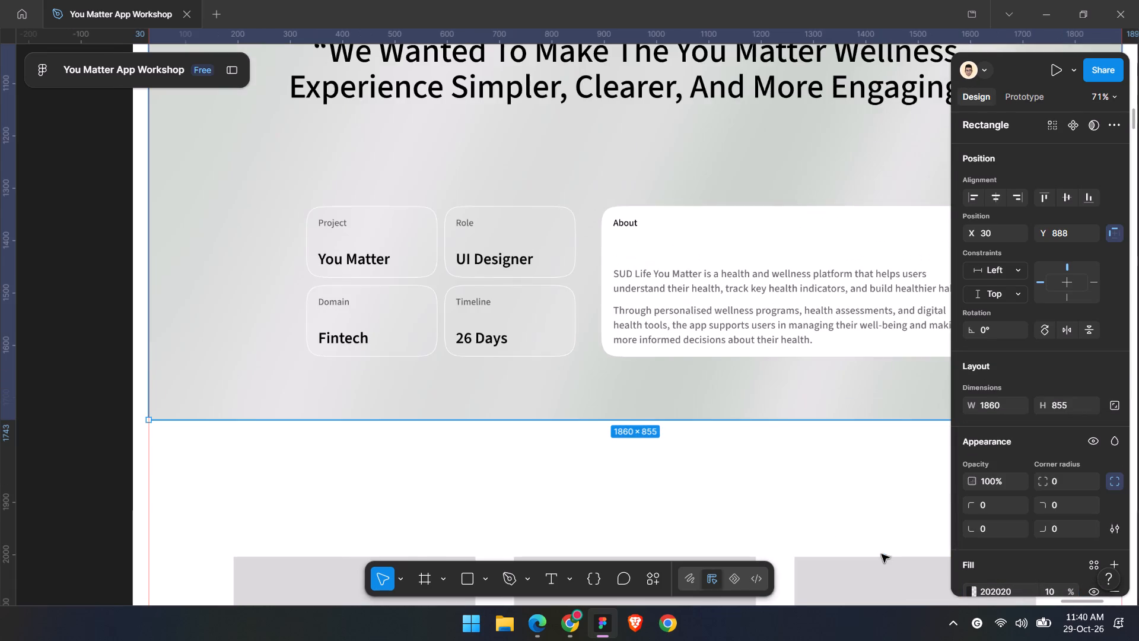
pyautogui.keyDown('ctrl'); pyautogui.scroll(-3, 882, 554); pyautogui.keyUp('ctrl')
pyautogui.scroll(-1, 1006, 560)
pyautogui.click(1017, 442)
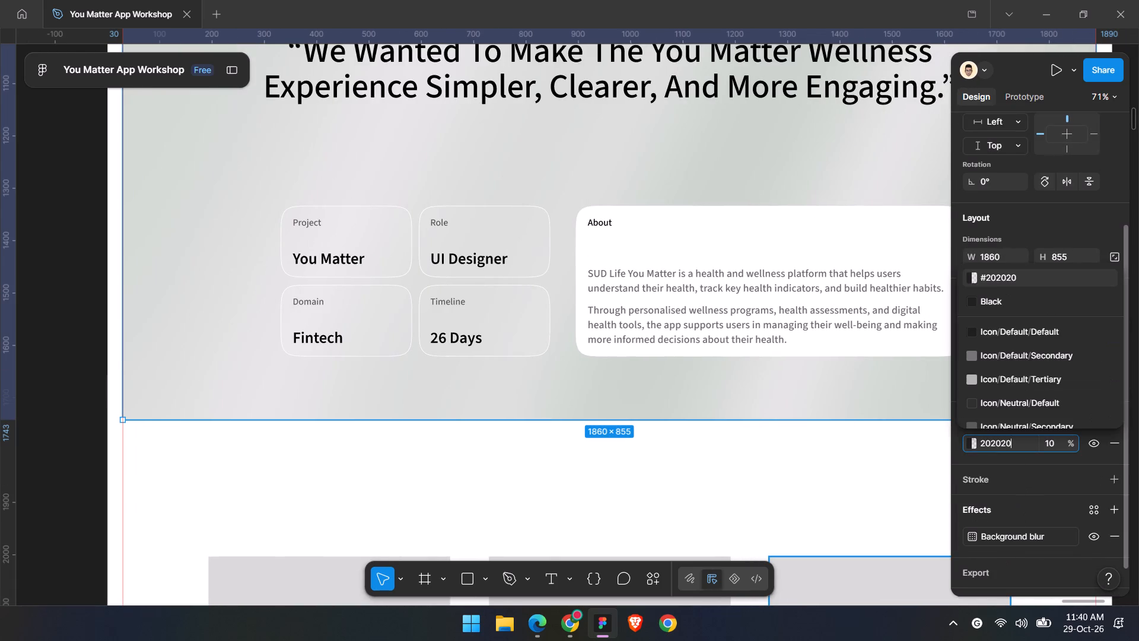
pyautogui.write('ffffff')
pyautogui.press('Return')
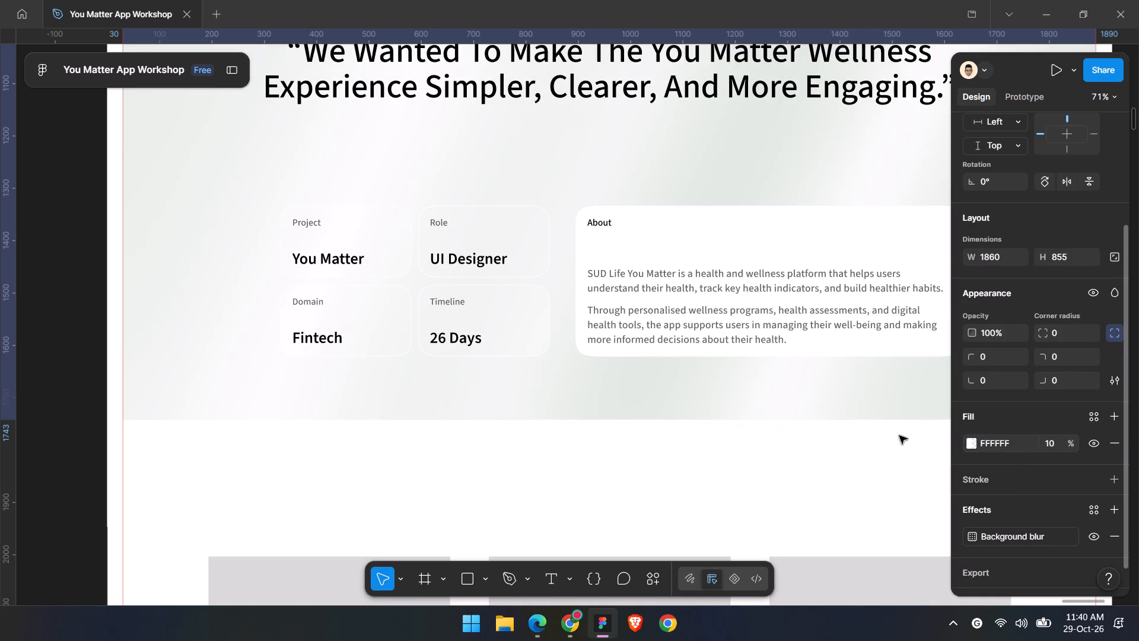
# Set the fill colour of the quote section's overlay rectangle to F5F5F5 and deselect it.
pyautogui.click(524, 273)
pyautogui.click(577, 373)
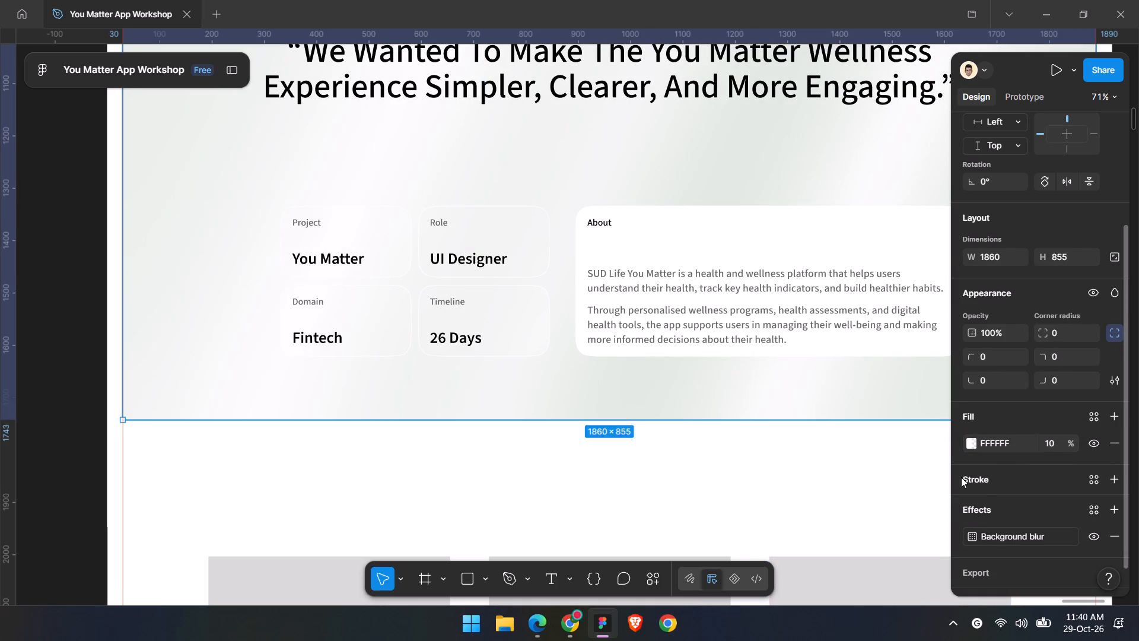
pyautogui.click(992, 449)
pyautogui.write('f5f5f5')
pyautogui.press('Return')
pyautogui.click(648, 459)
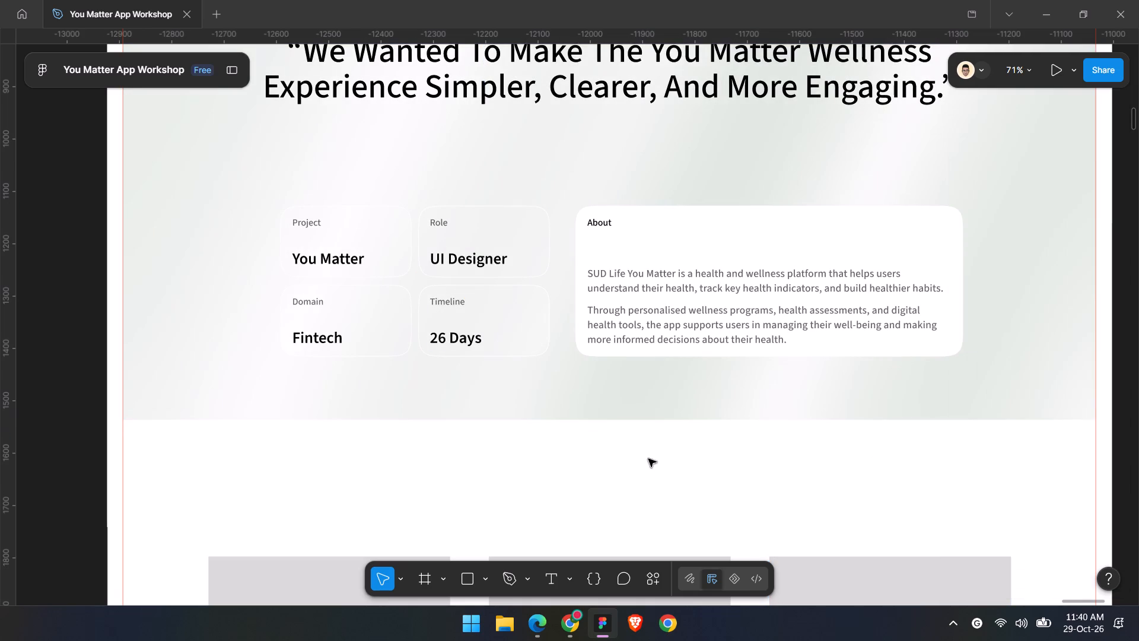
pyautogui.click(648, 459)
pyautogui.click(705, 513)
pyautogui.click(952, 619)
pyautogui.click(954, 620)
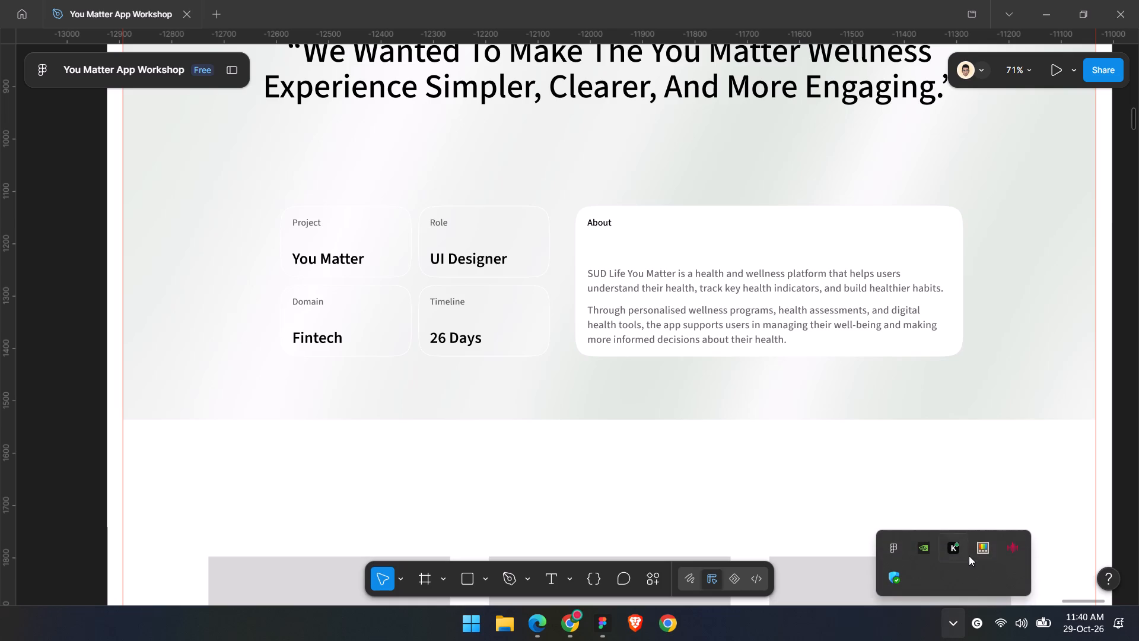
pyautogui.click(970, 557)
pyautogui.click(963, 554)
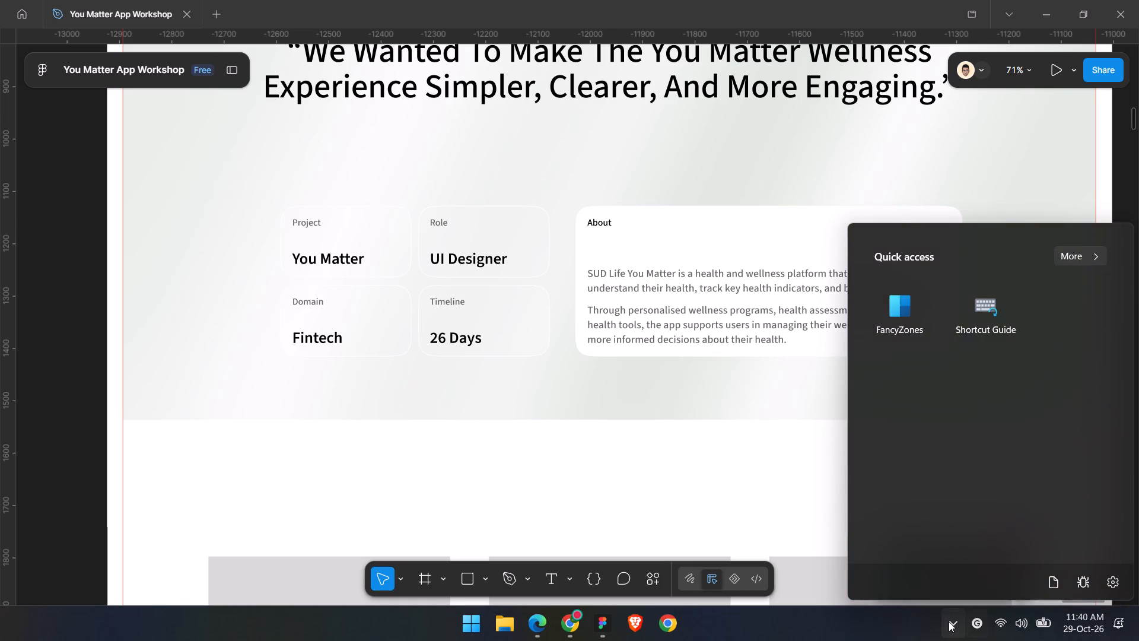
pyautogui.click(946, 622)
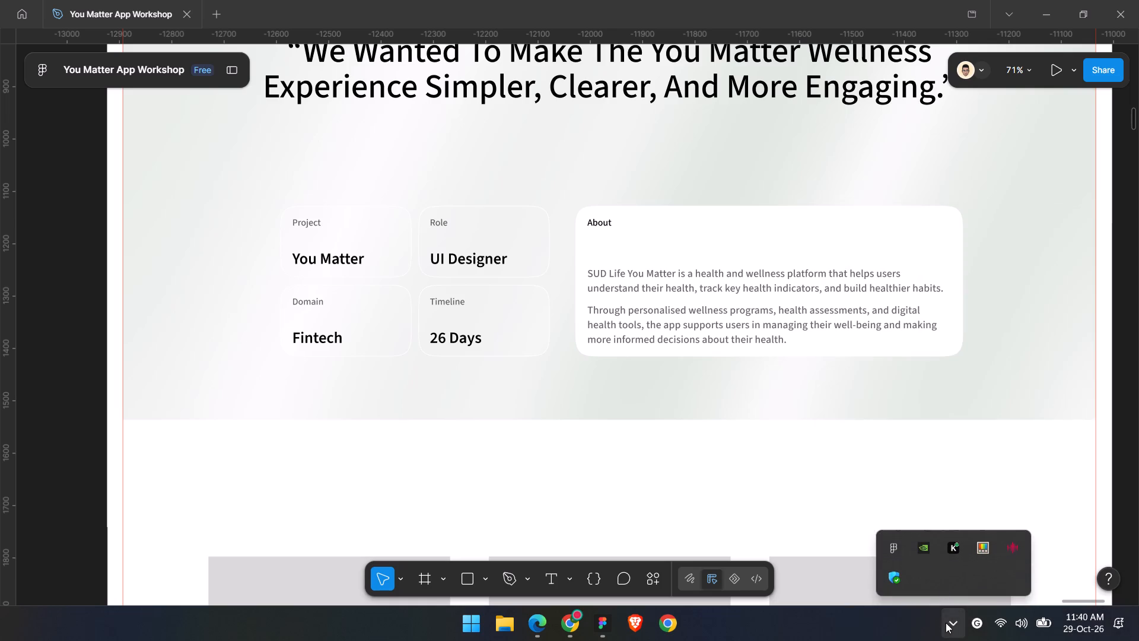
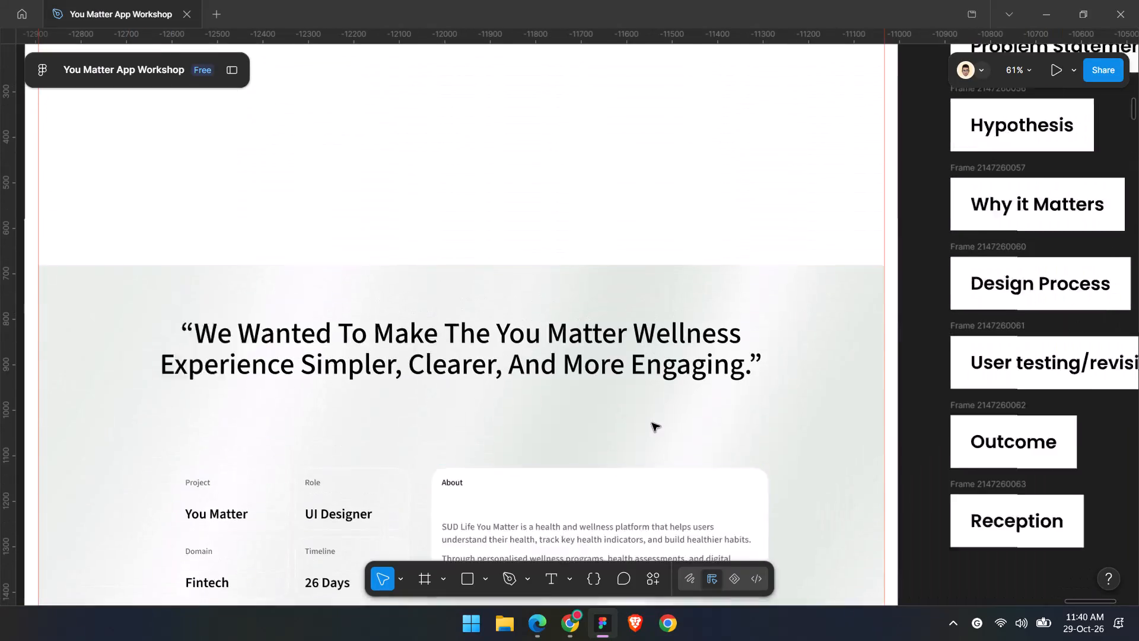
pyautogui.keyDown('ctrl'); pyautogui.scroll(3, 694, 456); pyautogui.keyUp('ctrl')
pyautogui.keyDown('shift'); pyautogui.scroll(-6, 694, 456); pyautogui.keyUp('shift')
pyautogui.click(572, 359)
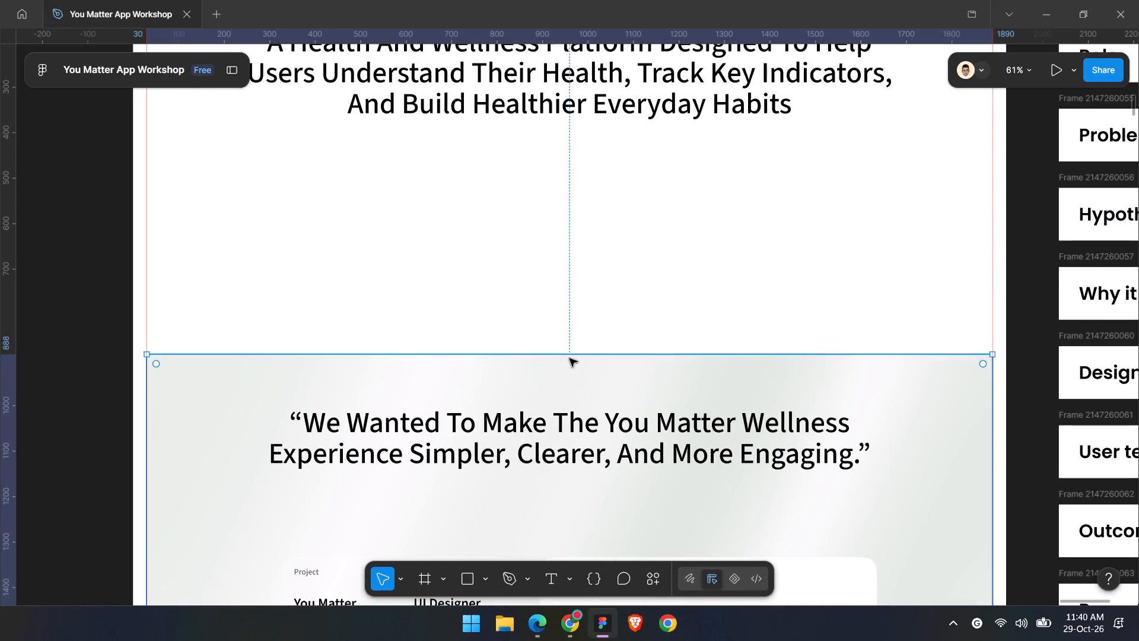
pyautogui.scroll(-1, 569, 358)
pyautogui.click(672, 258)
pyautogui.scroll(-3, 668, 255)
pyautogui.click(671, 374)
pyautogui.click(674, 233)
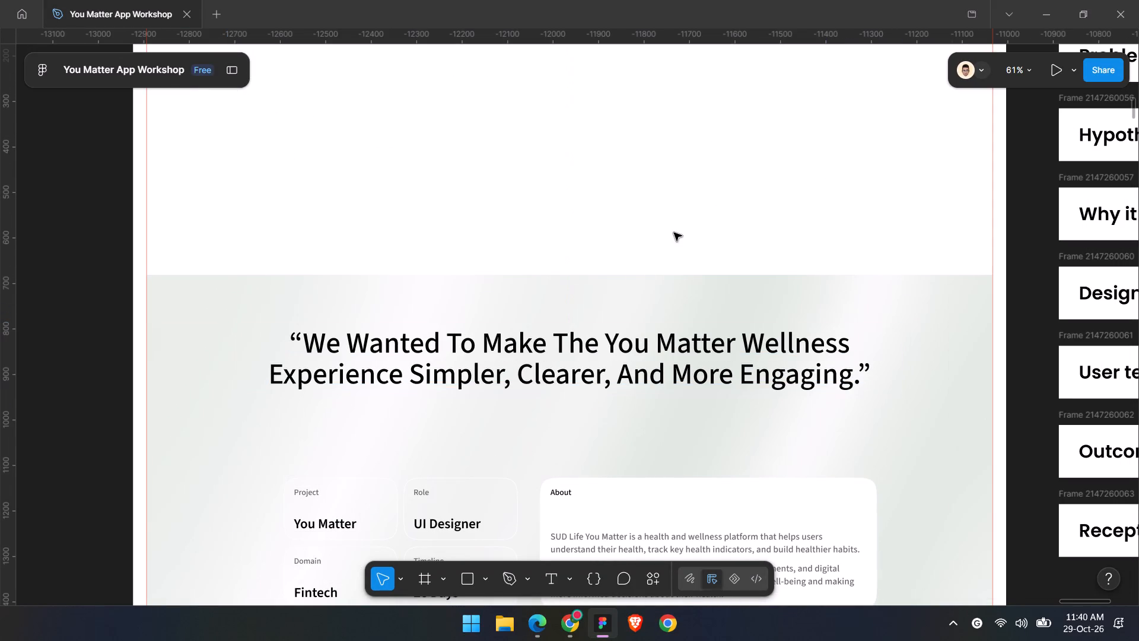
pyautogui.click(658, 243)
# Switch to the Behance browser window and examine the Weeek project's headline section for design reference.
pyautogui.click(540, 621)
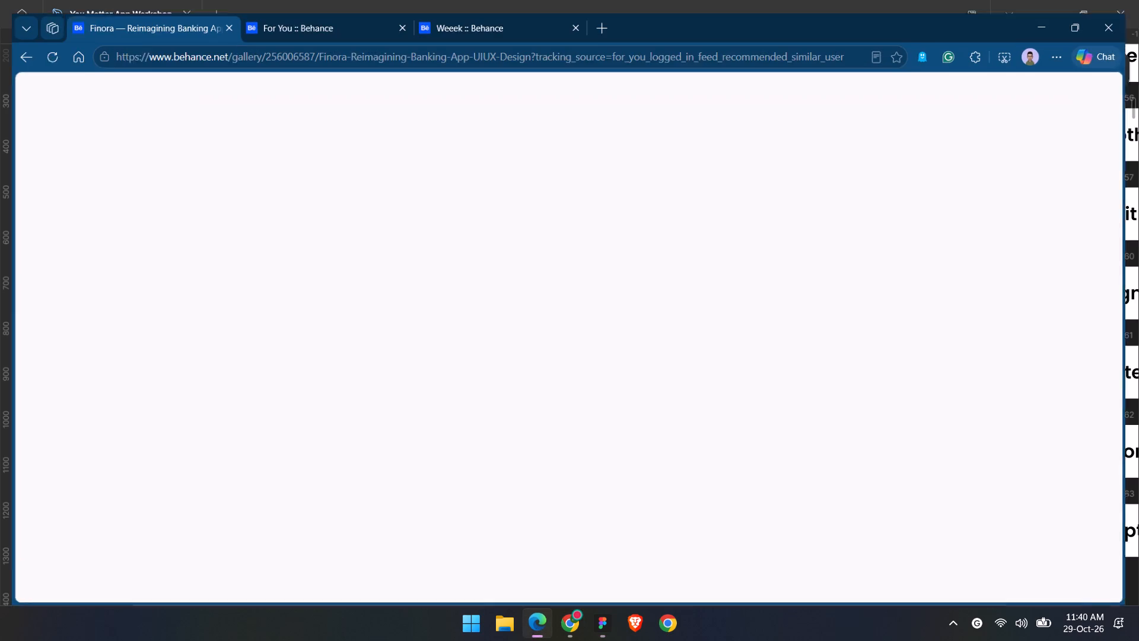
pyautogui.click(504, 0)
pyautogui.scroll(2, 655, 294)
pyautogui.scroll(-2, 657, 296)
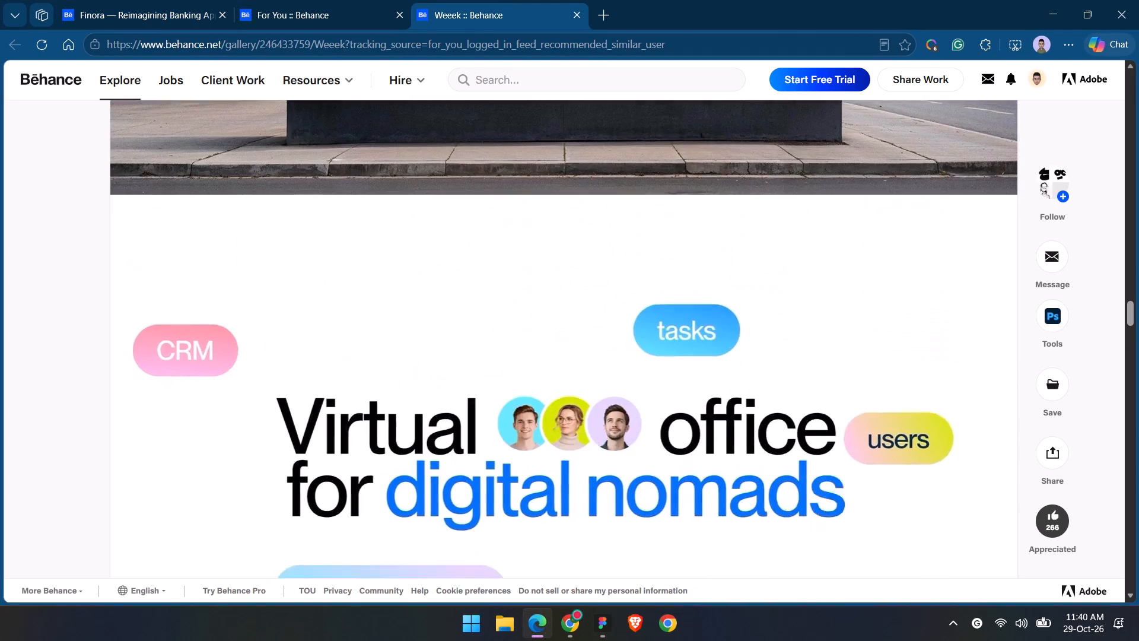
pyautogui.click(893, 0)
pyautogui.scroll(1, 947, 223)
pyautogui.click(985, 0)
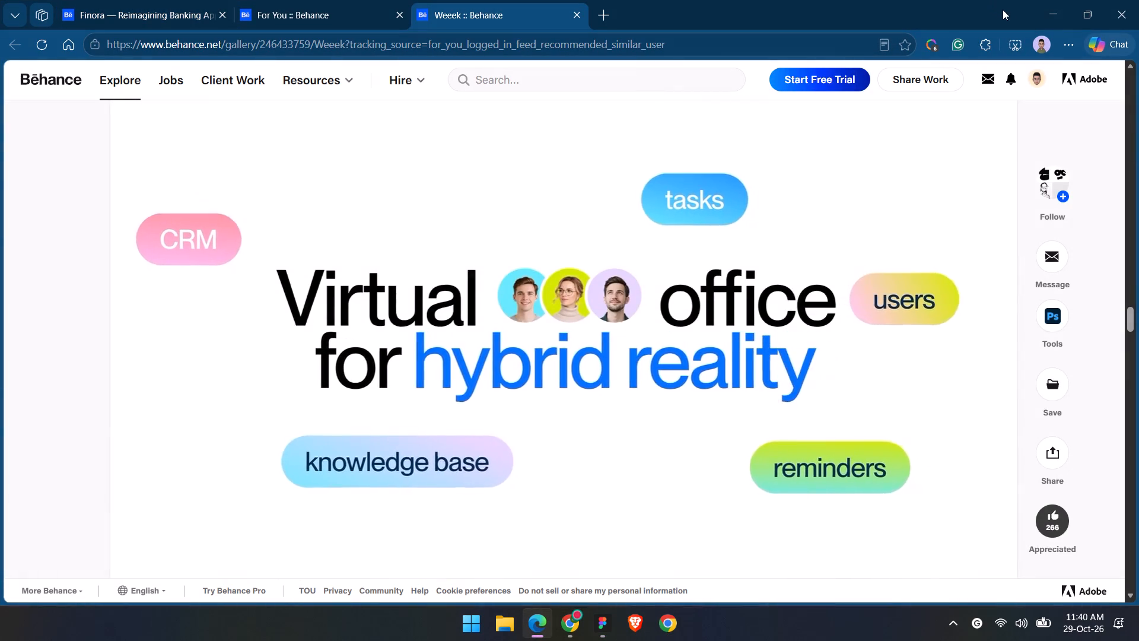
pyautogui.click(1055, 13)
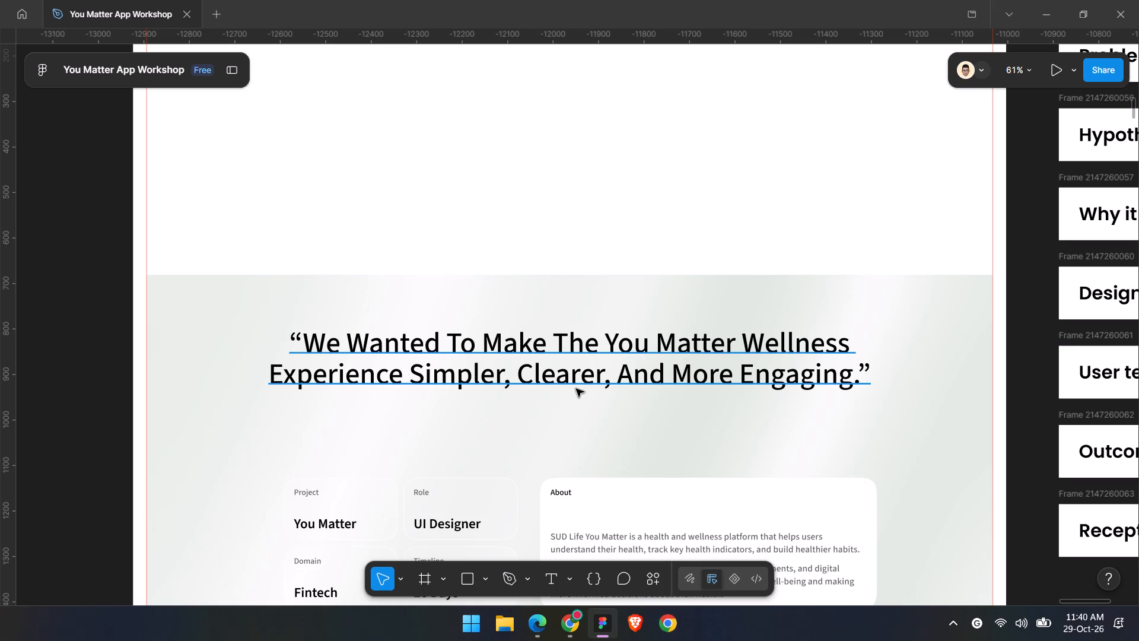
# In a Chrome incognito window, search for "you matter playstore" and copy the app logo from the SUD Life Google Play listing.
pyautogui.click(558, 640)
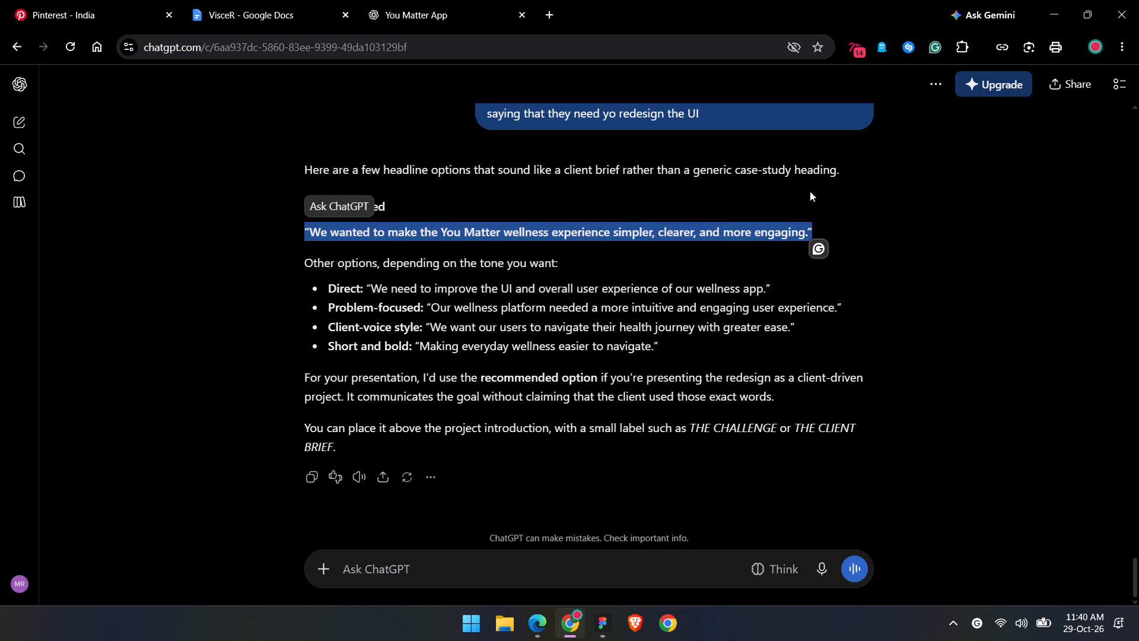
pyautogui.click(911, 309)
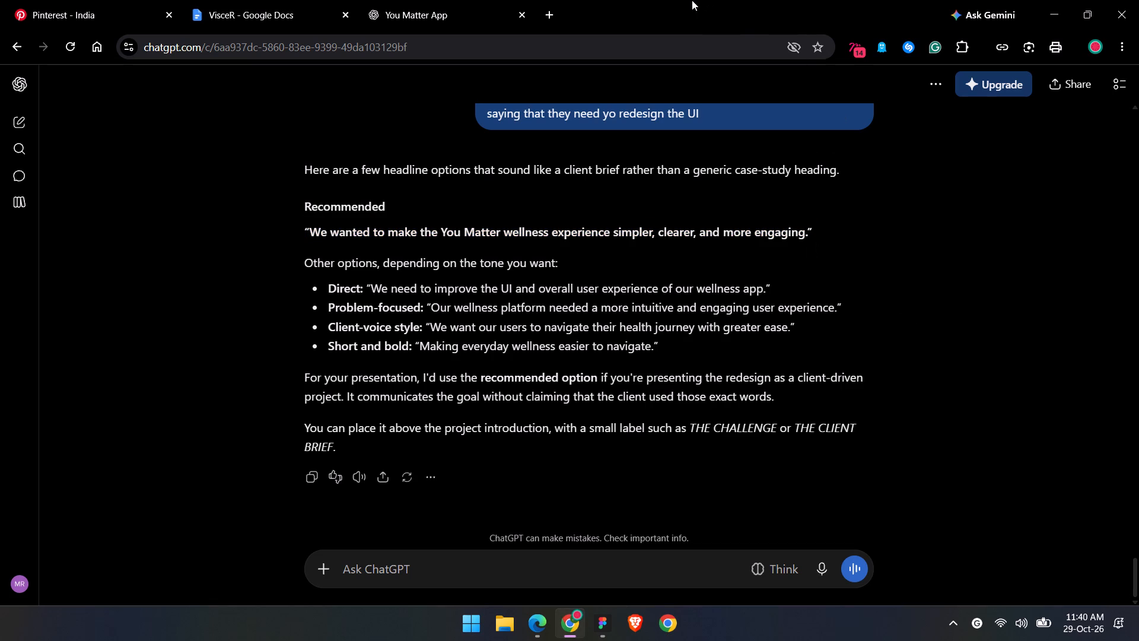
pyautogui.hotkey('ctrl', 'shift', 'n')
pyautogui.write('you matter')
pyautogui.press('space')
pyautogui.write('playstore')
pyautogui.press('Return')
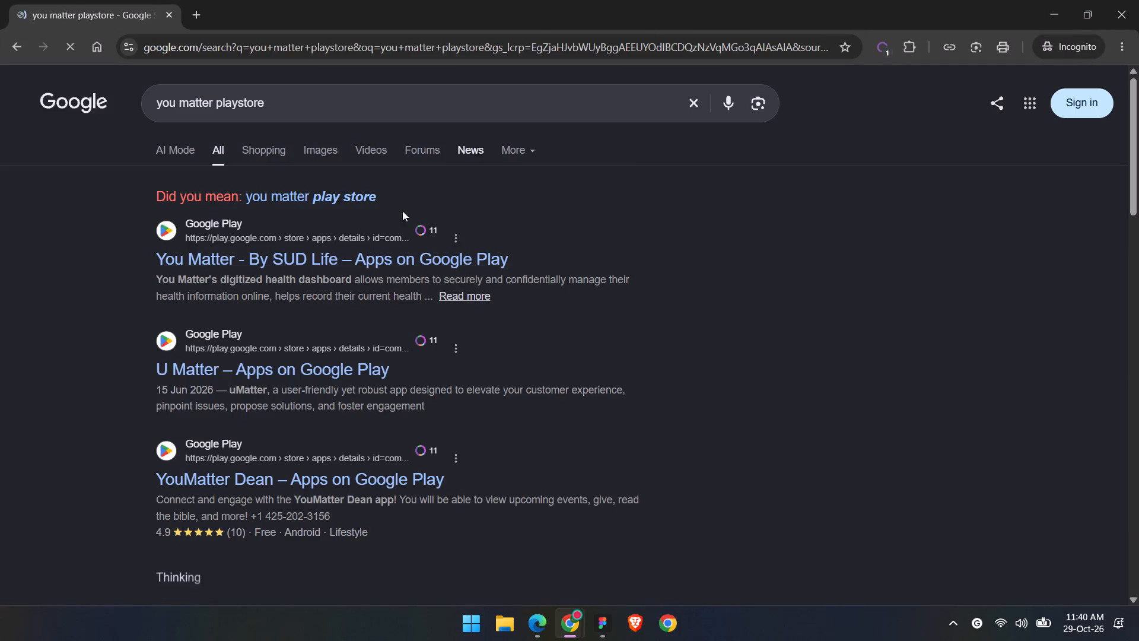
pyautogui.click(306, 263)
pyautogui.rightClick(895, 226)
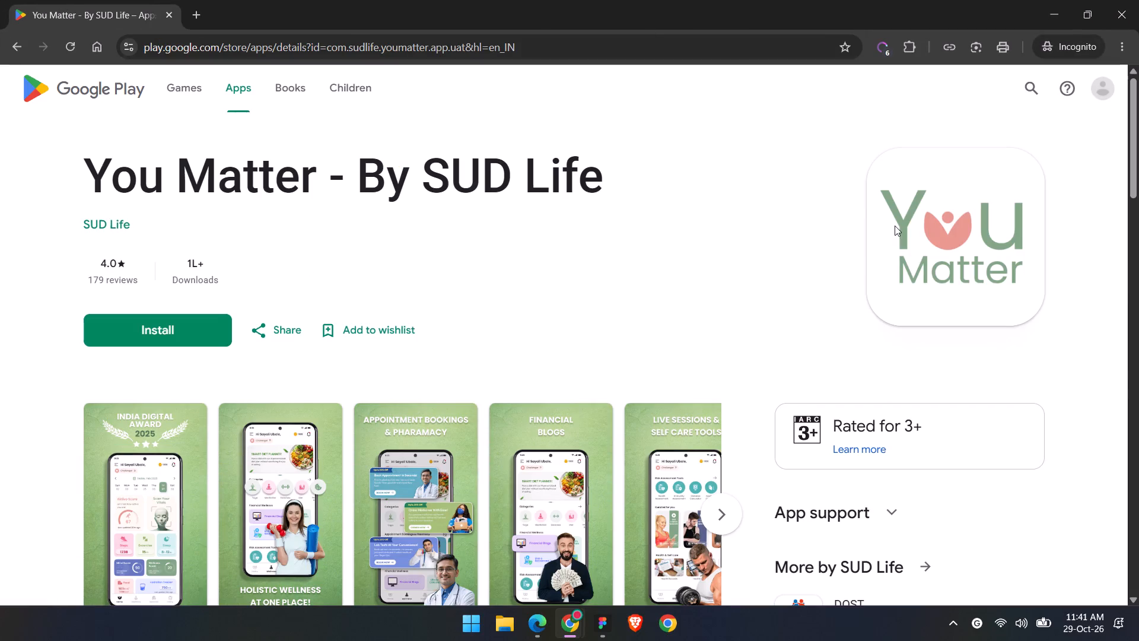
pyautogui.click(970, 294)
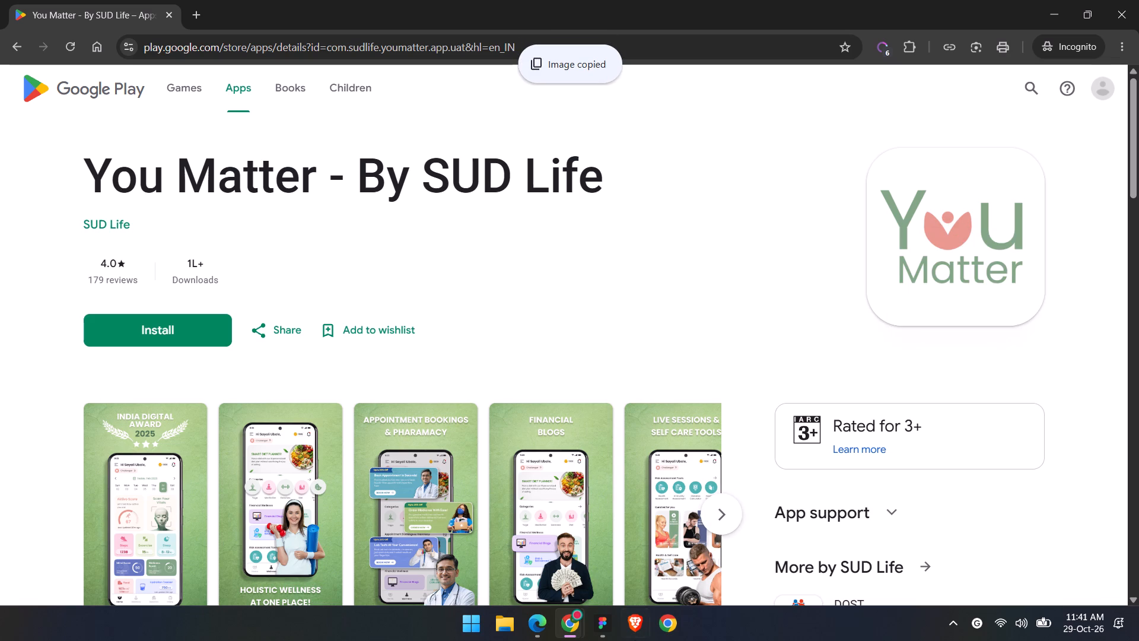
# Switch to Figma, draw a 312 × 312 square over the quote section's upper edge, and fill it with the copied logo.
pyautogui.click(608, 628)
pyautogui.press('r')
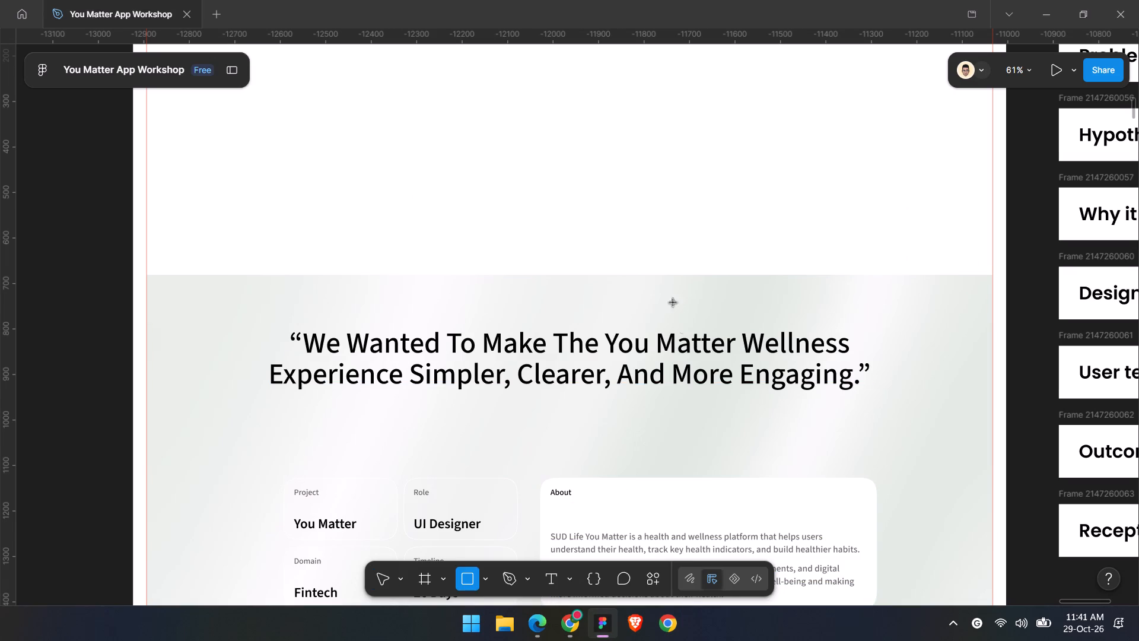
pyautogui.moveTo(620, 186); pyautogui.dragTo(762, 301)
pyautogui.hotkey('ctrl', 'v')
# Resize the logo image to 94 × 94 and place it beside the end of the quote's first line, at about X 1589, Y 965.
pyautogui.keyDown('ctrl'); pyautogui.scroll(-6, 758, 298); pyautogui.keyUp('ctrl')
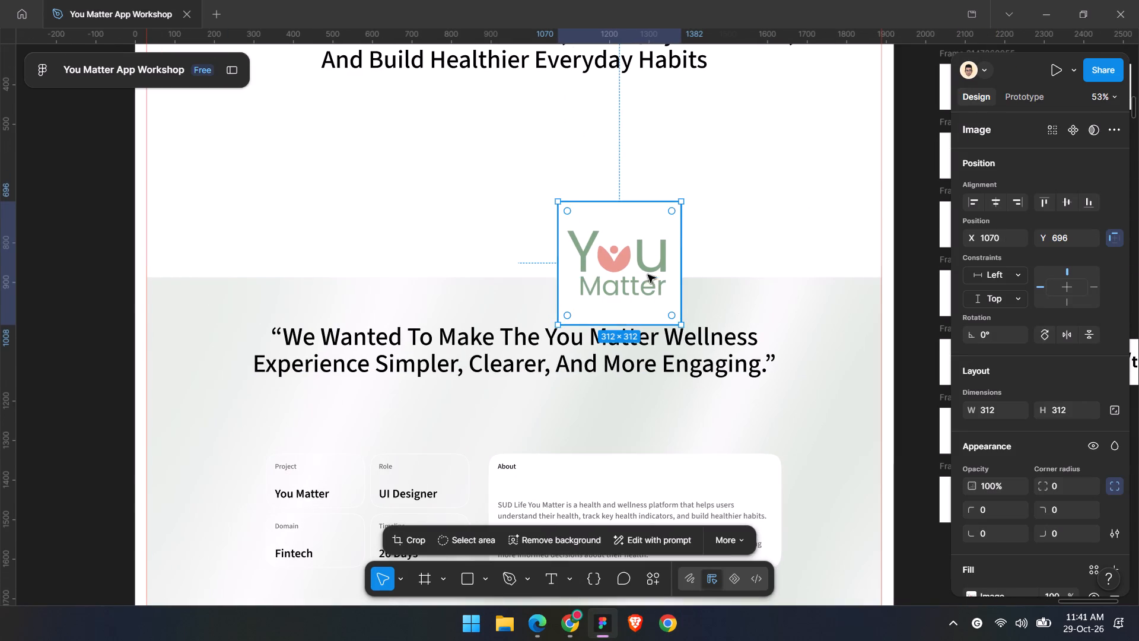
pyautogui.moveTo(681, 251); pyautogui.dragTo(600, 277)
pyautogui.moveTo(588, 264); pyautogui.dragTo(748, 333)
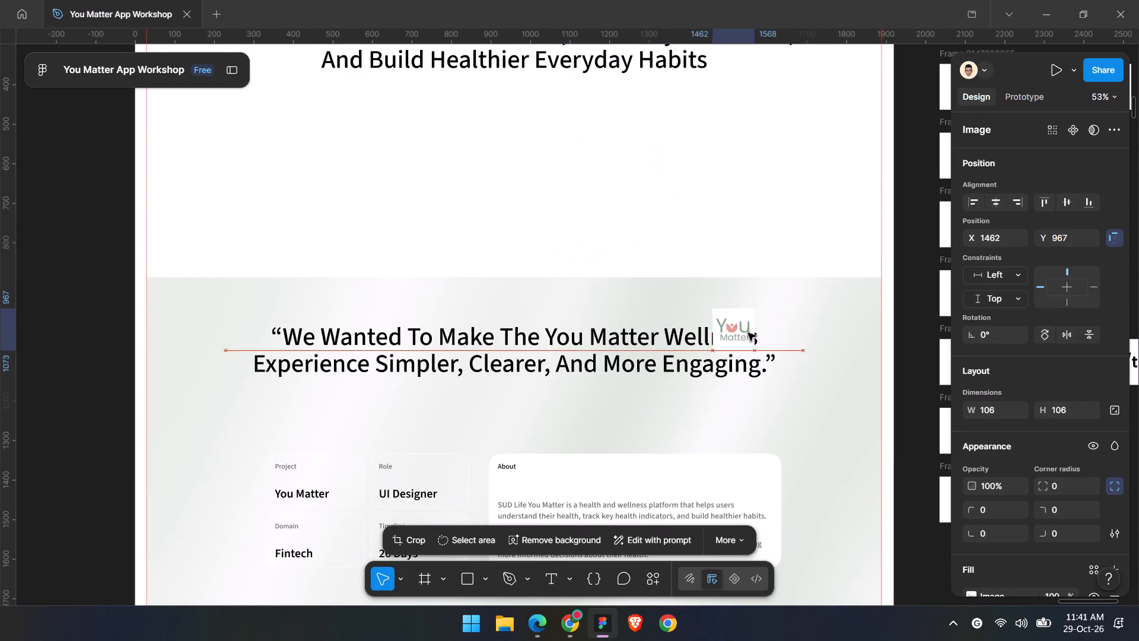
pyautogui.moveTo(748, 333); pyautogui.dragTo(746, 333)
pyautogui.keyDown('ctrl'); pyautogui.scroll(4, 772, 353); pyautogui.keyUp('ctrl')
pyautogui.moveTo(731, 316); pyautogui.dragTo(809, 323)
pyautogui.moveTo(836, 322); pyautogui.dragTo(823, 325)
pyautogui.moveTo(797, 337); pyautogui.dragTo(791, 328)
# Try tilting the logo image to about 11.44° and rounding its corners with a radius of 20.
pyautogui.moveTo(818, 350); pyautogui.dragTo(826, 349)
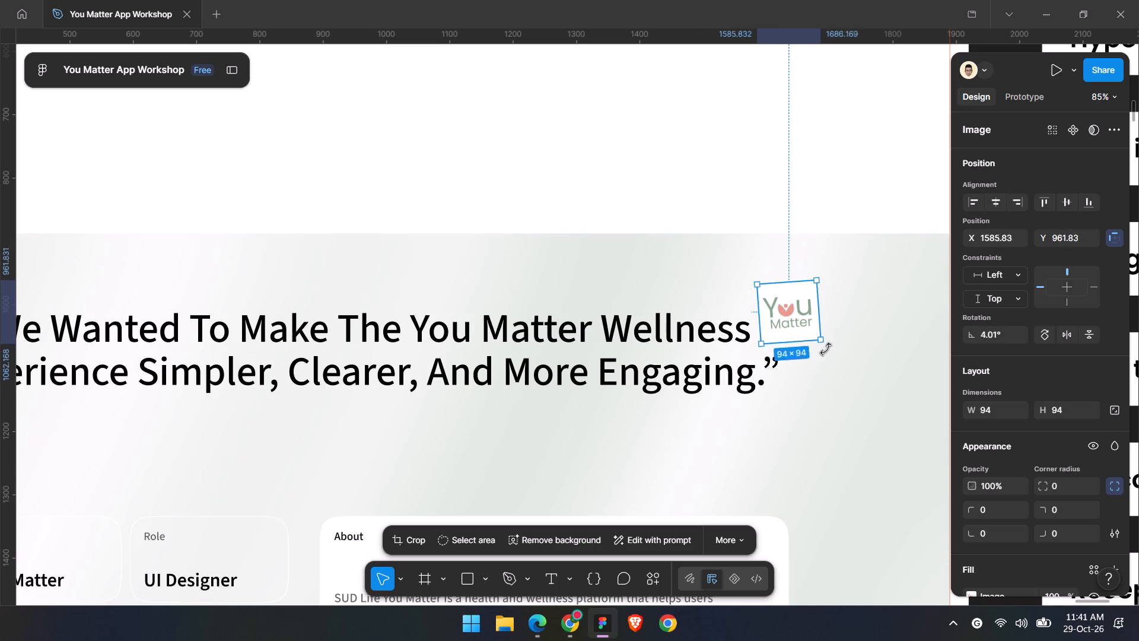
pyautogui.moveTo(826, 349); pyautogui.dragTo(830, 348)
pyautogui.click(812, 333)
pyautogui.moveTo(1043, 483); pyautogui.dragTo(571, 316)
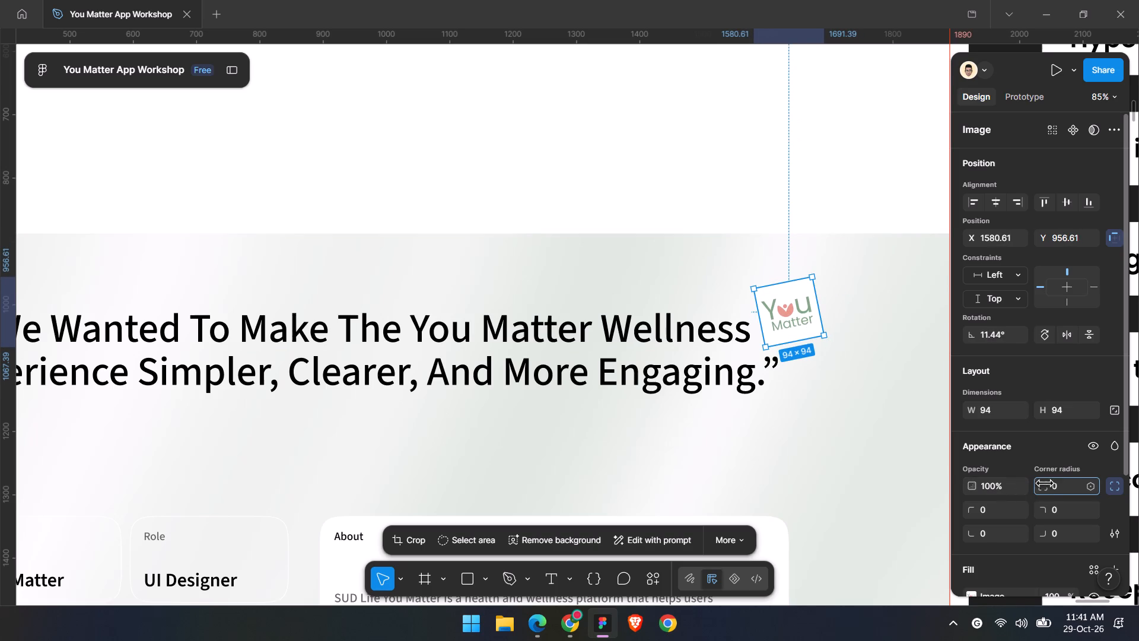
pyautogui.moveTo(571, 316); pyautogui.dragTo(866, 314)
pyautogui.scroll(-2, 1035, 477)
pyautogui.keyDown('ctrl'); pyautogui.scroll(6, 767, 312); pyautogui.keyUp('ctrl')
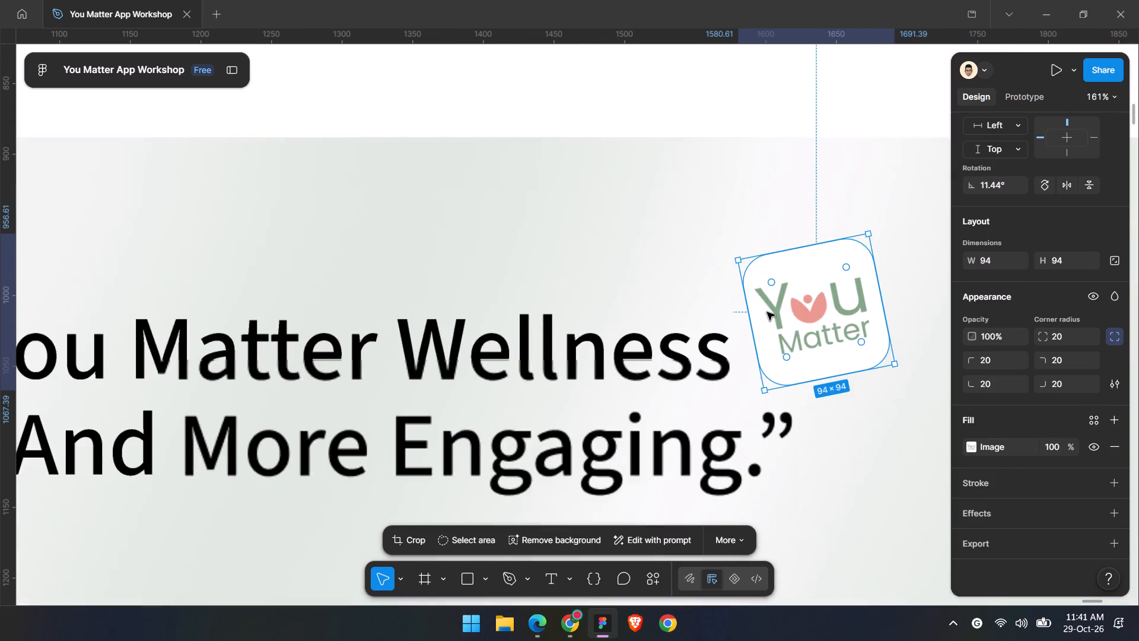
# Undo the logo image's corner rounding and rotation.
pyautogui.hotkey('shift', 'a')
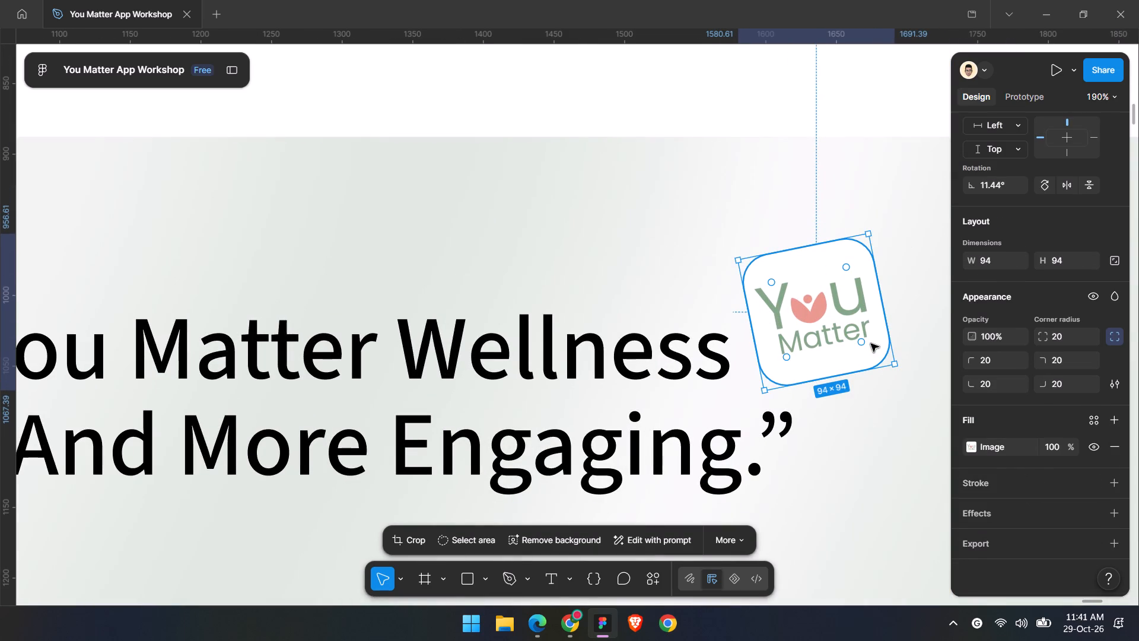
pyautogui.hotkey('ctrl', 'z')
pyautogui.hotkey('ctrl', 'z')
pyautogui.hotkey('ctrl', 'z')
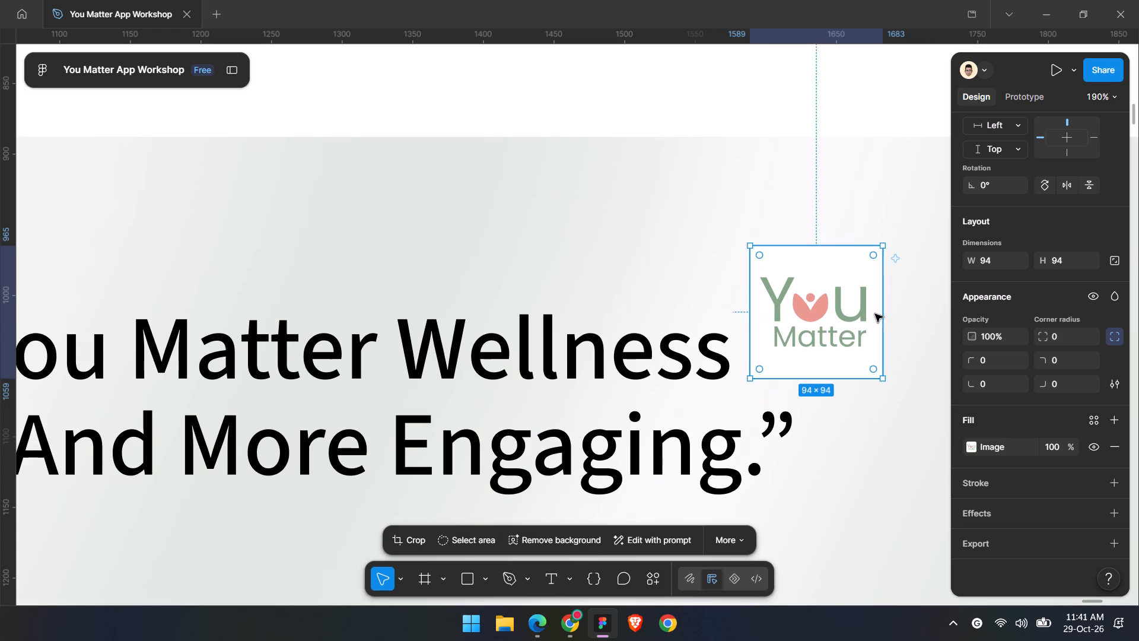
# Wrap the logo image in an auto layout frame, rotate the frame 16°, and shift it slightly towards the quote text.
pyautogui.hotkey('shift', 'a')
pyautogui.moveTo(860, 323); pyautogui.dragTo(871, 316)
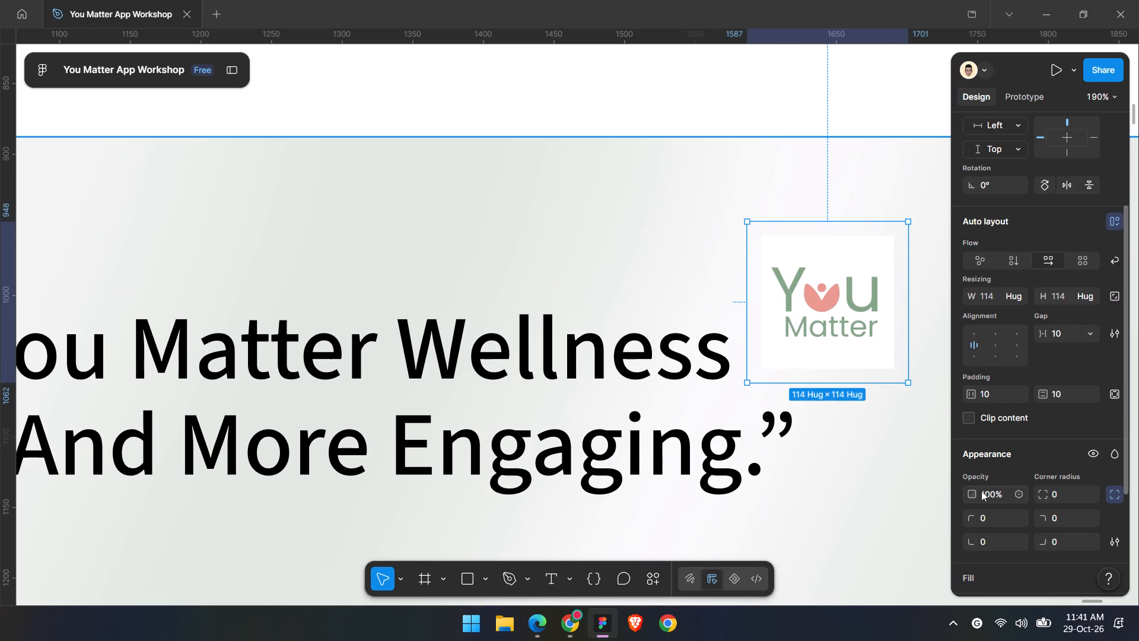
pyautogui.scroll(2, 992, 264)
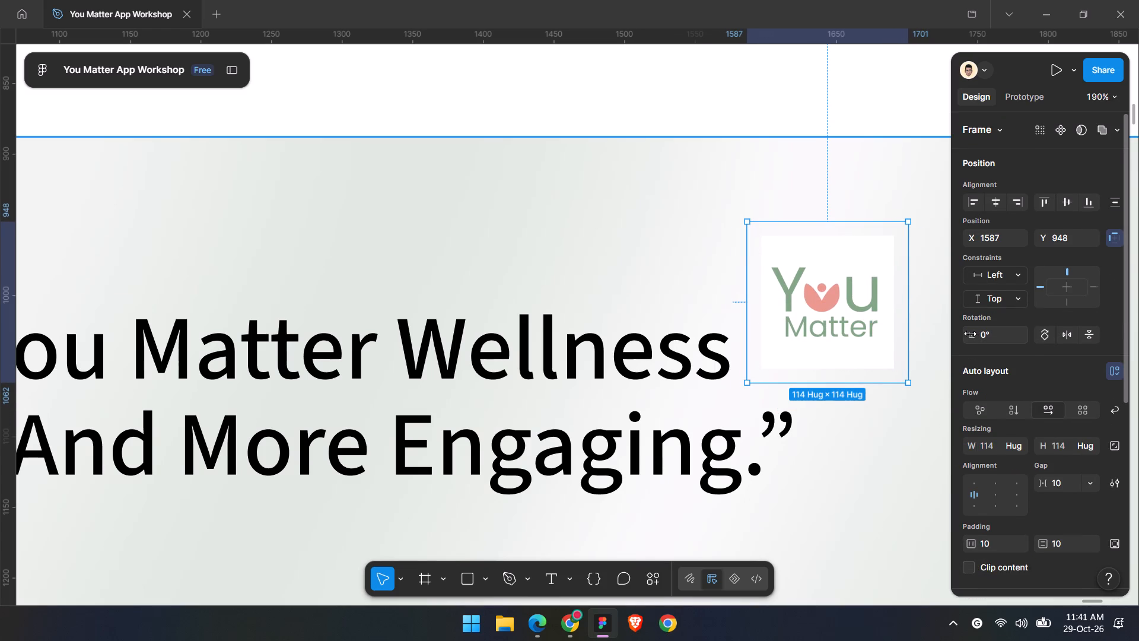
pyautogui.moveTo(967, 334); pyautogui.dragTo(544, 324)
pyautogui.moveTo(882, 314); pyautogui.dragTo(878, 314)
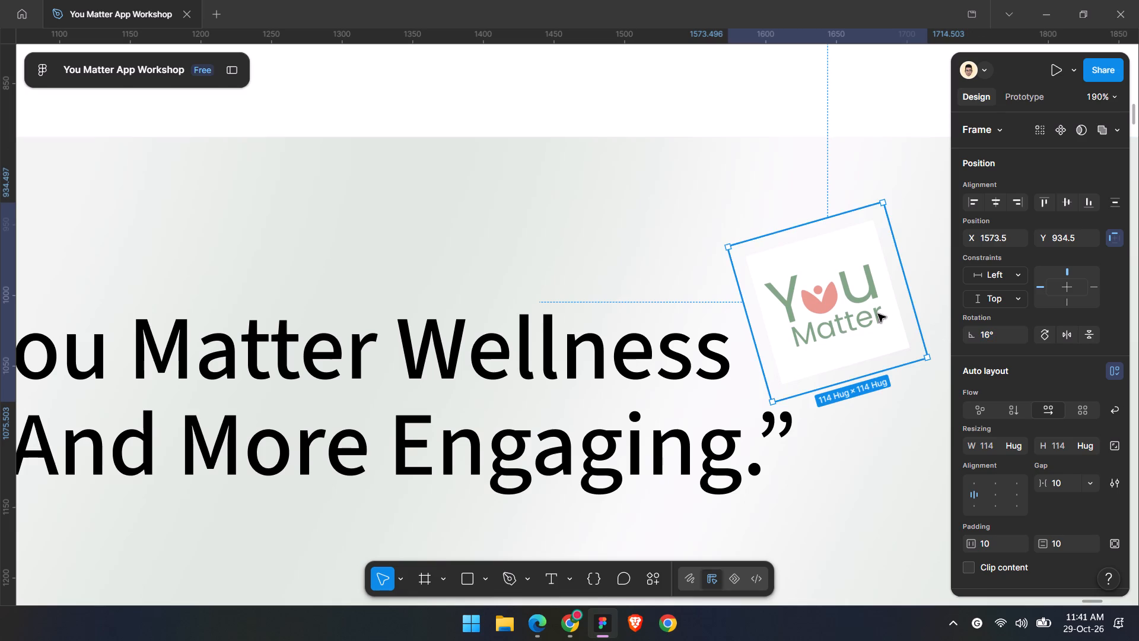
pyautogui.moveTo(878, 314); pyautogui.dragTo(868, 309)
# Add a white FFFFFF fill to the logo's auto layout frame.
pyautogui.scroll(-1, 1060, 484)
pyautogui.scroll(-2, 982, 478)
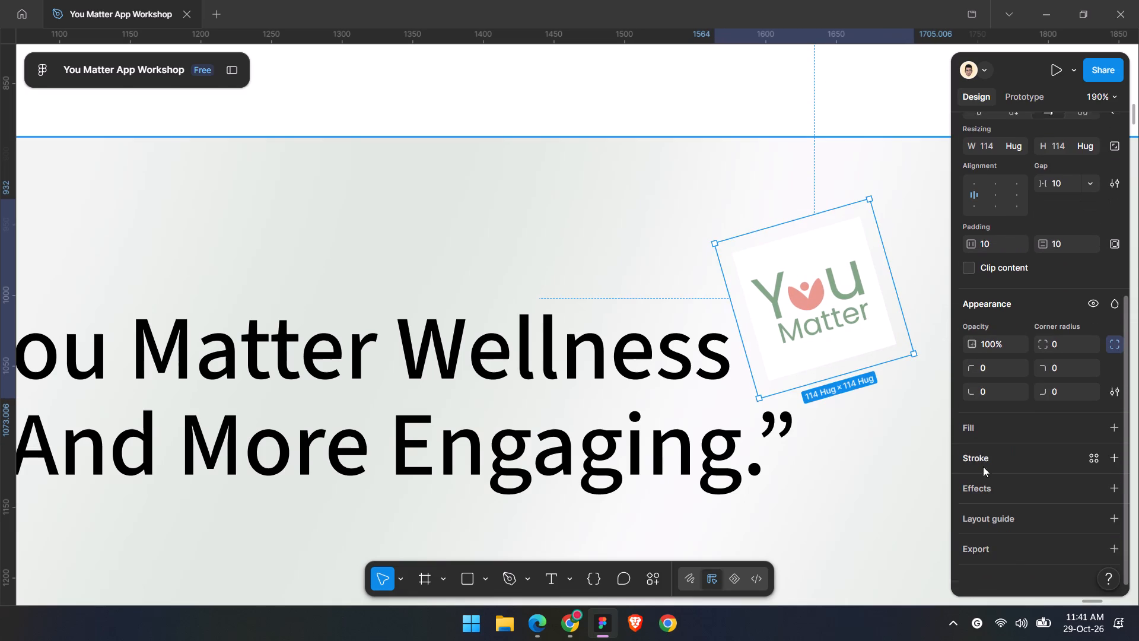
pyautogui.click(986, 424)
pyautogui.moveTo(785, 327); pyautogui.dragTo(736, 216)
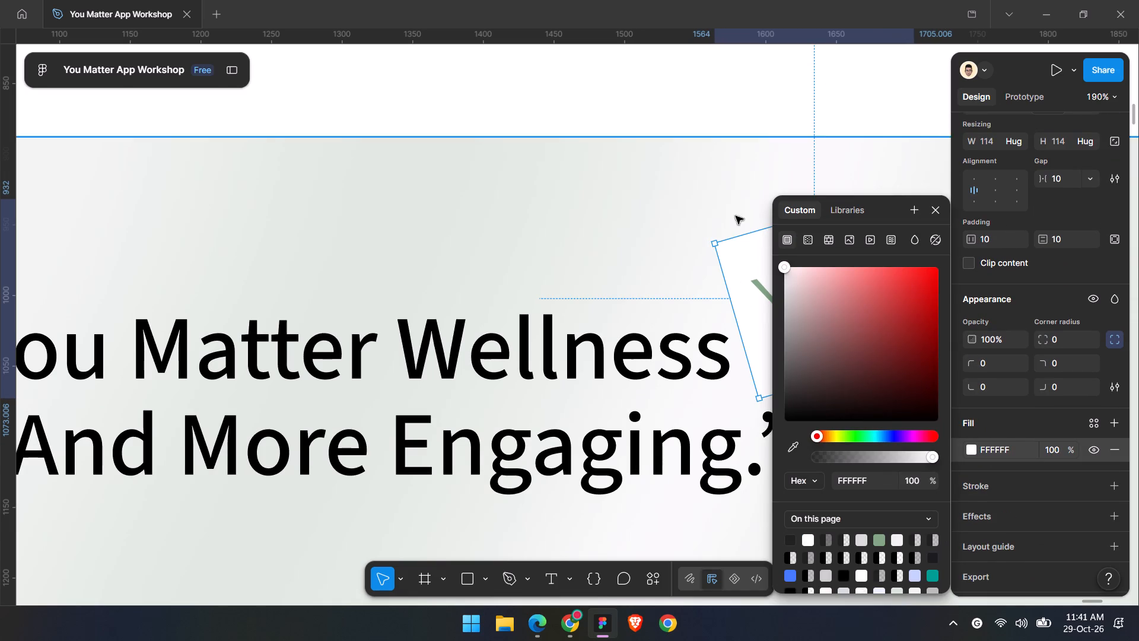
# Set the logo frame's corner radius to 24 and deselect it.
pyautogui.moveTo(1047, 339); pyautogui.dragTo(884, 305)
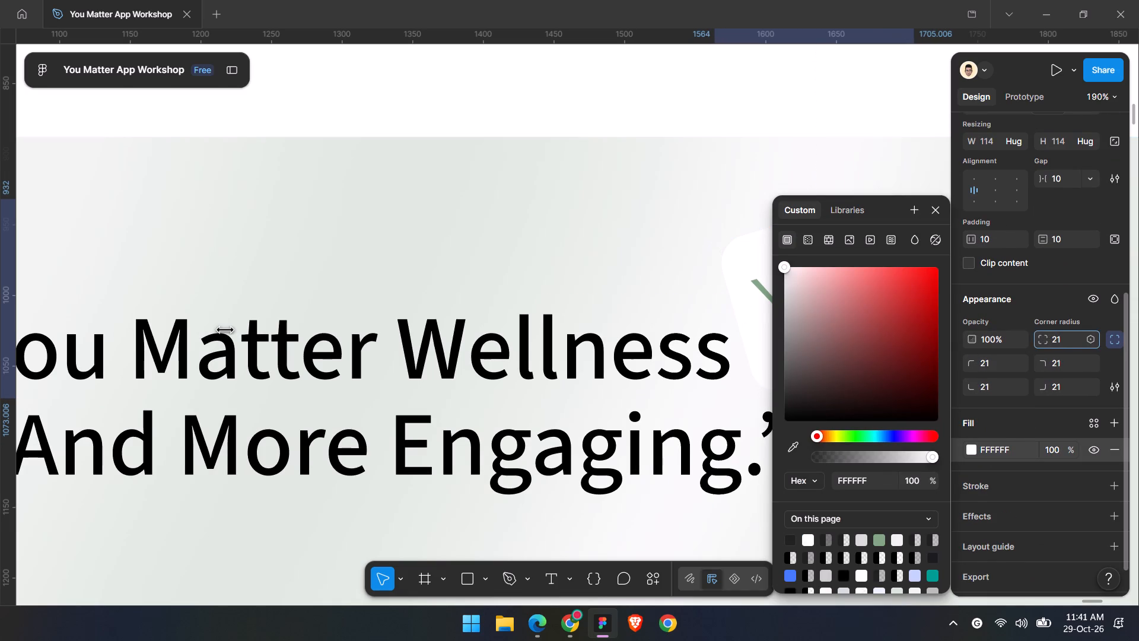
pyautogui.moveTo(884, 305); pyautogui.dragTo(905, 304)
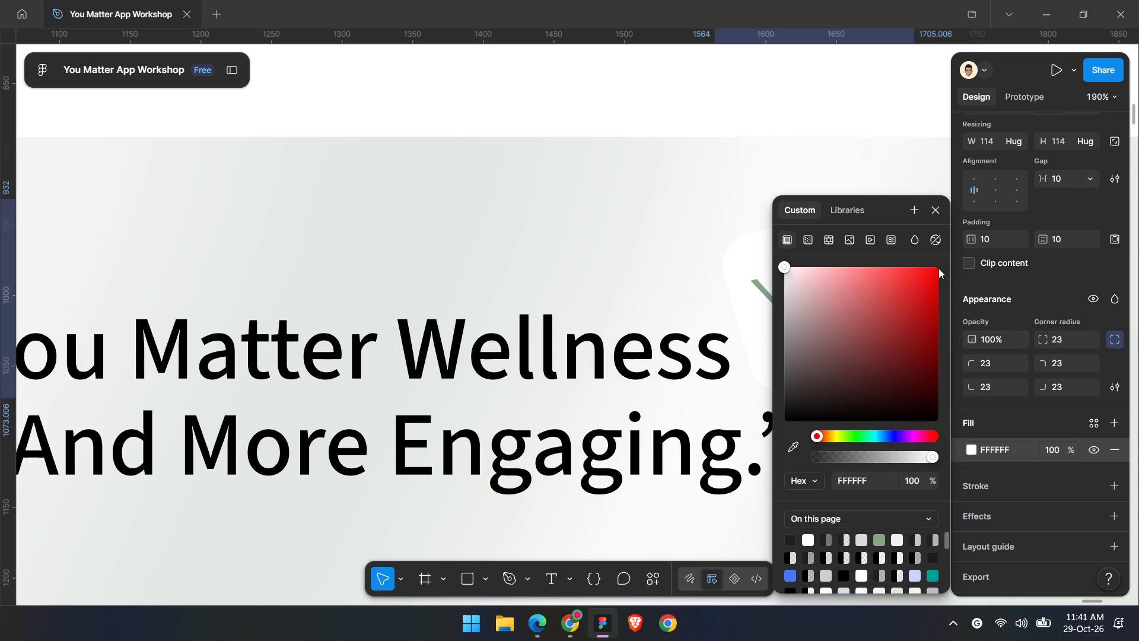
pyautogui.click(1060, 344)
pyautogui.press('2')
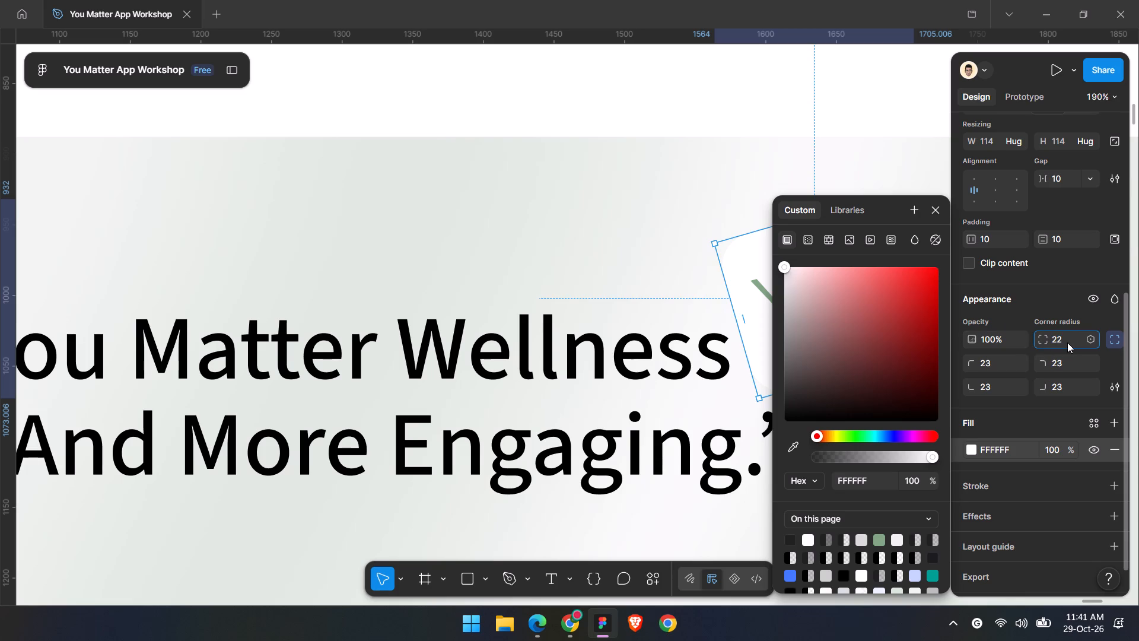
pyautogui.press('4')
pyautogui.doubleClick(1067, 342)
pyautogui.write('24')
pyautogui.press('Return')
pyautogui.click(827, 113)
# Move the logo frame to X 1571, Y 926, just above the end of the quote text.
pyautogui.keyDown('shift'); pyautogui.scroll(-2, 819, 127); pyautogui.keyUp('shift')
pyautogui.scroll(-2, 794, 262)
pyautogui.keyDown('shift'); pyautogui.click(829, 329); pyautogui.keyUp('shift')
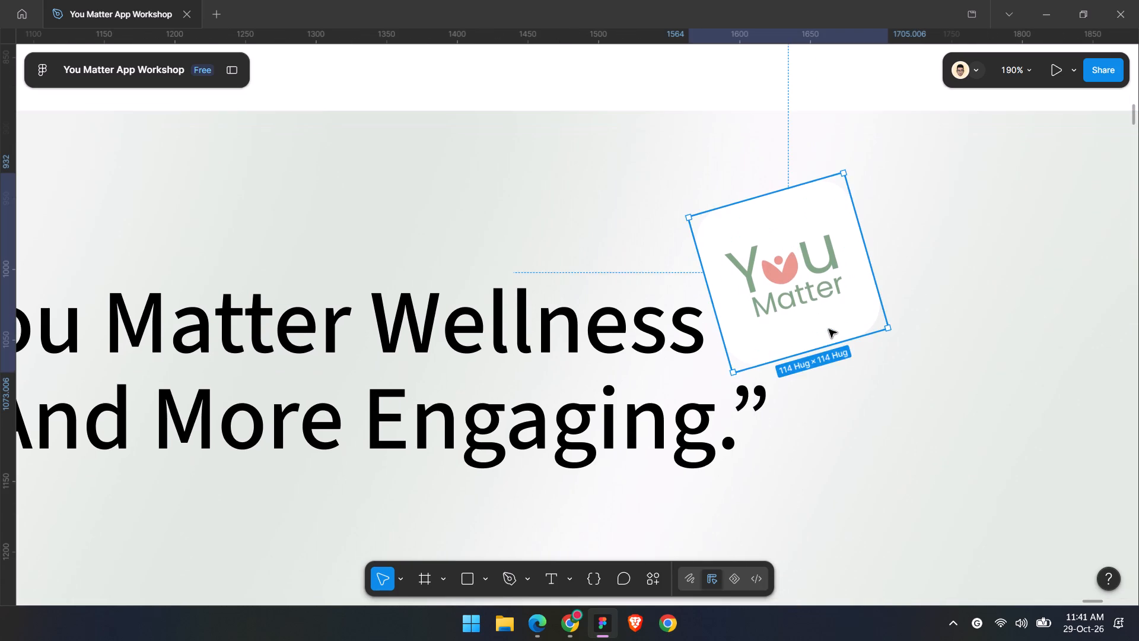
pyautogui.keyDown('ctrl'); pyautogui.scroll(-5, 824, 327); pyautogui.keyUp('ctrl')
pyautogui.keyDown('shift'); pyautogui.moveTo(820, 313); pyautogui.dragTo(828, 306); pyautogui.keyUp('shift')
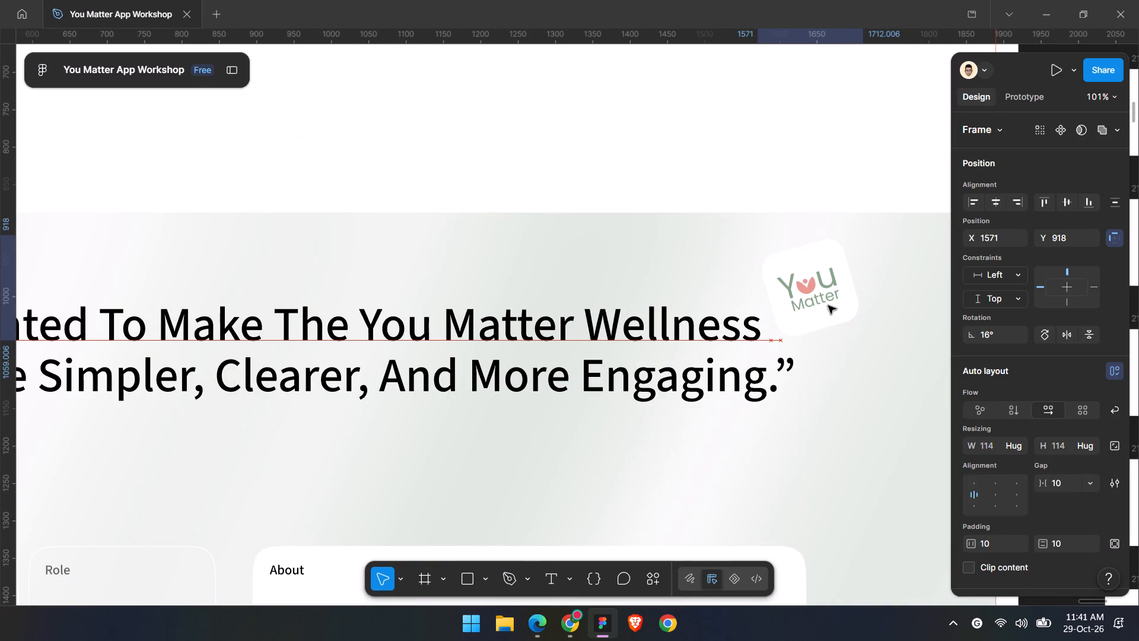
pyautogui.keyDown('shift'); pyautogui.moveTo(828, 306); pyautogui.dragTo(828, 309); pyautogui.keyUp('shift')
# Apply a soft shadow to the logo frame with the Beautiful Shadows plugin, placing the light source at its upper left.
pyautogui.keyDown('ctrl'); pyautogui.scroll(3, 826, 354); pyautogui.keyUp('ctrl')
pyautogui.click(668, 579)
pyautogui.click(661, 576)
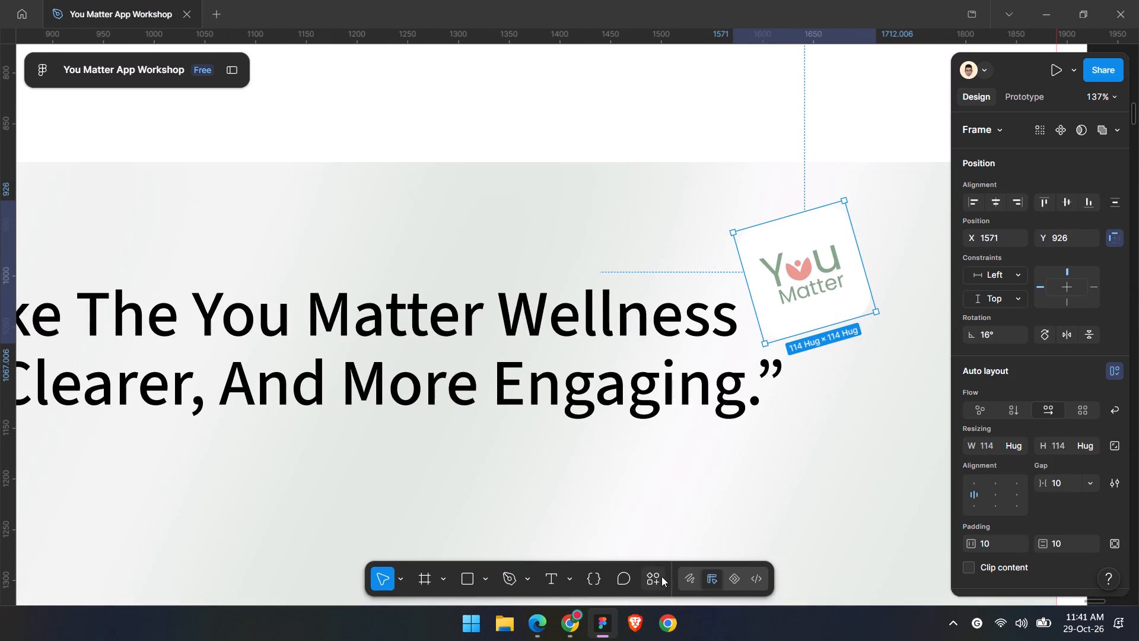
pyautogui.click(478, 336)
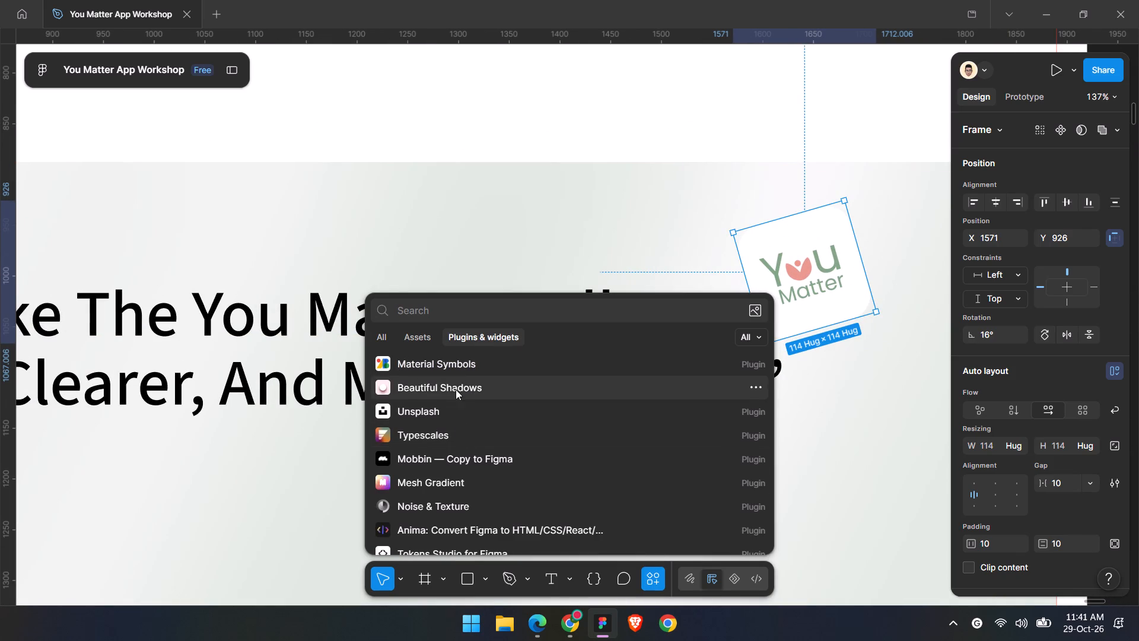
pyautogui.click(456, 388)
pyautogui.keyDown('ctrl'); pyautogui.scroll(-3, 812, 350); pyautogui.keyUp('ctrl')
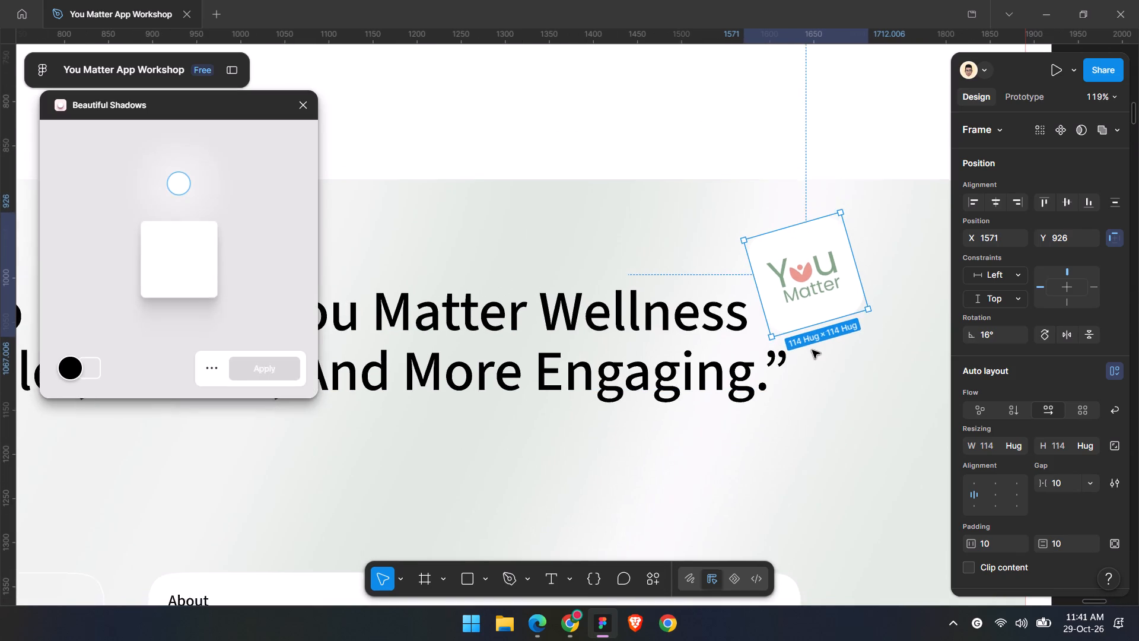
pyautogui.keyDown('ctrl'); pyautogui.scroll(-1, 812, 350); pyautogui.keyUp('ctrl')
pyautogui.moveTo(170, 157); pyautogui.dragTo(24, 171)
pyautogui.click(264, 368)
pyautogui.click(599, 122)
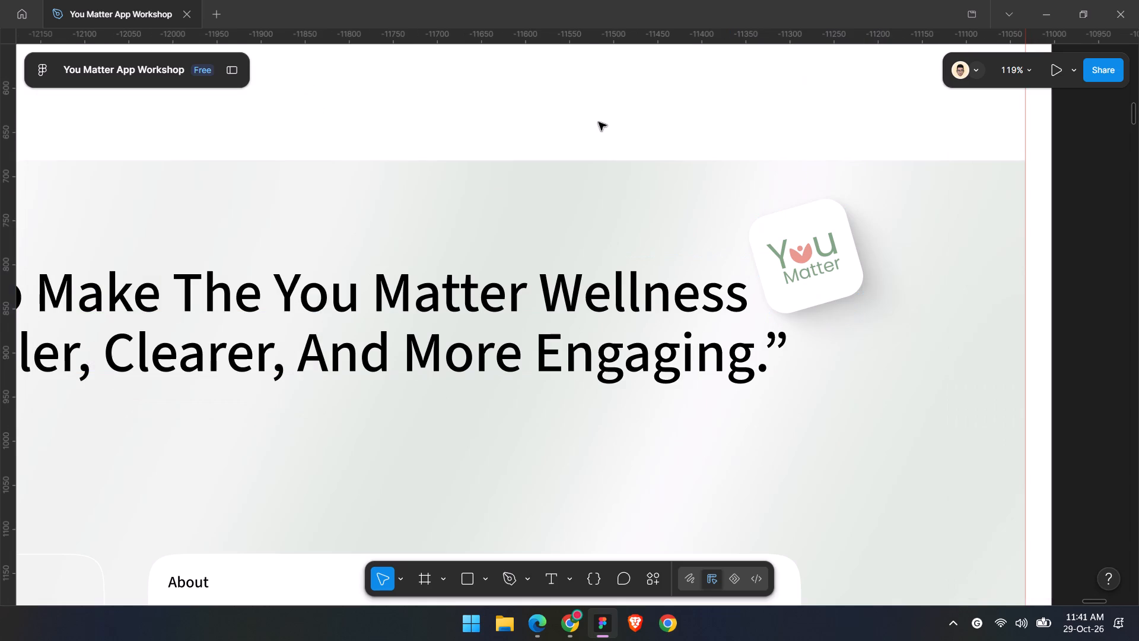
# Scale the logo image inside the tilted tile down proportionally to about 76.5 × 76.5 and deselect it.
pyautogui.keyDown('ctrl'); pyautogui.scroll(-4, 666, 300); pyautogui.keyUp('ctrl')
pyautogui.scroll(2, 848, 408)
pyautogui.keyDown('shift'); pyautogui.scroll(3, 666, 432); pyautogui.keyUp('shift')
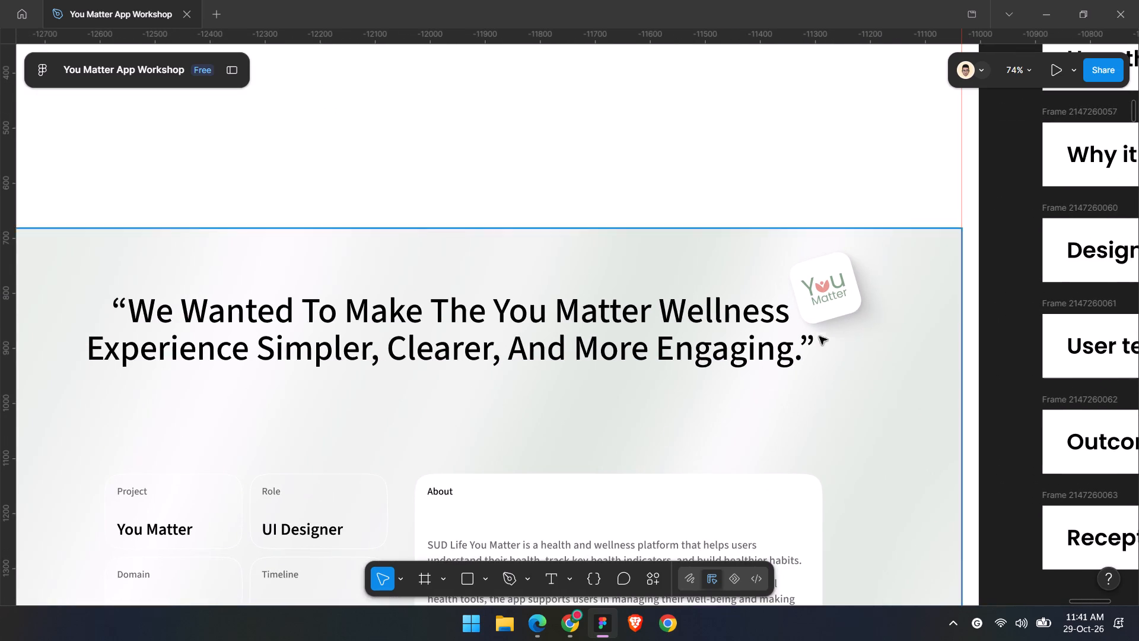
pyautogui.scroll(-2, 825, 318)
pyautogui.keyDown('ctrl'); pyautogui.scroll(4, 828, 279); pyautogui.keyUp('ctrl')
pyautogui.keyDown('shift'); pyautogui.scroll(4, 813, 320); pyautogui.keyUp('shift')
pyautogui.keyDown('ctrl'); pyautogui.scroll(-4, 822, 320); pyautogui.keyUp('ctrl')
pyautogui.click(881, 310)
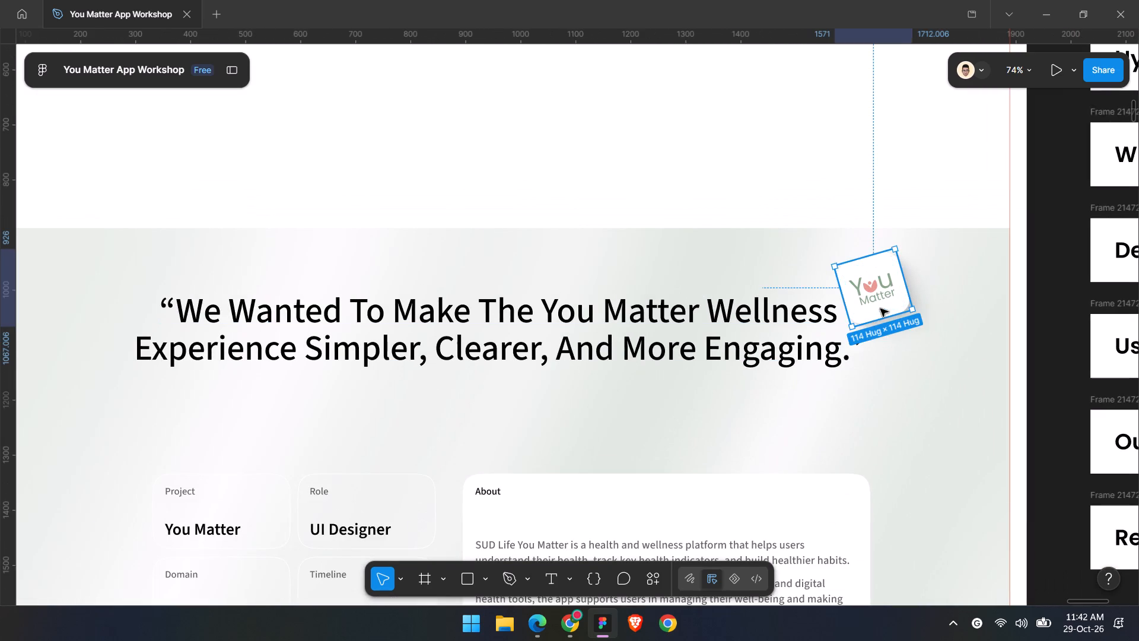
pyautogui.keyDown('ctrl'); pyautogui.scroll(-1, 889, 298); pyautogui.keyUp('ctrl')
pyautogui.keyDown('ctrl'); pyautogui.scroll(4, 889, 298); pyautogui.keyUp('ctrl')
pyautogui.keyDown('ctrl'); pyautogui.click(878, 291); pyautogui.keyUp('ctrl')
pyautogui.moveTo(908, 280); pyautogui.dragTo(893, 289)
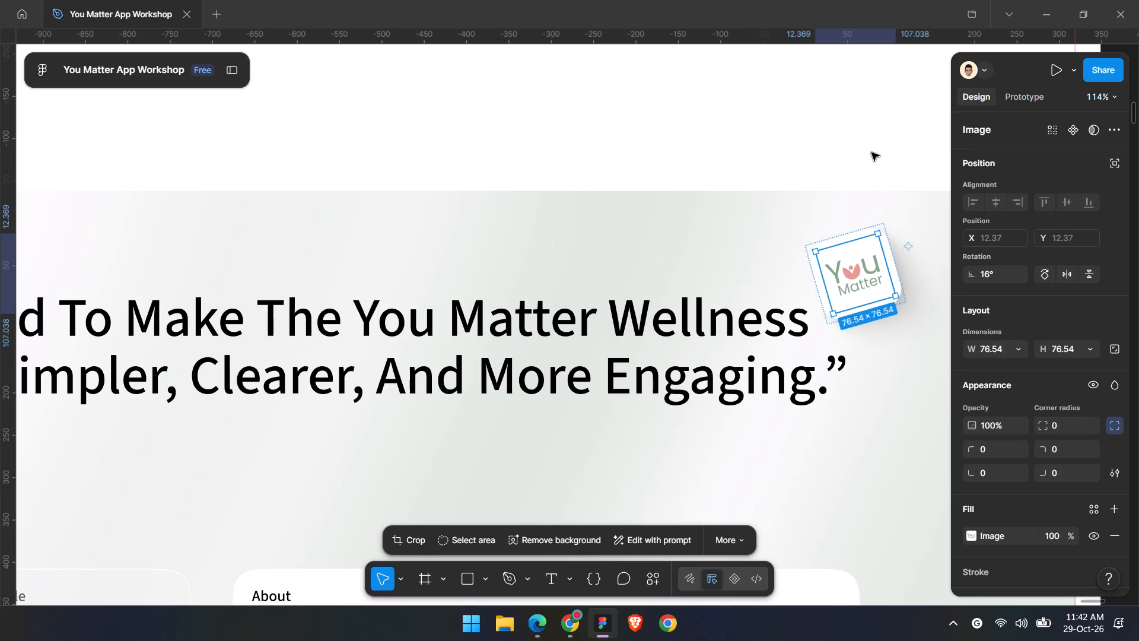
pyautogui.click(871, 153)
# Move the smaller logo tile slightly down beside the word Wellness, just above the quote's closing mark, and deselect it.
pyautogui.moveTo(867, 265); pyautogui.dragTo(868, 283)
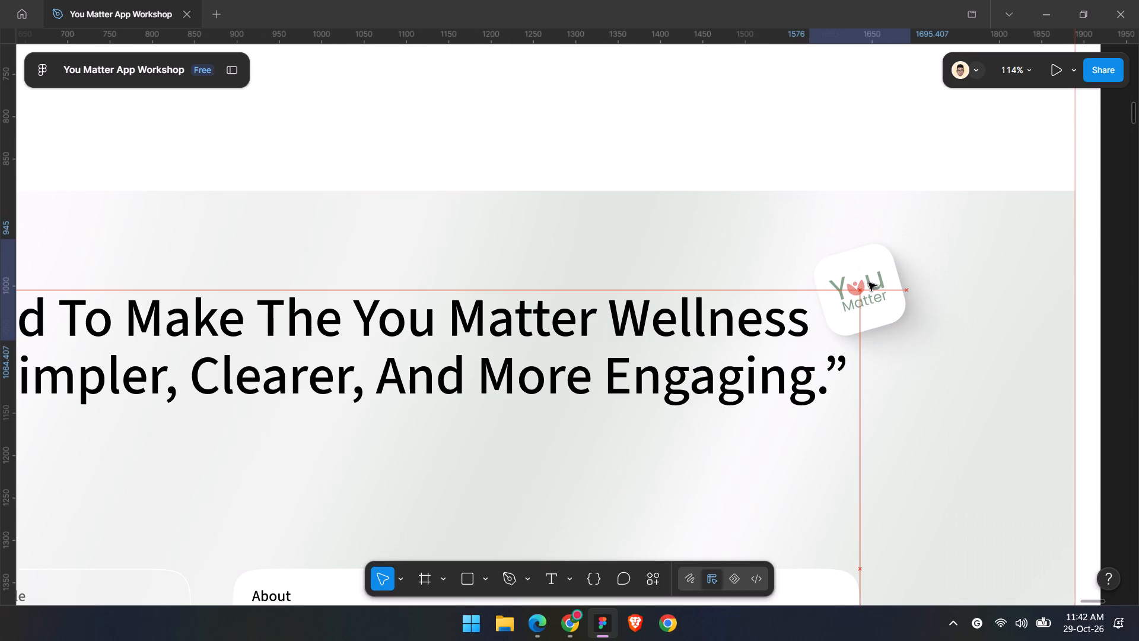
pyautogui.moveTo(868, 283); pyautogui.dragTo(866, 287)
pyautogui.click(841, 150)
pyautogui.keyDown('ctrl'); pyautogui.scroll(-3, 841, 150); pyautogui.keyUp('ctrl')
pyautogui.keyDown('shift'); pyautogui.scroll(2, 841, 150); pyautogui.keyUp('shift')
pyautogui.click(841, 150)
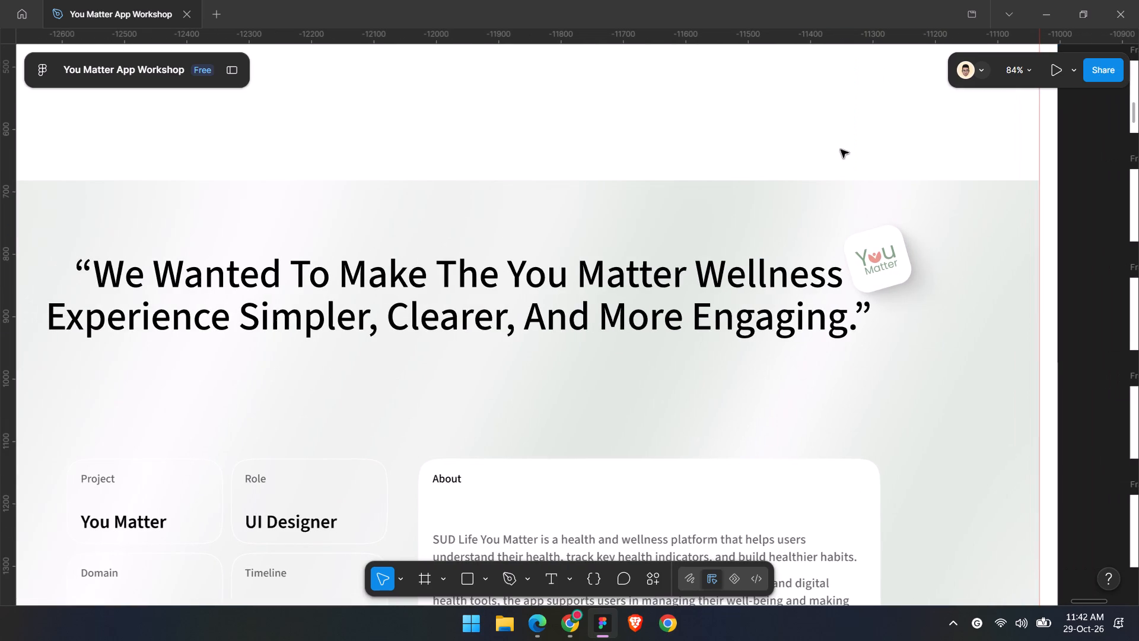
pyautogui.keyDown('shift'); pyautogui.scroll(3, 902, 279); pyautogui.keyUp('shift')
pyautogui.click(839, 128)
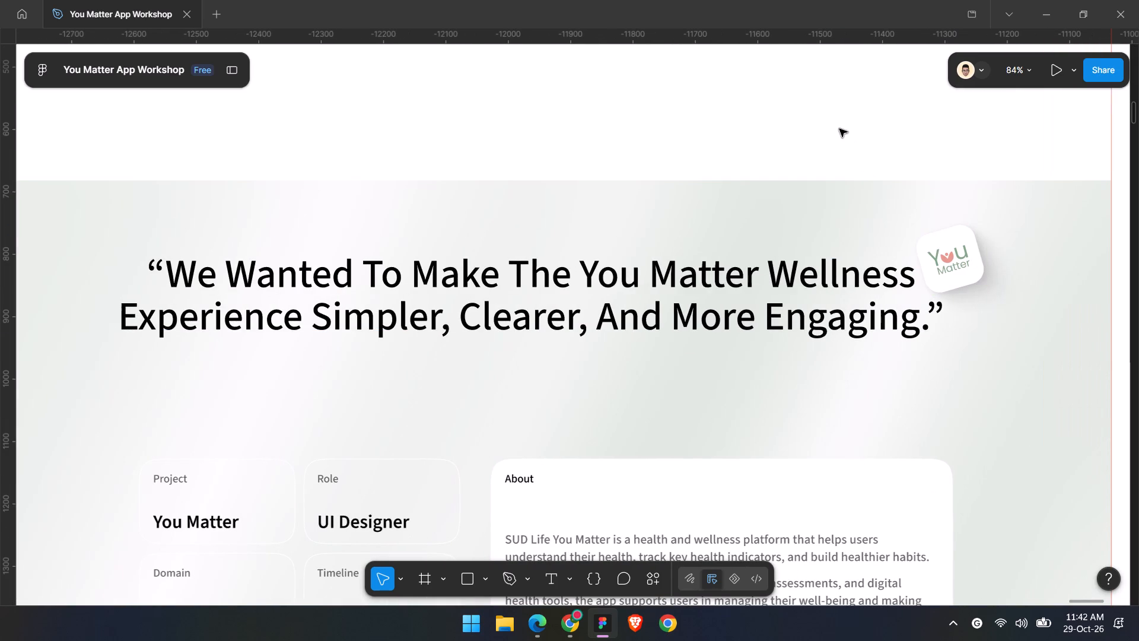
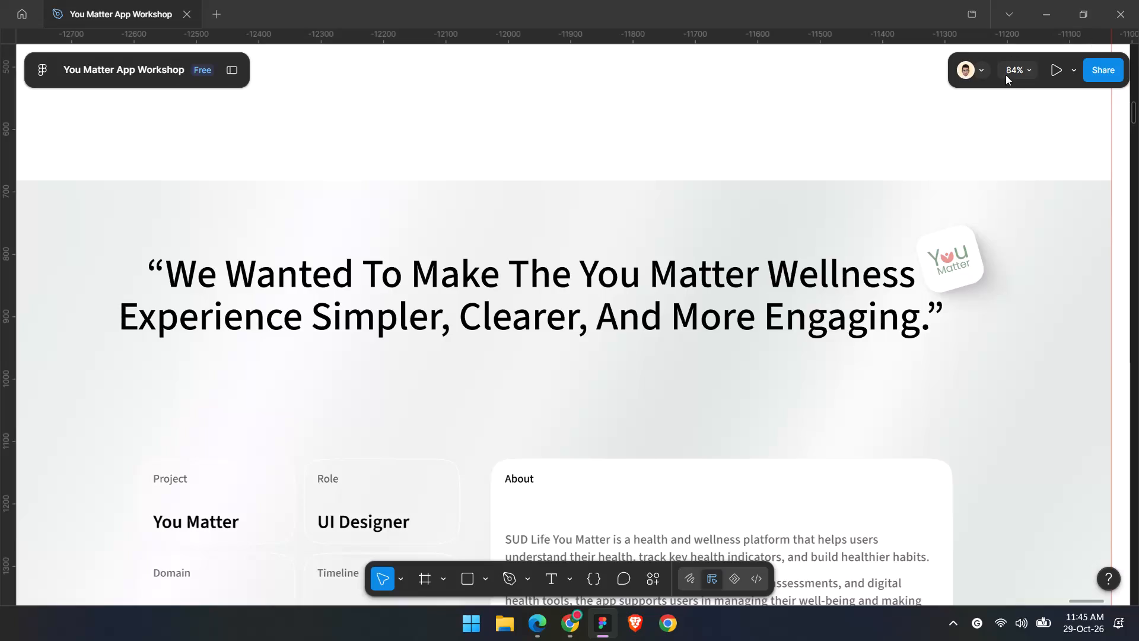
# Review the quote section with its tilted logo tile together with the project info cards and placeholder blocks below it.
pyautogui.click(981, 100)
pyautogui.scroll(-2, 981, 100)
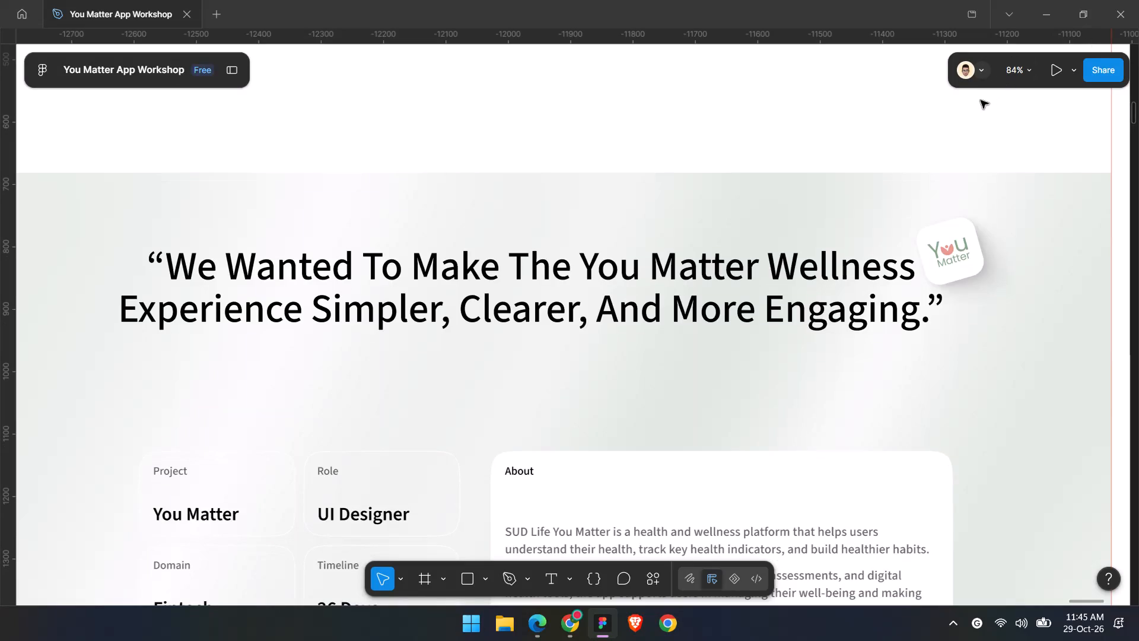
pyautogui.keyDown('shift'); pyautogui.scroll(-7, 981, 100); pyautogui.keyUp('shift')
pyautogui.keyDown('ctrl'); pyautogui.scroll(-6, 957, 234); pyautogui.keyUp('ctrl')
pyautogui.click(1062, 414)
pyautogui.scroll(-4, 1058, 412)
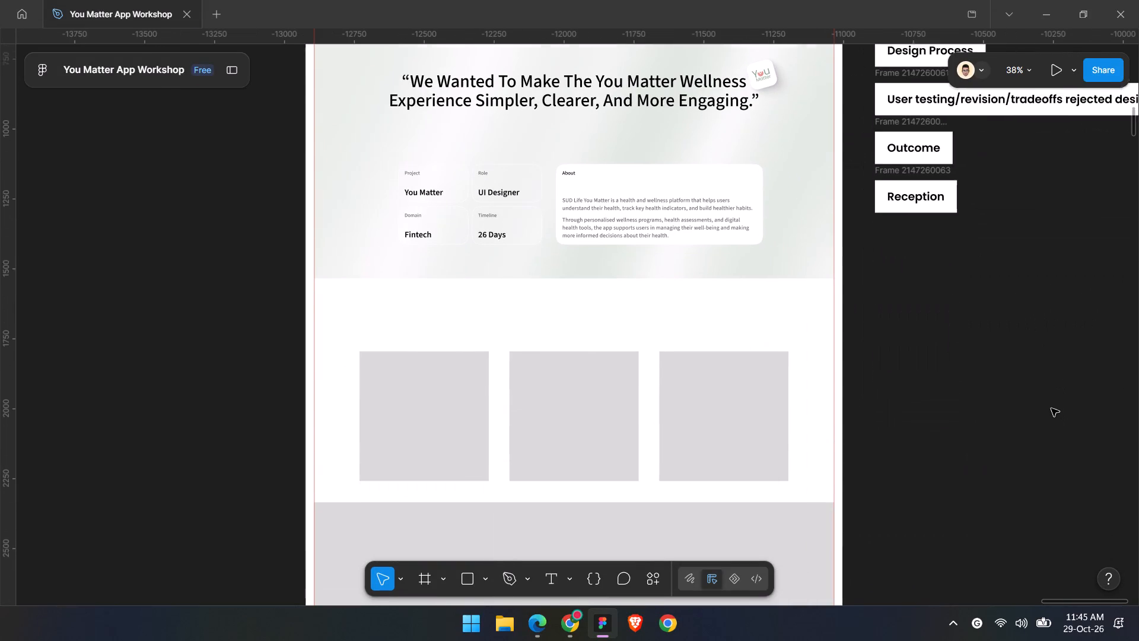
pyautogui.scroll(-3, 1051, 408)
pyautogui.scroll(2, 1041, 408)
pyautogui.click(1041, 408)
pyautogui.scroll(1, 1004, 489)
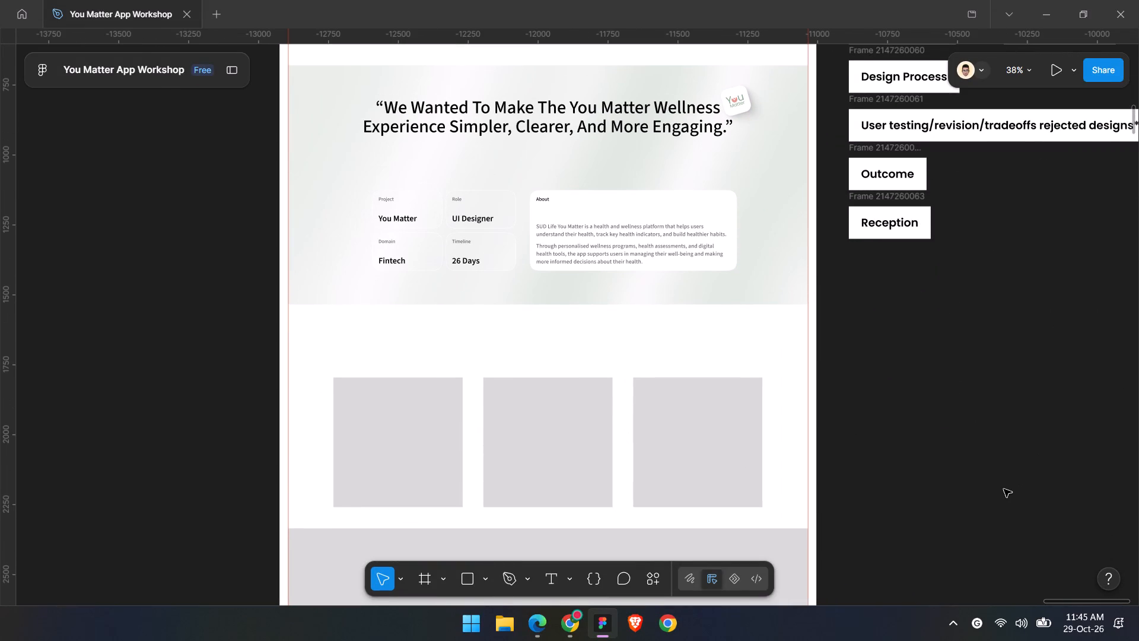
pyautogui.click(1004, 489)
pyautogui.keyDown('shift'); pyautogui.scroll(1, 1004, 489); pyautogui.keyUp('shift')
pyautogui.click(1004, 489)
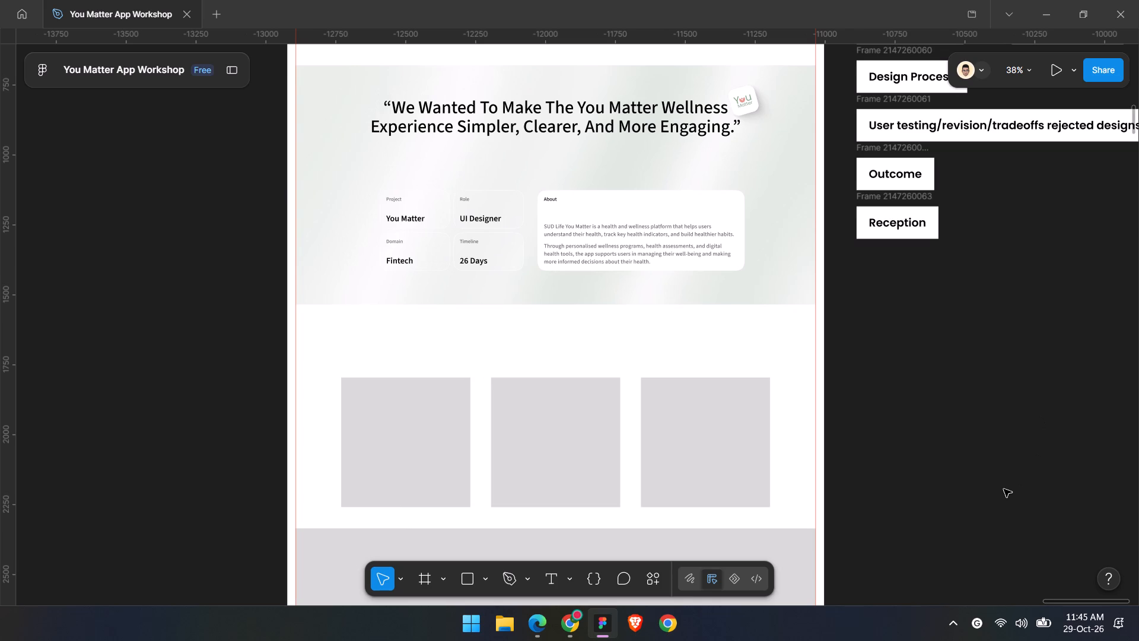
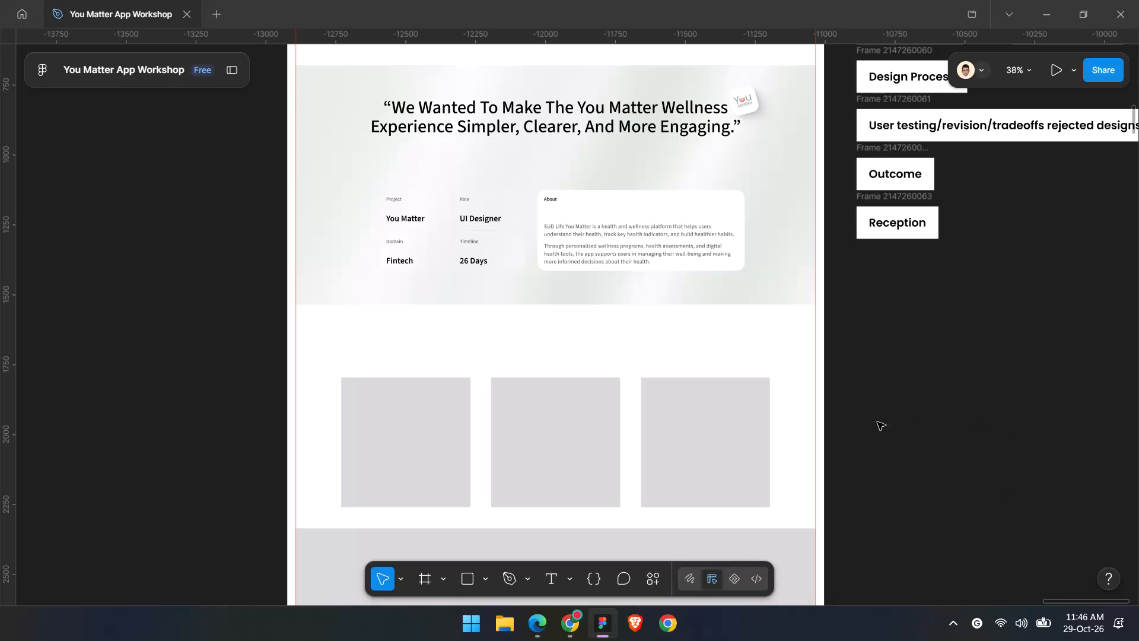
# Examine the spacing between the project info section and the three grey placeholder blocks below it.
pyautogui.scroll(3, 1022, 410)
pyautogui.keyDown('ctrl'); pyautogui.scroll(4, 872, 431); pyautogui.keyUp('ctrl')
pyautogui.click(872, 431)
pyautogui.keyDown('shift'); pyautogui.scroll(4, 858, 432); pyautogui.keyUp('shift')
pyautogui.scroll(-3, 747, 399)
pyautogui.keyDown('ctrl'); pyautogui.scroll(4, 589, 466); pyautogui.keyUp('ctrl')
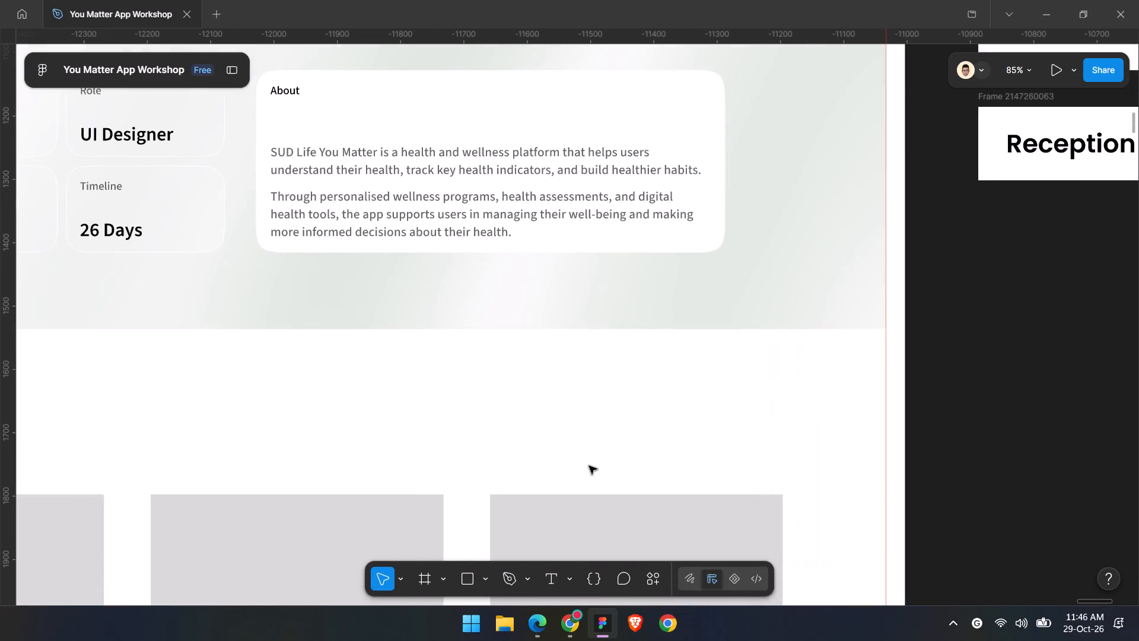
pyautogui.keyDown('shift'); pyautogui.scroll(-4, 589, 466); pyautogui.keyUp('shift')
pyautogui.keyDown('shift'); pyautogui.scroll(9, 588, 466); pyautogui.keyUp('shift')
pyautogui.scroll(-4, 583, 461)
pyautogui.scroll(-8, 631, 382)
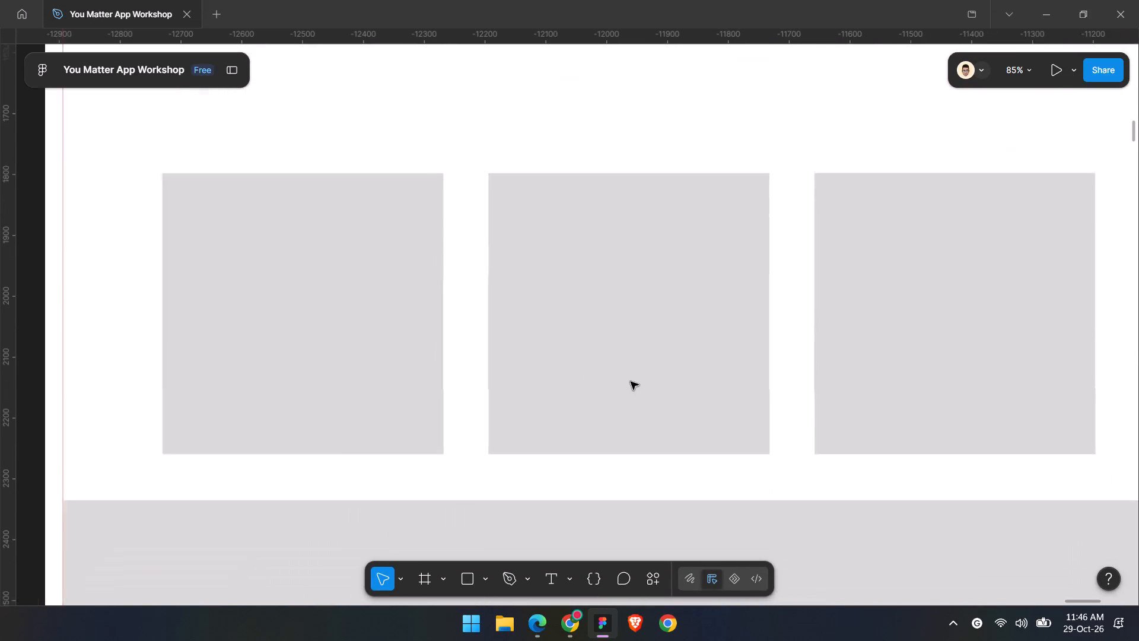
pyautogui.scroll(-5, 631, 382)
pyautogui.scroll(5, 632, 381)
pyautogui.scroll(2, 455, 445)
pyautogui.click(482, 401)
pyautogui.keyDown('ctrl'); pyautogui.scroll(3, 483, 433); pyautogui.keyUp('ctrl')
pyautogui.click(483, 436)
pyautogui.click(477, 435)
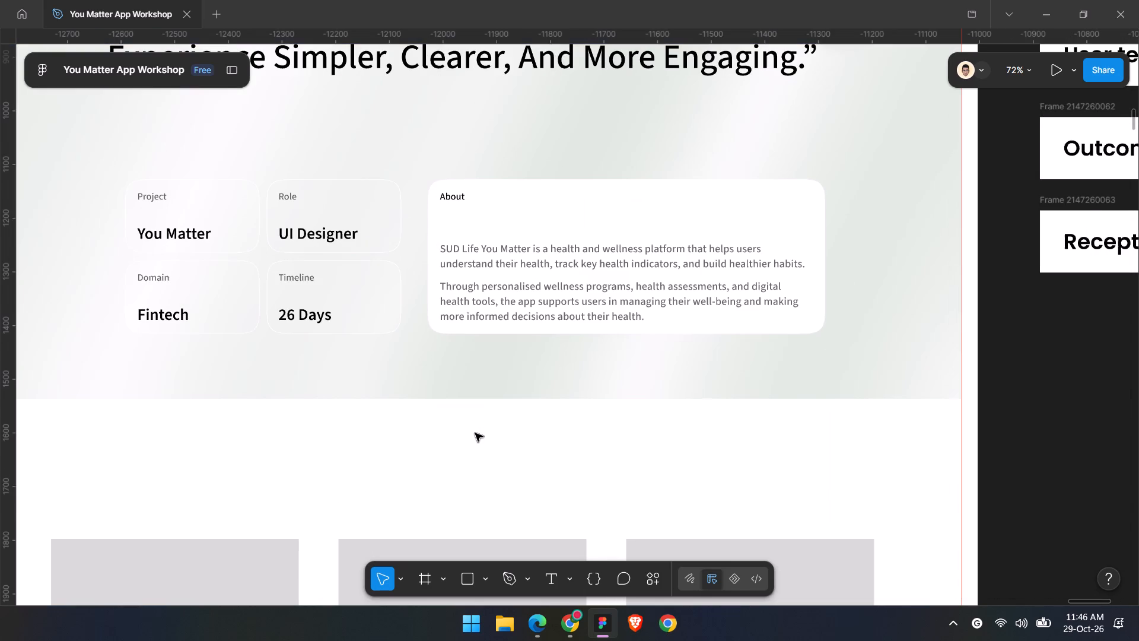
# Inspect the quote section's background, its project info cards and the About card text.
pyautogui.scroll(4, 501, 424)
pyautogui.click(491, 205)
pyautogui.keyDown('ctrl'); pyautogui.scroll(-2, 491, 215); pyautogui.keyUp('ctrl')
pyautogui.click(488, 480)
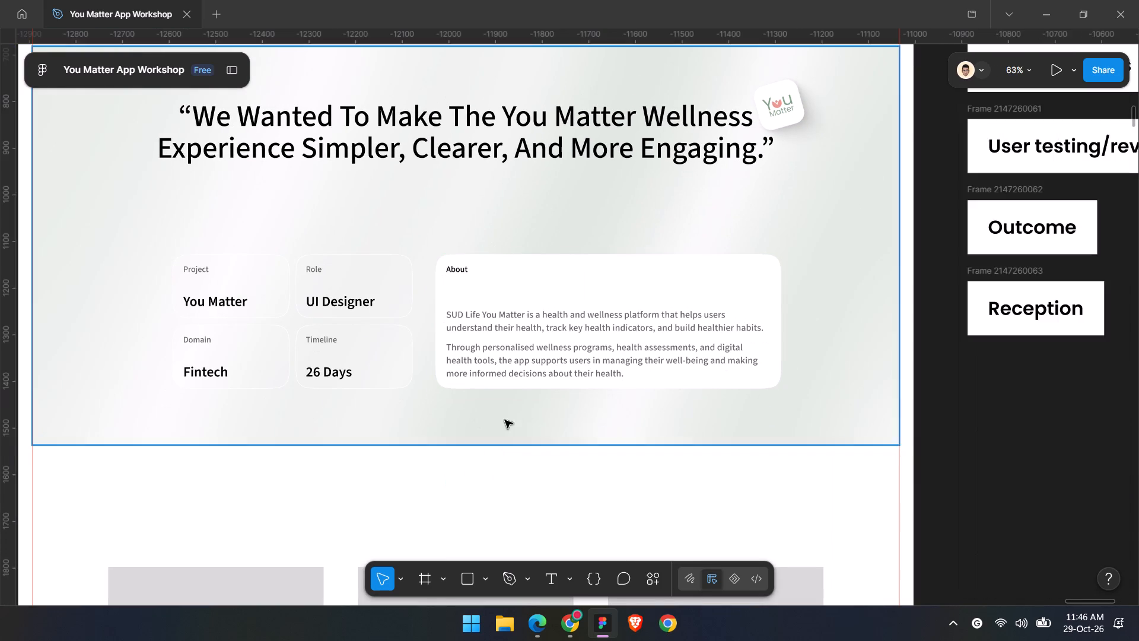
pyautogui.click(505, 420)
pyautogui.scroll(-2, 523, 492)
pyautogui.click(523, 492)
pyautogui.click(536, 375)
pyautogui.click(593, 510)
pyautogui.click(587, 356)
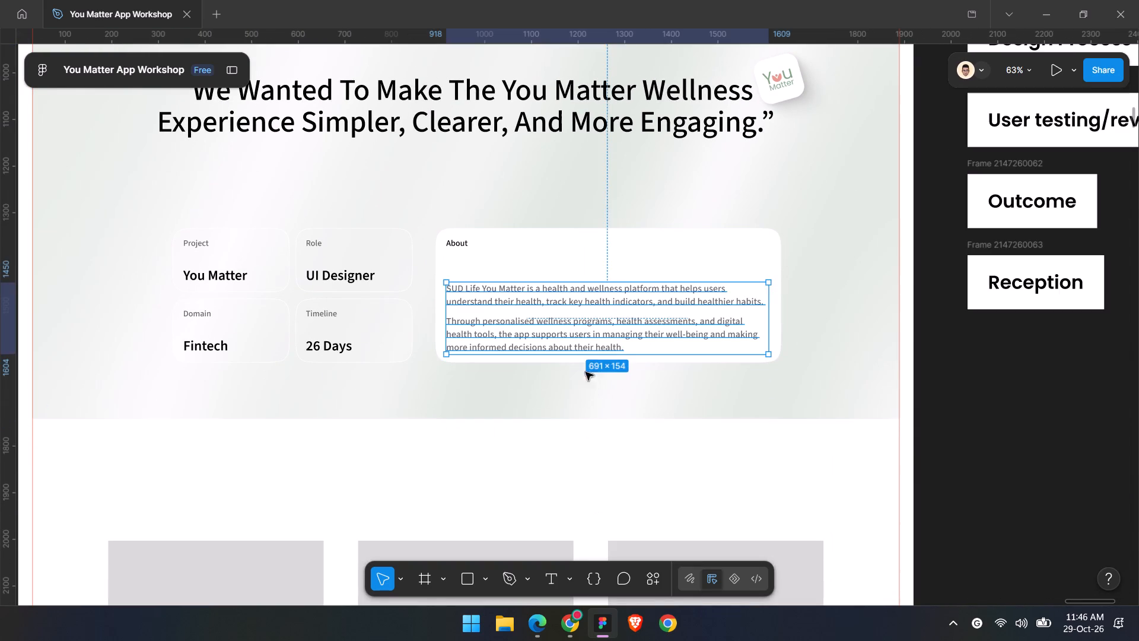
pyautogui.click(596, 456)
pyautogui.click(570, 322)
pyautogui.click(578, 282)
pyautogui.click(580, 276)
pyautogui.click(607, 444)
pyautogui.click(619, 381)
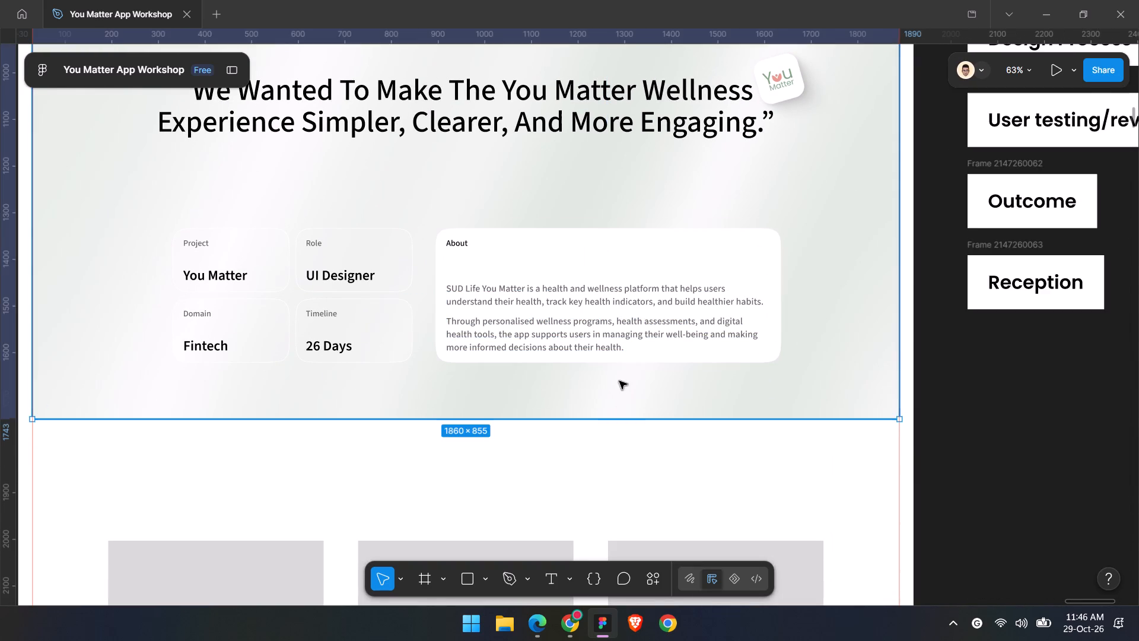
pyautogui.click(648, 445)
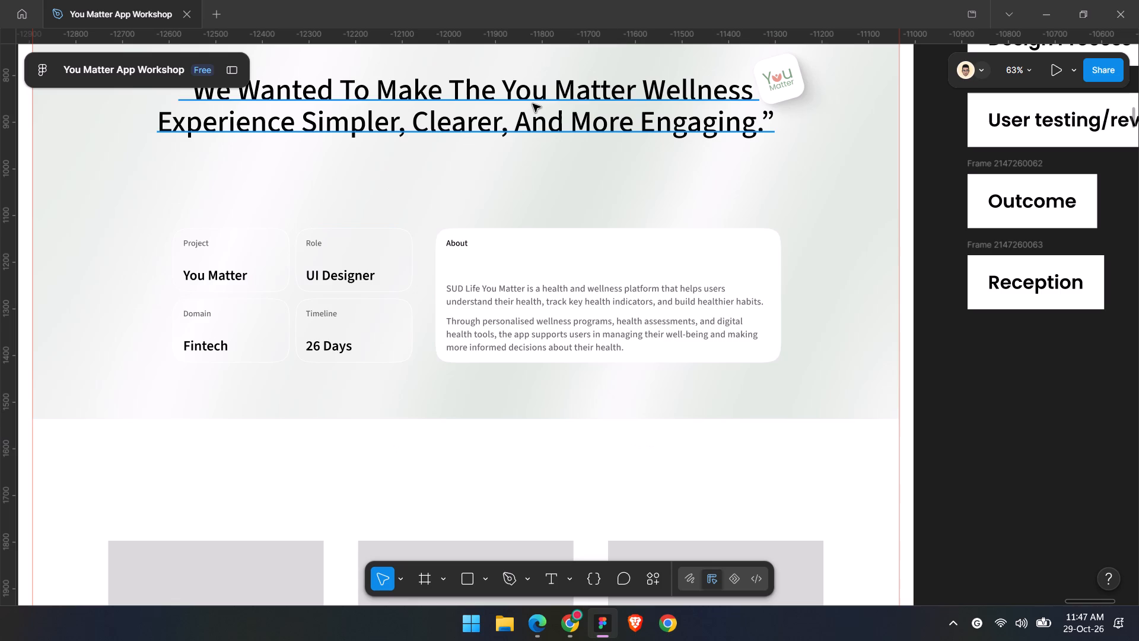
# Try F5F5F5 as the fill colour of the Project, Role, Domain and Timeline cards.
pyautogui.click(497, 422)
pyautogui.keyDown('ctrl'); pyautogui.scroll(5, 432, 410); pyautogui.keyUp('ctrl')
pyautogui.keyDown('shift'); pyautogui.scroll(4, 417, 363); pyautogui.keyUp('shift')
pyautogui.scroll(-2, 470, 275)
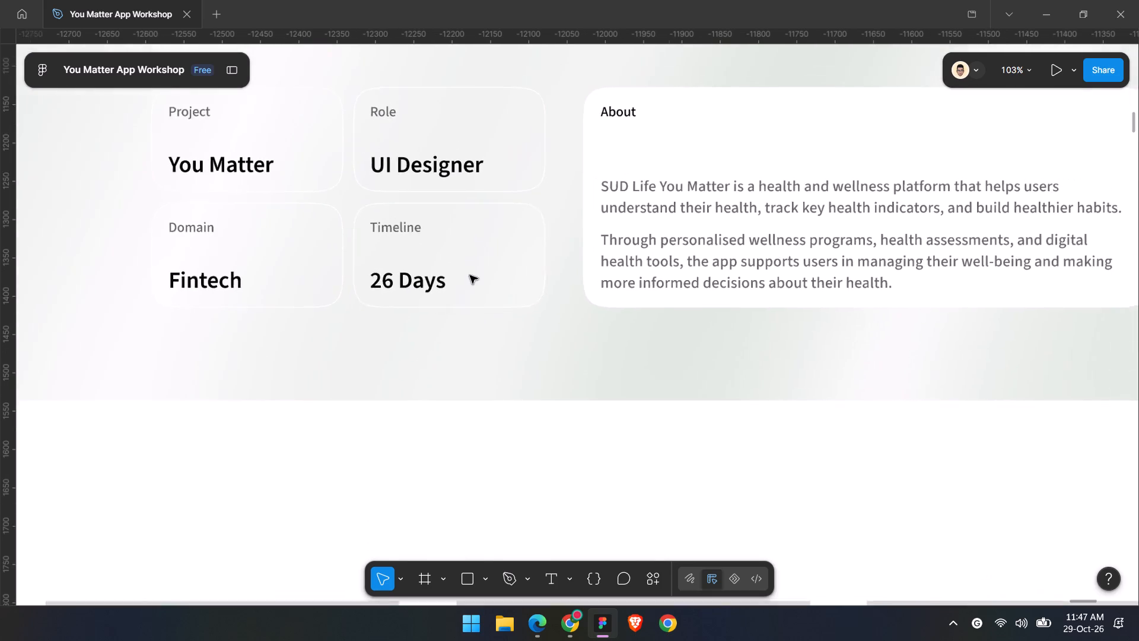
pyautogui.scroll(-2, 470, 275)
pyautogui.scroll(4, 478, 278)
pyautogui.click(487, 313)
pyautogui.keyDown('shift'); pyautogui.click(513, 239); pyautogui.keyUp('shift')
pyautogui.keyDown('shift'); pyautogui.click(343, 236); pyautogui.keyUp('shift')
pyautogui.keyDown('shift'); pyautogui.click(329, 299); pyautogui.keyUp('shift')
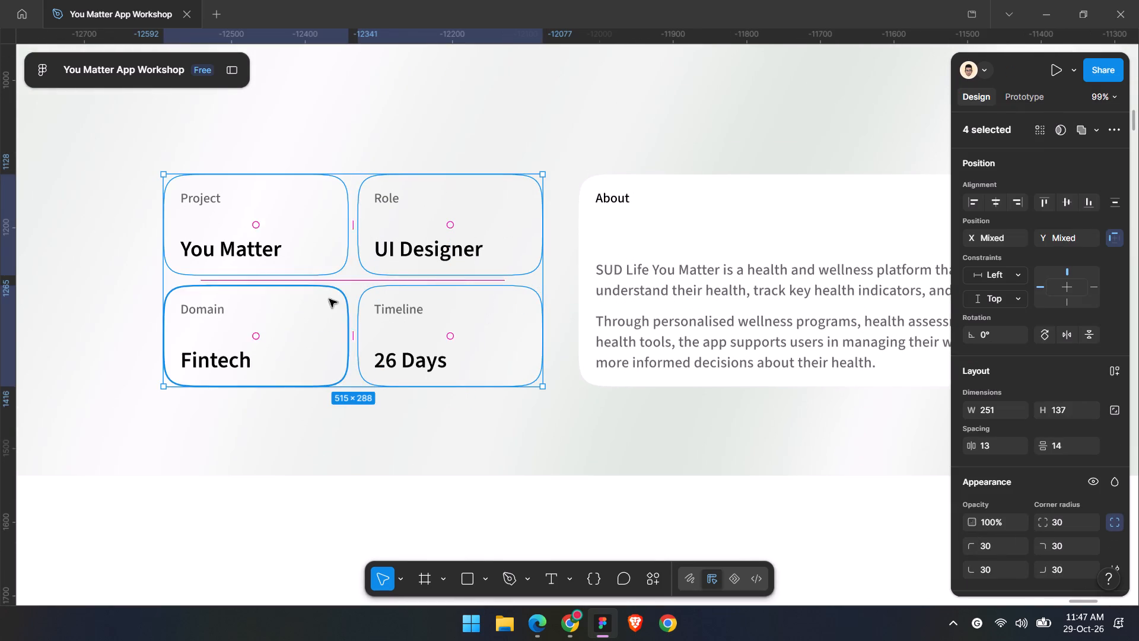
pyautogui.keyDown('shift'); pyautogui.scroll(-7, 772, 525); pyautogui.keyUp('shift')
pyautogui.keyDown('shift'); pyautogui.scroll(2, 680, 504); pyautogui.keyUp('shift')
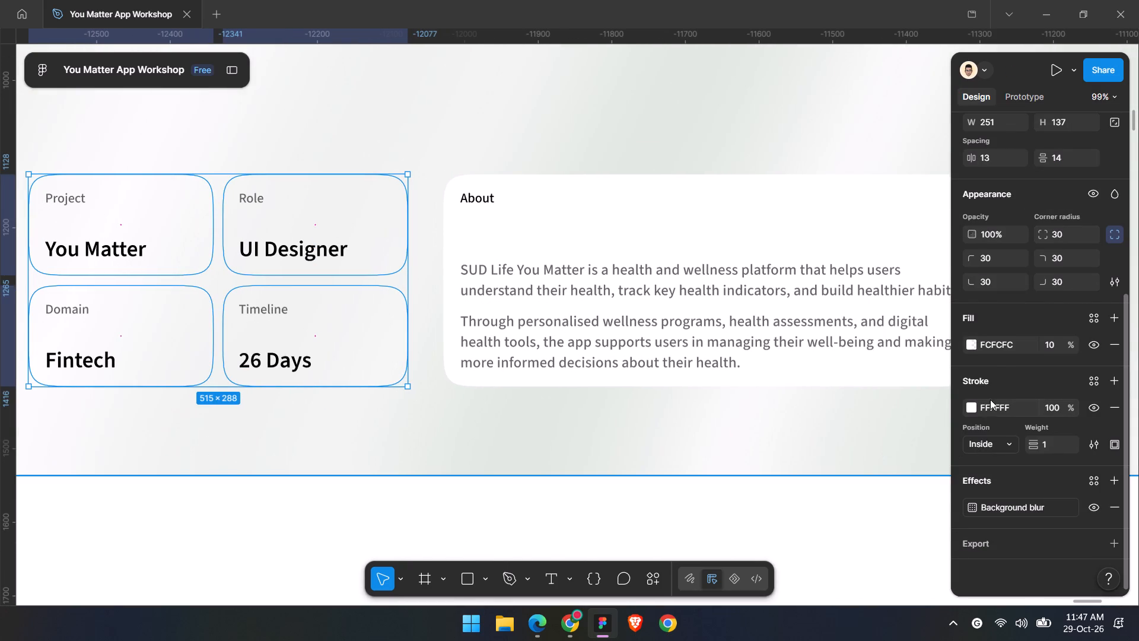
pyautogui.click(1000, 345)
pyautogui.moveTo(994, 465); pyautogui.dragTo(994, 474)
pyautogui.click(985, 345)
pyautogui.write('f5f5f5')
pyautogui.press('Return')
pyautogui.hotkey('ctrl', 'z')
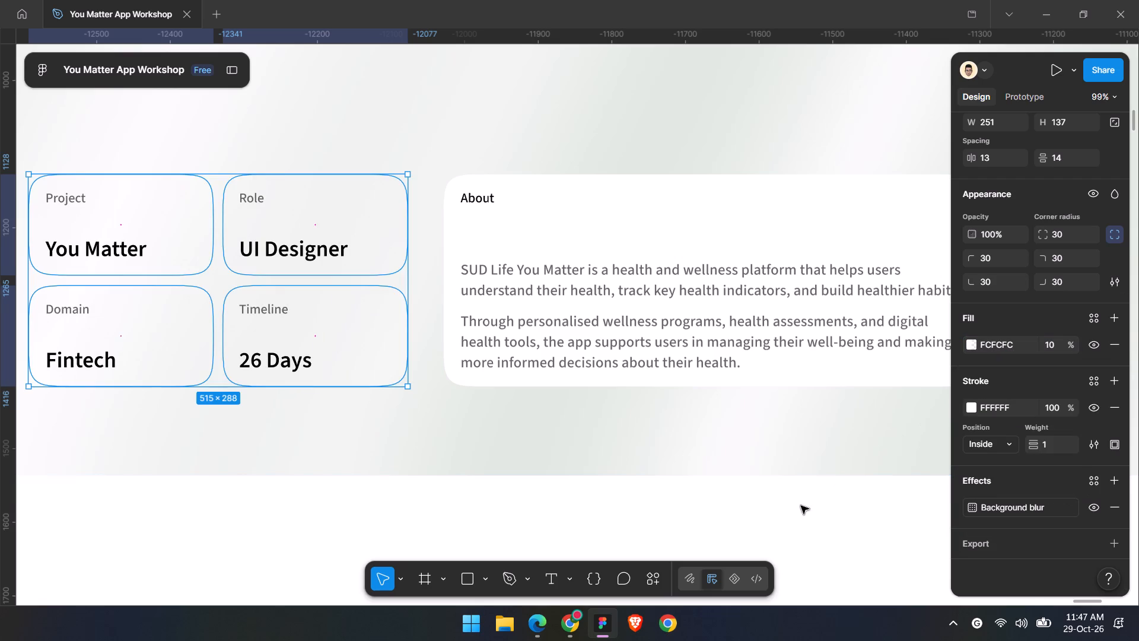
# Set the stroke weight of the Project, Role, Domain and Timeline cards to 2.
pyautogui.click(801, 506)
pyautogui.keyDown('shift'); pyautogui.scroll(-1, 722, 493); pyautogui.keyUp('shift')
pyautogui.keyDown('ctrl'); pyautogui.scroll(-1, 722, 493); pyautogui.keyUp('ctrl')
pyautogui.click(377, 365)
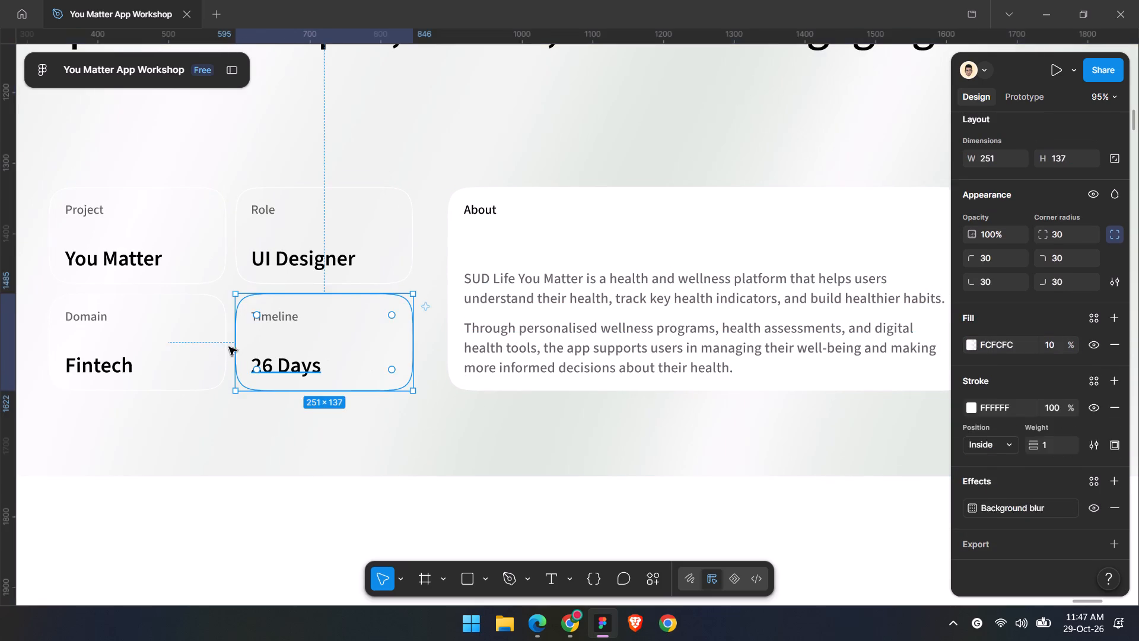
pyautogui.keyDown('shift'); pyautogui.click(218, 346); pyautogui.keyUp('shift')
pyautogui.keyDown('shift'); pyautogui.click(218, 269); pyautogui.keyUp('shift')
pyautogui.keyDown('shift'); pyautogui.click(339, 228); pyautogui.keyUp('shift')
pyautogui.click(1052, 480)
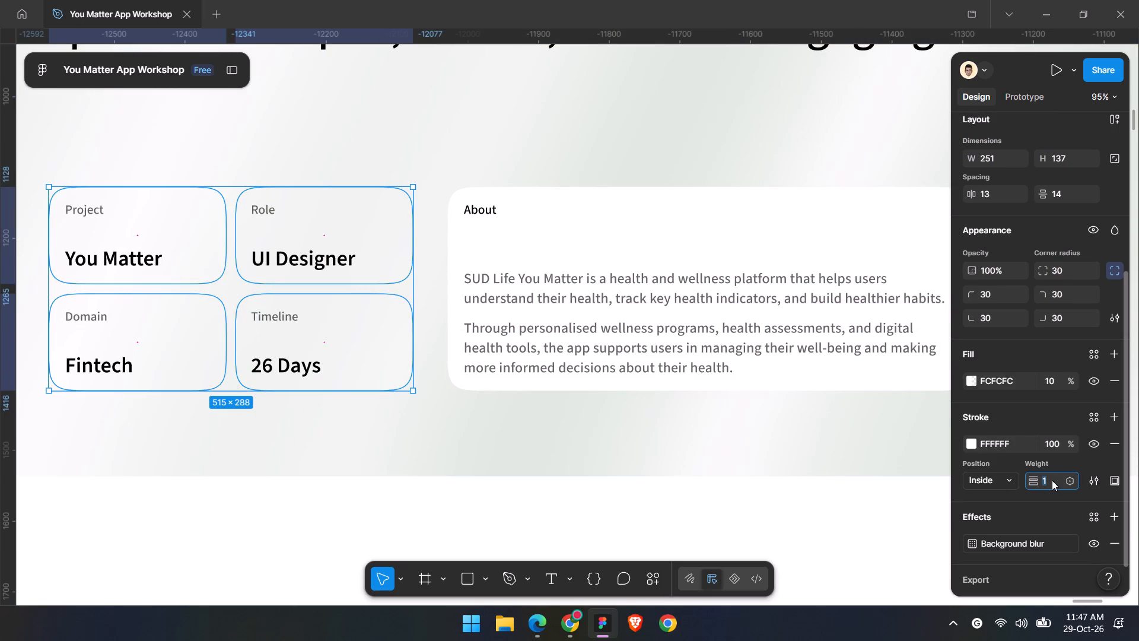
pyautogui.press('2')
pyautogui.press('Return')
pyautogui.click(507, 545)
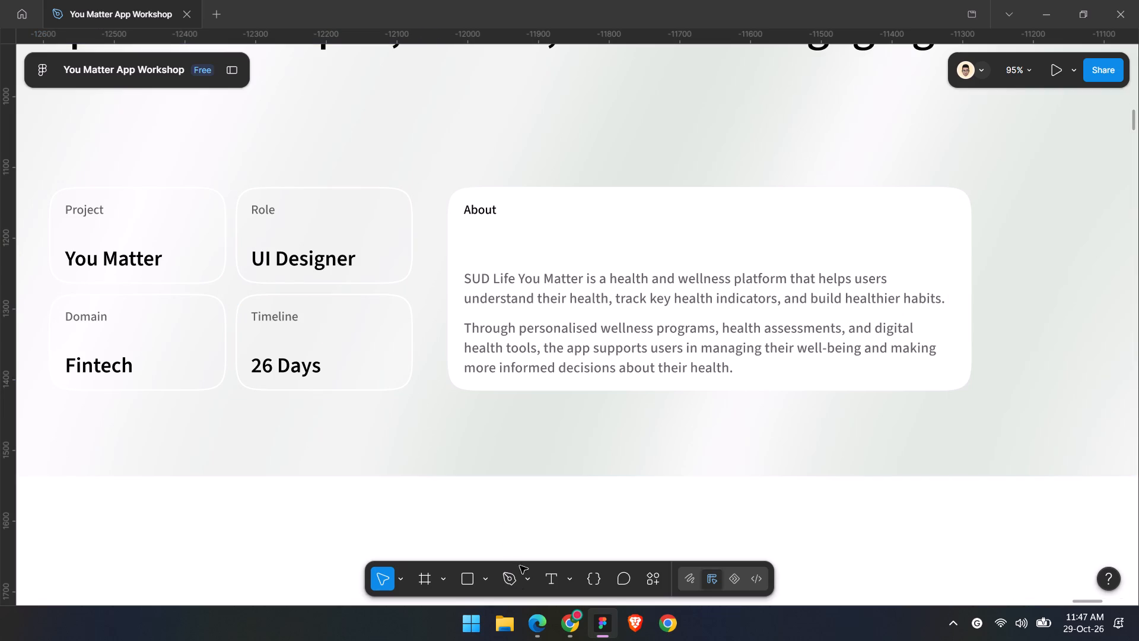
# Review the quote section with its restyled info cards and the placeholder blocks below.
pyautogui.keyDown('ctrl'); pyautogui.scroll(-4, 494, 508); pyautogui.keyUp('ctrl')
pyautogui.click(494, 508)
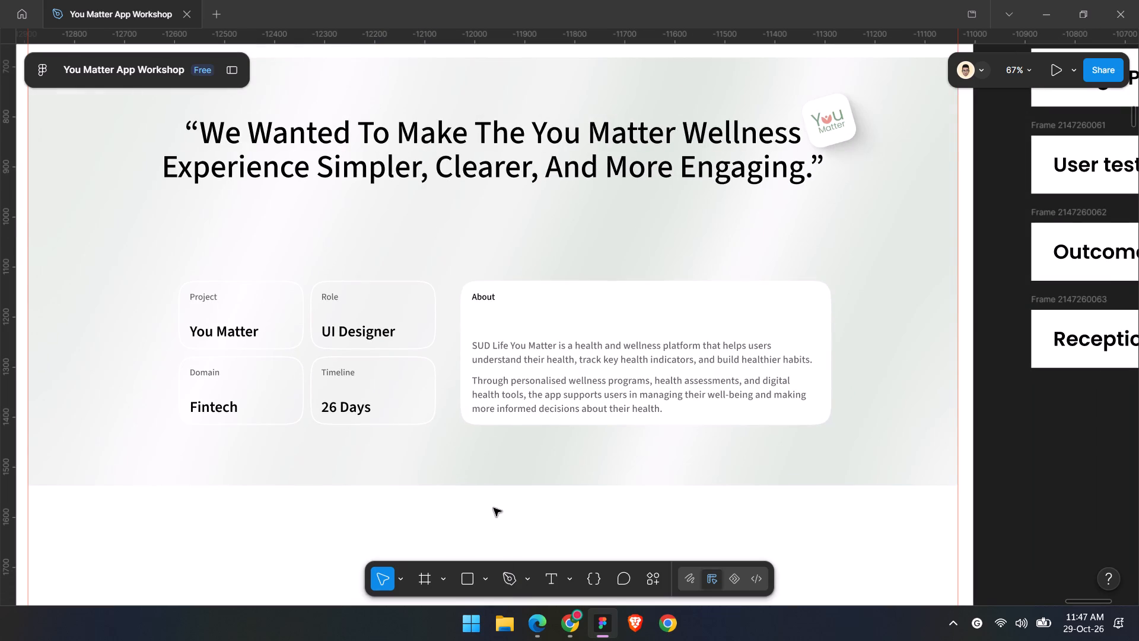
pyautogui.scroll(-4, 496, 459)
pyautogui.scroll(7, 494, 459)
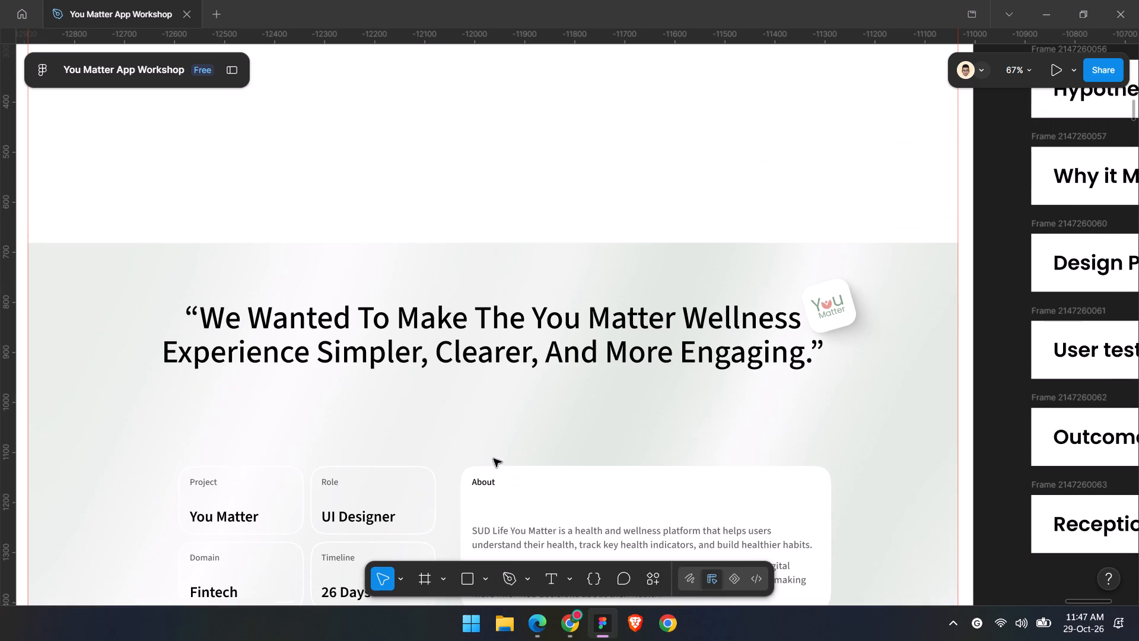
pyautogui.click(634, 218)
pyautogui.scroll(-6, 632, 218)
pyautogui.click(667, 414)
pyautogui.scroll(-2, 667, 414)
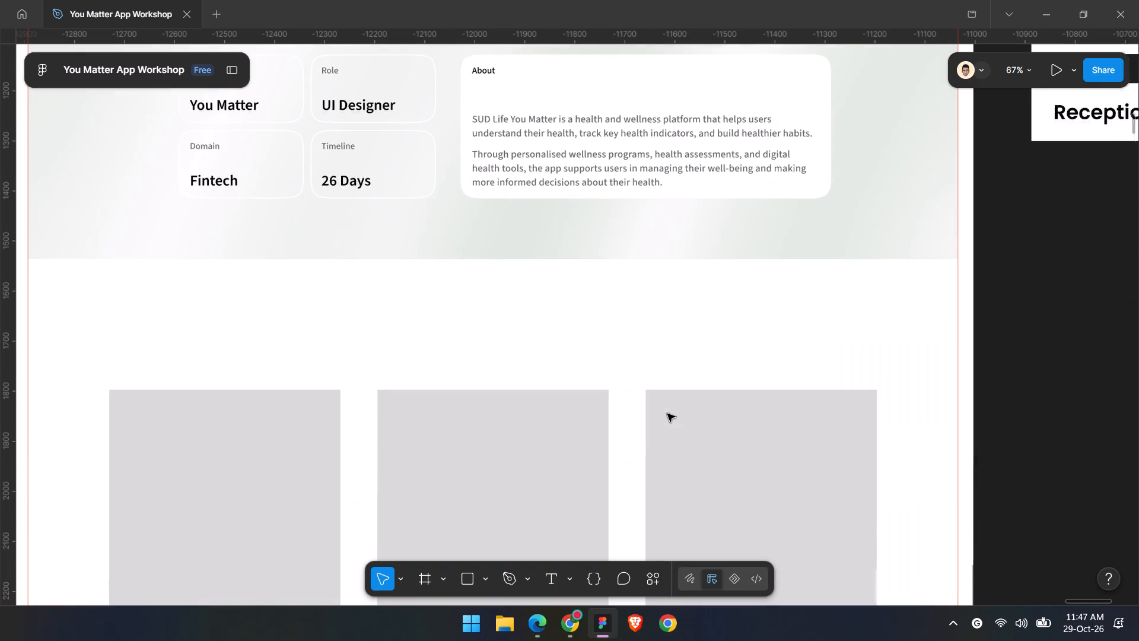
pyautogui.scroll(-3, 667, 414)
# Switch to Edge and study the Weeek and Finora Behance projects for section ideas, including Finora's Process of Design.
pyautogui.click(539, 630)
pyautogui.scroll(-3, 644, 376)
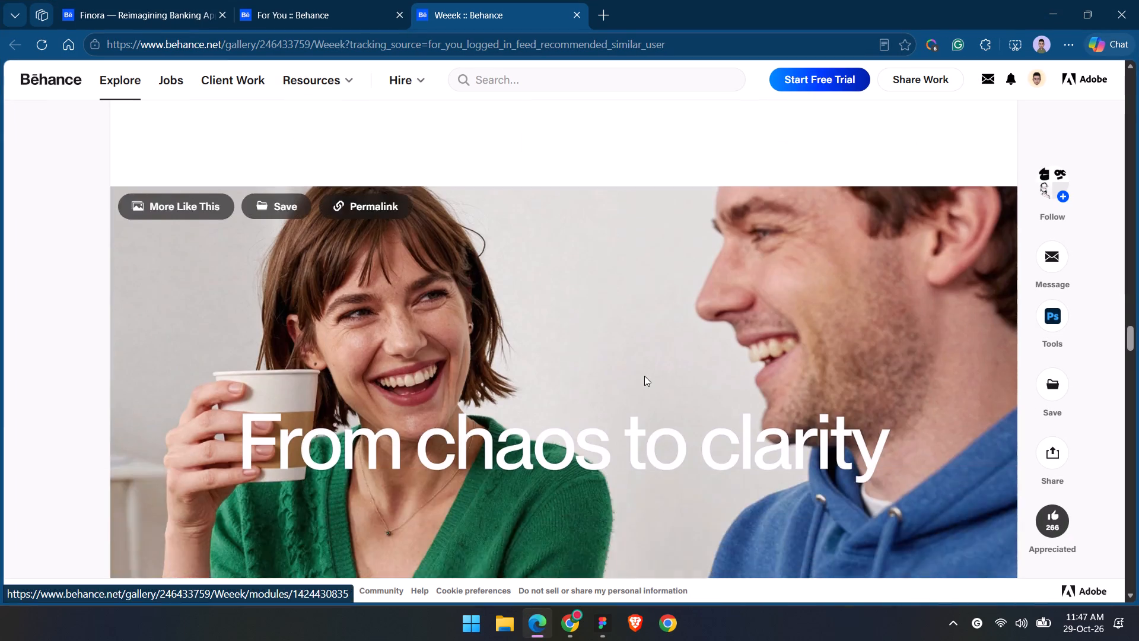
pyautogui.scroll(-1, 644, 376)
pyautogui.scroll(3, 644, 376)
pyautogui.click(199, 0)
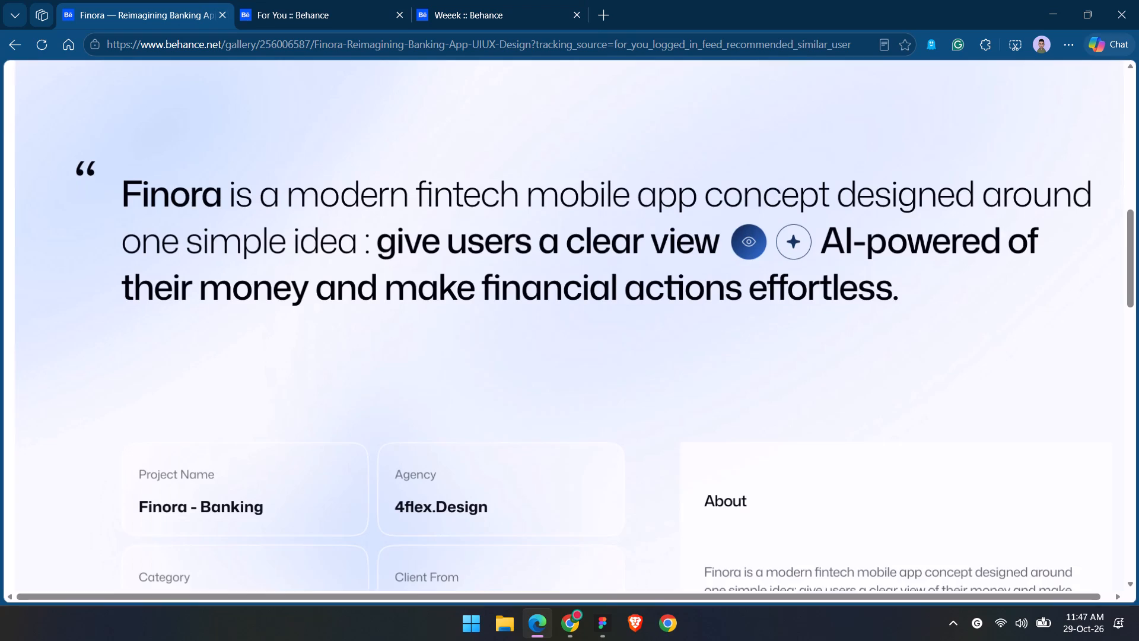
pyautogui.scroll(-7, 576, 367)
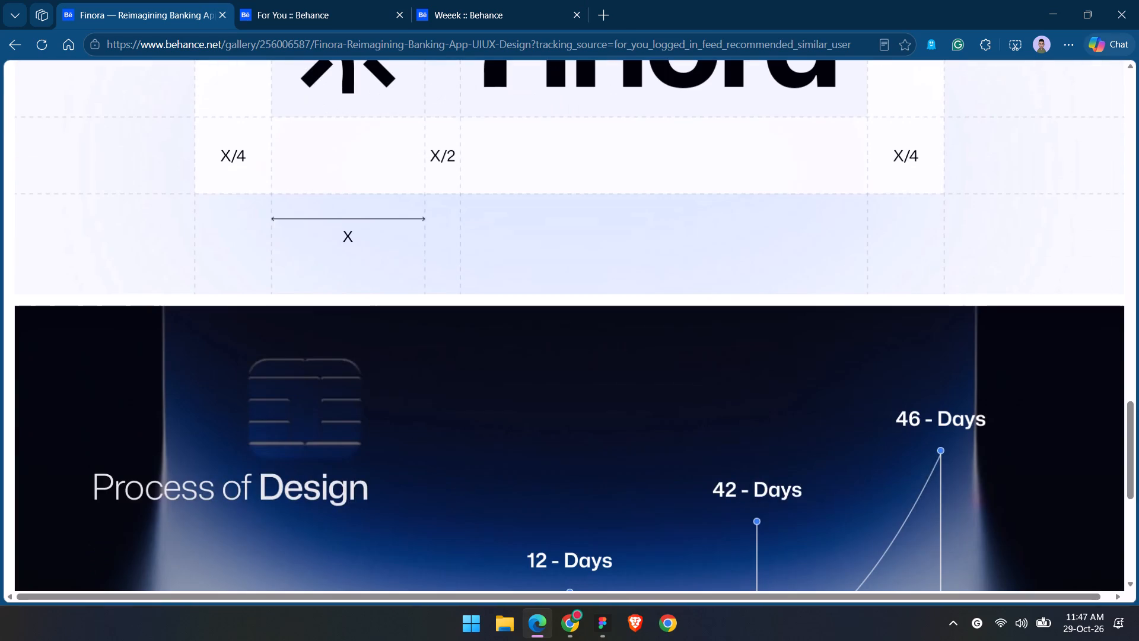
pyautogui.click(1038, 7)
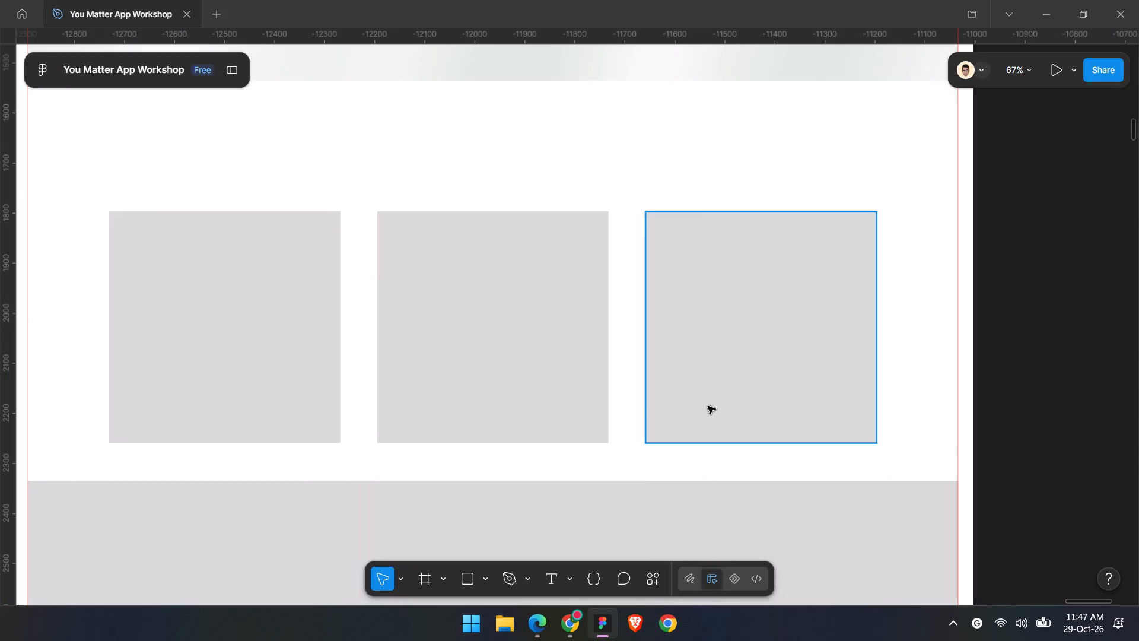
# Back in Figma, look through the rows of Diet and Smart app screens for visuals to use.
pyautogui.keyDown('ctrl'); pyautogui.scroll(-6, 708, 406); pyautogui.keyUp('ctrl')
pyautogui.keyDown('shift'); pyautogui.scroll(-4, 772, 408); pyautogui.keyUp('shift')
pyautogui.click(771, 408)
pyautogui.keyDown('ctrl'); pyautogui.scroll(-6, 753, 399); pyautogui.keyUp('ctrl')
pyautogui.keyDown('shift'); pyautogui.scroll(2, 742, 386); pyautogui.keyUp('shift')
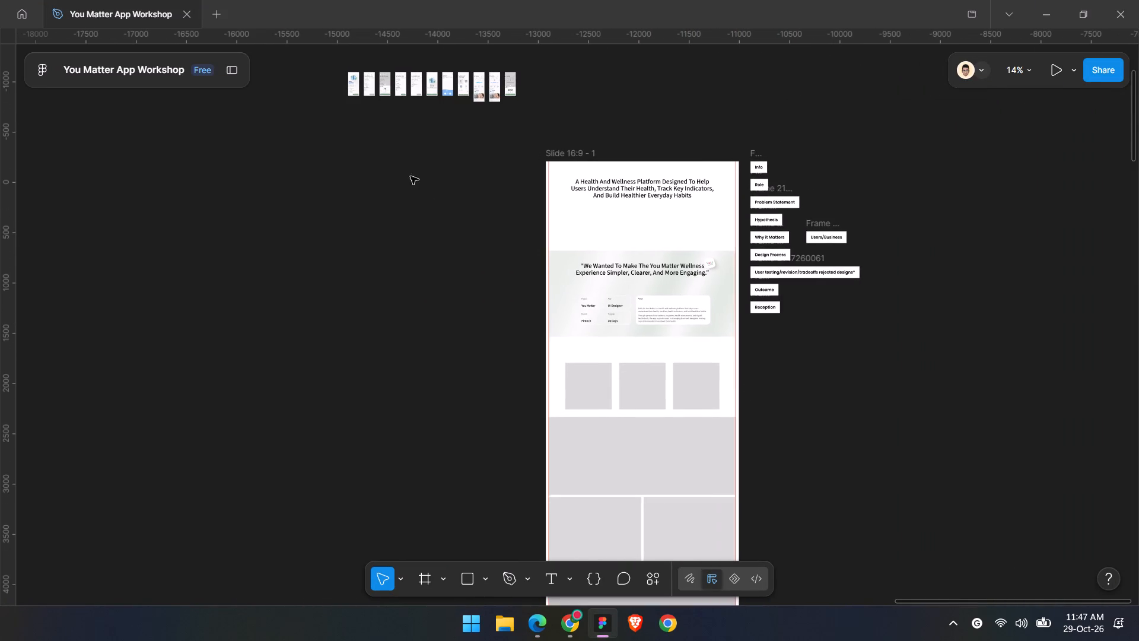
pyautogui.scroll(20, 408, 169)
pyautogui.scroll(11, 408, 169)
pyautogui.keyDown('ctrl'); pyautogui.scroll(-5, 545, 313); pyautogui.keyUp('ctrl')
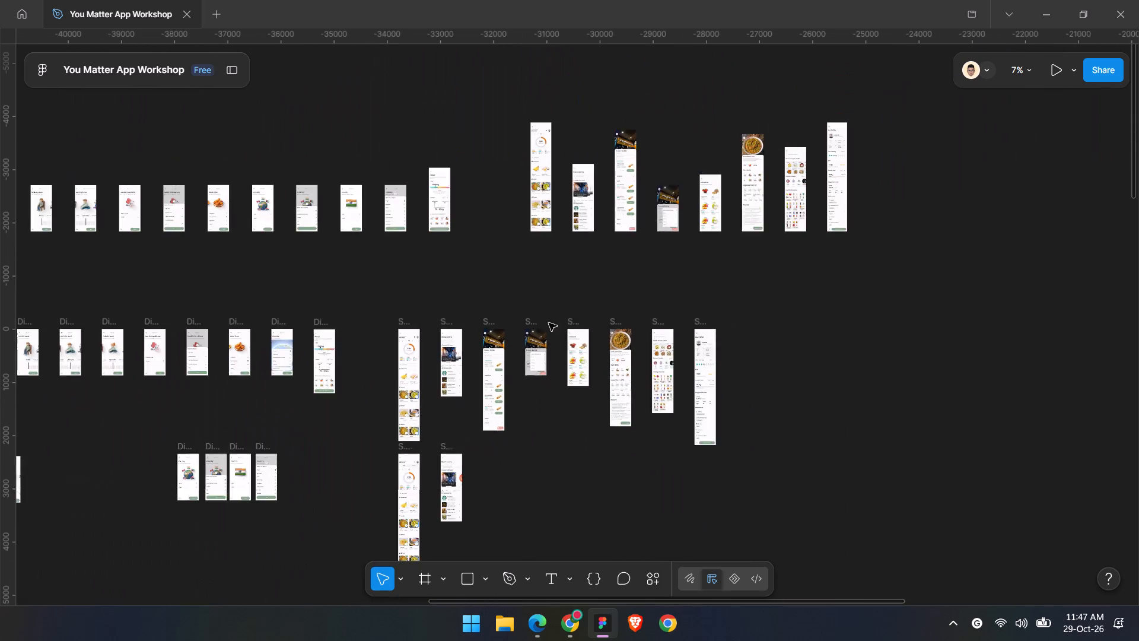
pyautogui.keyDown('shift'); pyautogui.scroll(9, 548, 481); pyautogui.keyUp('shift')
pyautogui.keyDown('shift'); pyautogui.scroll(4, 552, 393); pyautogui.keyUp('shift')
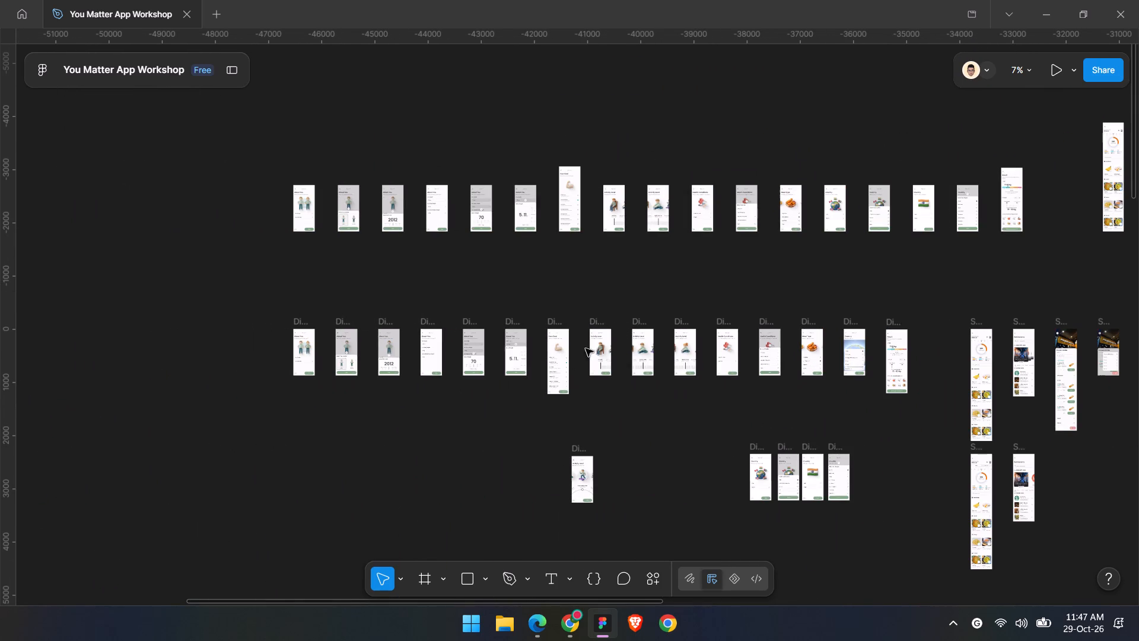
pyautogui.click(615, 277)
pyautogui.keyDown('ctrl'); pyautogui.scroll(8, 641, 189); pyautogui.keyUp('ctrl')
pyautogui.keyDown('shift'); pyautogui.scroll(4, 610, 286); pyautogui.keyUp('shift')
pyautogui.scroll(-5, 542, 423)
pyautogui.keyDown('ctrl'); pyautogui.scroll(-6, 542, 423); pyautogui.keyUp('ctrl')
pyautogui.click(568, 310)
pyautogui.keyDown('shift'); pyautogui.scroll(-3, 568, 310); pyautogui.keyUp('shift')
pyautogui.keyDown('ctrl'); pyautogui.scroll(-4, 821, 284); pyautogui.keyUp('ctrl')
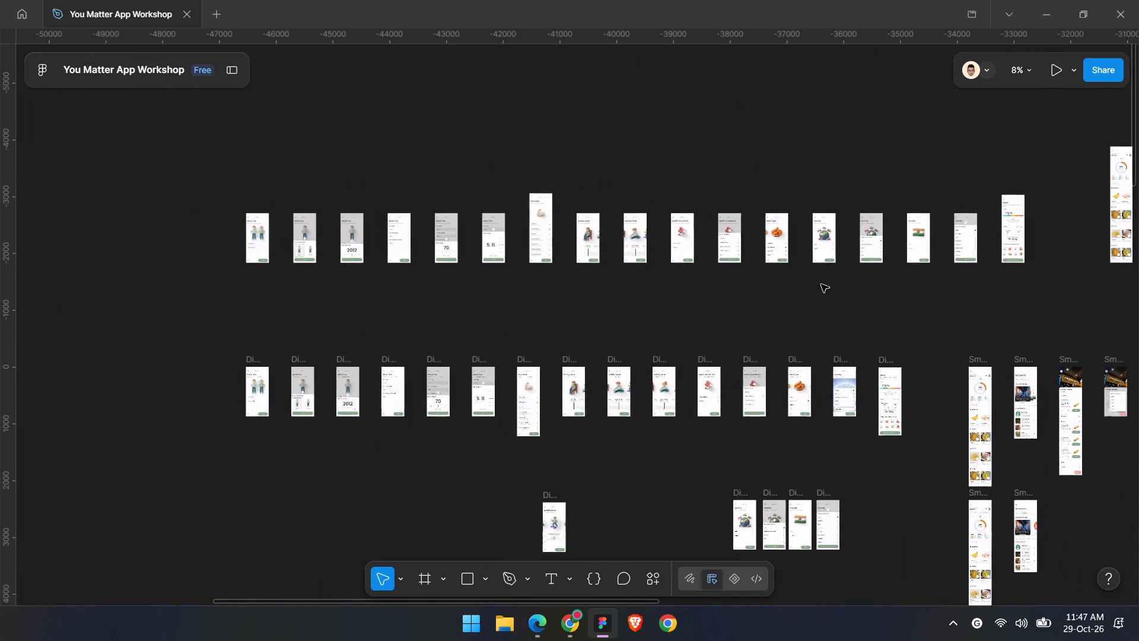
pyautogui.keyDown('ctrl'); pyautogui.scroll(-3, 821, 284); pyautogui.keyUp('ctrl')
pyautogui.scroll(-4, 821, 284)
pyautogui.click(621, 415)
pyautogui.scroll(-3, 621, 415)
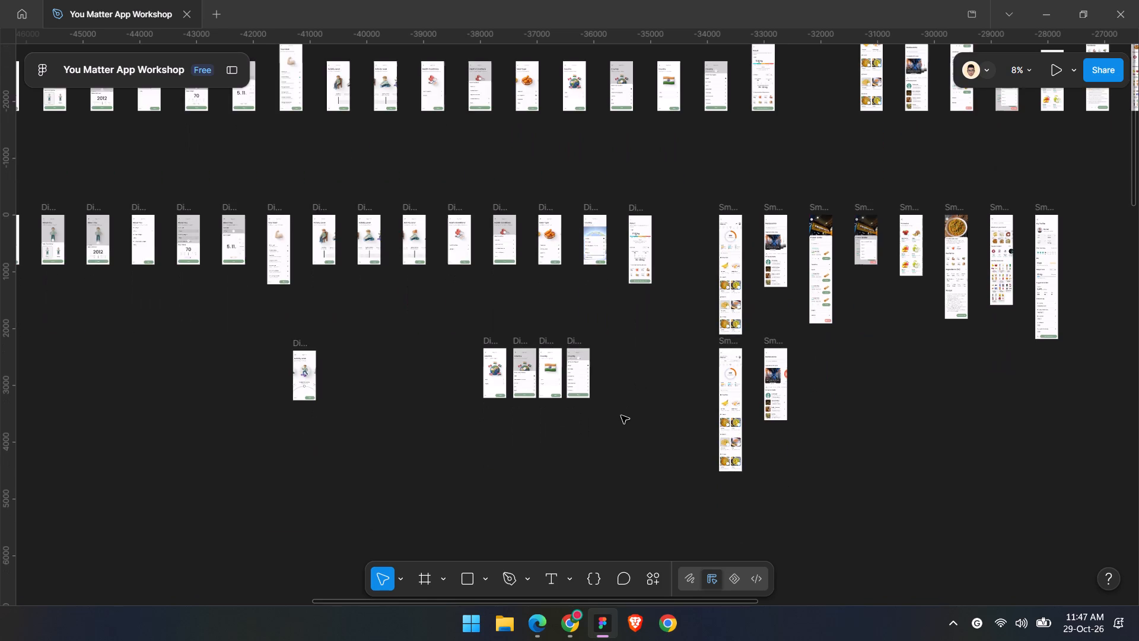
pyautogui.keyDown('ctrl'); pyautogui.scroll(3, 621, 415); pyautogui.keyUp('ctrl')
pyautogui.click(621, 415)
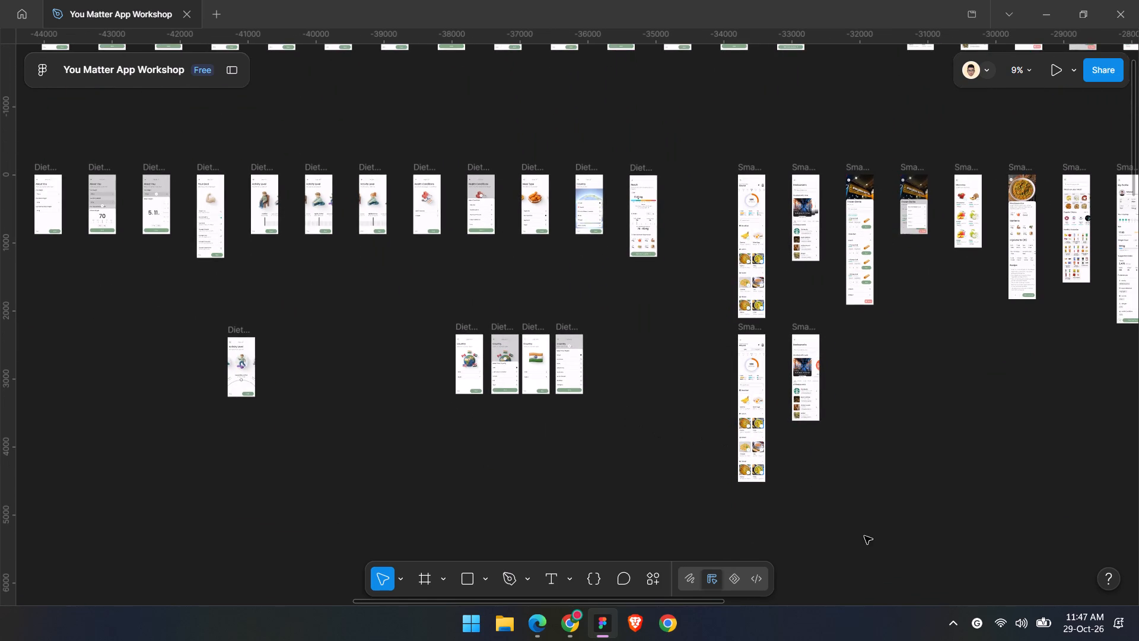
pyautogui.scroll(4, 864, 536)
pyautogui.click(952, 531)
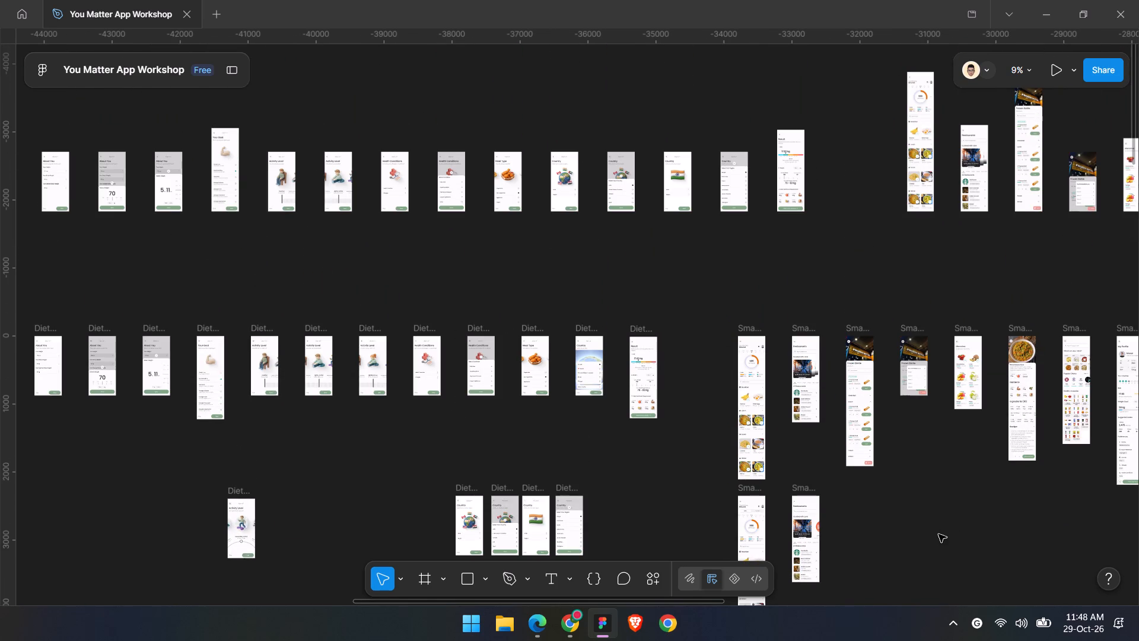
pyautogui.click(938, 534)
pyautogui.scroll(4, 886, 404)
pyautogui.keyDown('shift'); pyautogui.scroll(-5, 886, 399); pyautogui.keyUp('shift')
pyautogui.scroll(-2, 820, 415)
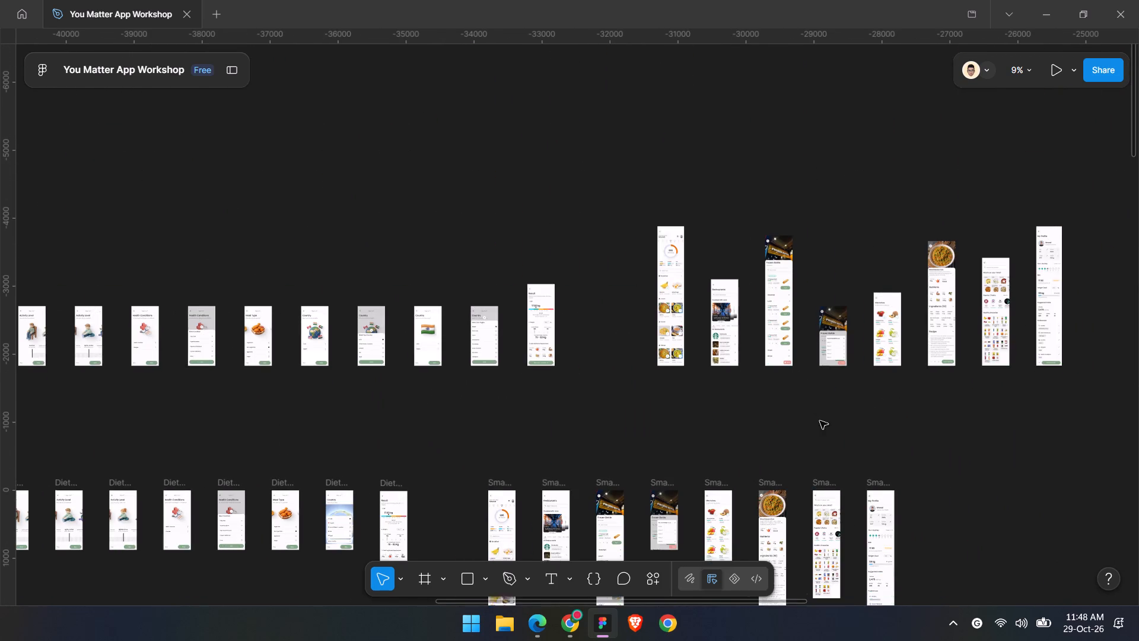
# Place the seated-figure illustration group from the Check In With Yourself screen on the empty canvas beside its frame.
pyautogui.scroll(-16, 820, 421)
pyautogui.keyDown('ctrl'); pyautogui.scroll(1, 381, 434); pyautogui.keyUp('ctrl')
pyautogui.keyDown('ctrl'); pyautogui.scroll(-3, 381, 434); pyautogui.keyUp('ctrl')
pyautogui.keyDown('shift'); pyautogui.scroll(5, 402, 435); pyautogui.keyUp('shift')
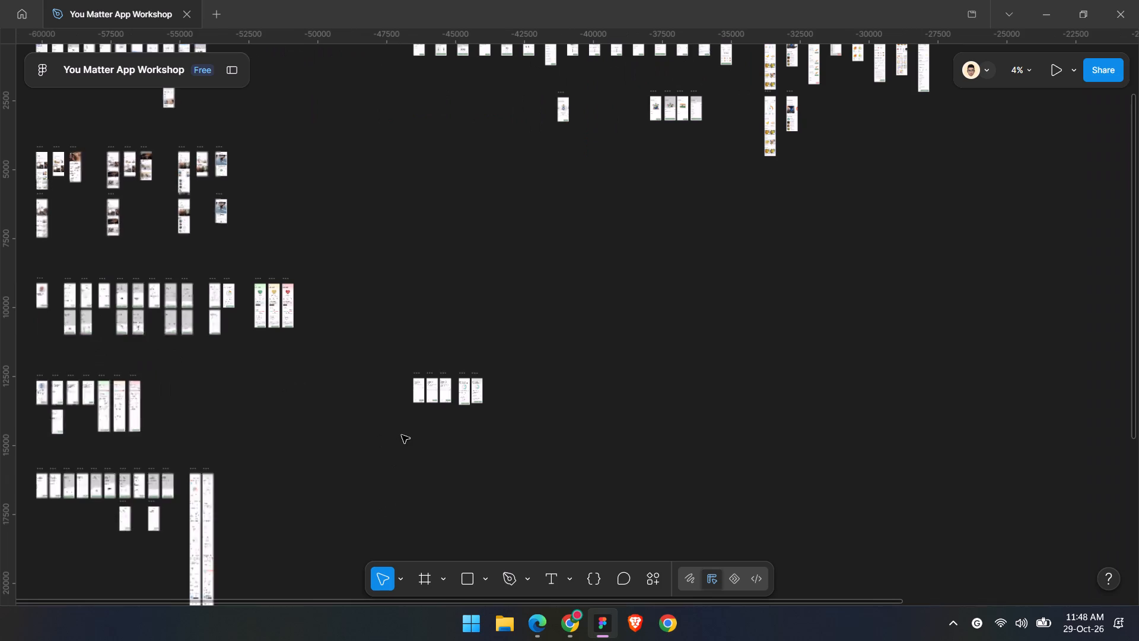
pyautogui.keyDown('shift'); pyautogui.scroll(6, 387, 431); pyautogui.keyUp('shift')
pyautogui.keyDown('ctrl'); pyautogui.scroll(5, 482, 311); pyautogui.keyUp('ctrl')
pyautogui.scroll(-2, 494, 342)
pyautogui.click(502, 373)
pyautogui.scroll(-4, 523, 440)
pyautogui.keyDown('ctrl'); pyautogui.scroll(16, 311, 274); pyautogui.keyUp('ctrl')
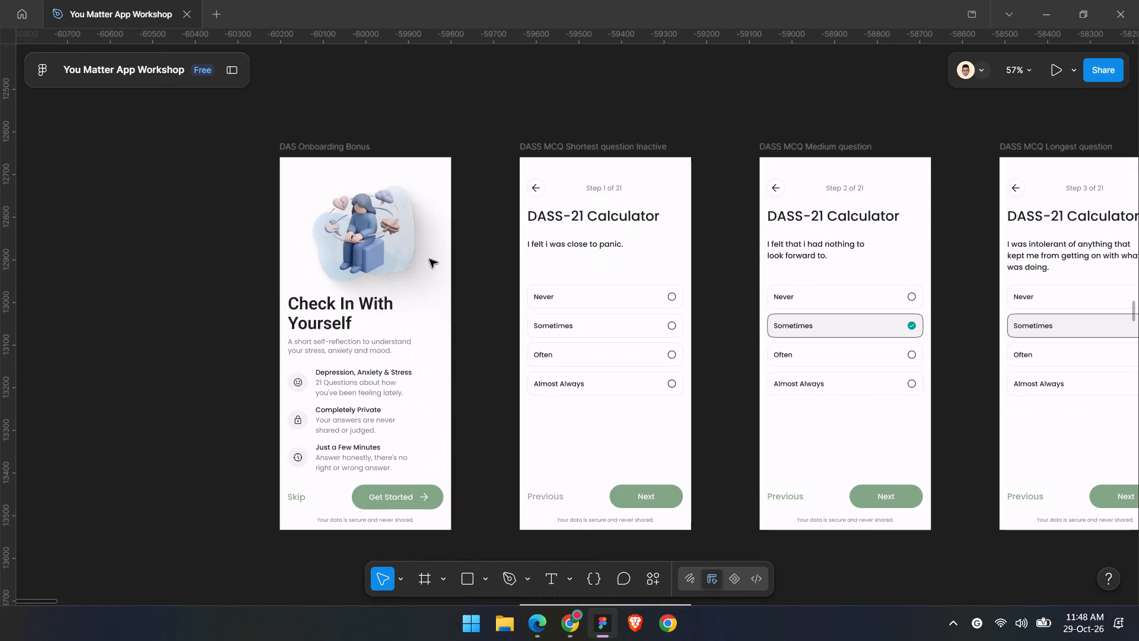
pyautogui.keyDown('ctrl'); pyautogui.scroll(4, 429, 259); pyautogui.keyUp('ctrl')
pyautogui.click(349, 243)
pyautogui.scroll(-5, 349, 243)
pyautogui.keyDown('ctrl'); pyautogui.click(337, 236); pyautogui.keyUp('ctrl')
pyautogui.keyDown('ctrl'); pyautogui.scroll(-4, 338, 237); pyautogui.keyUp('ctrl')
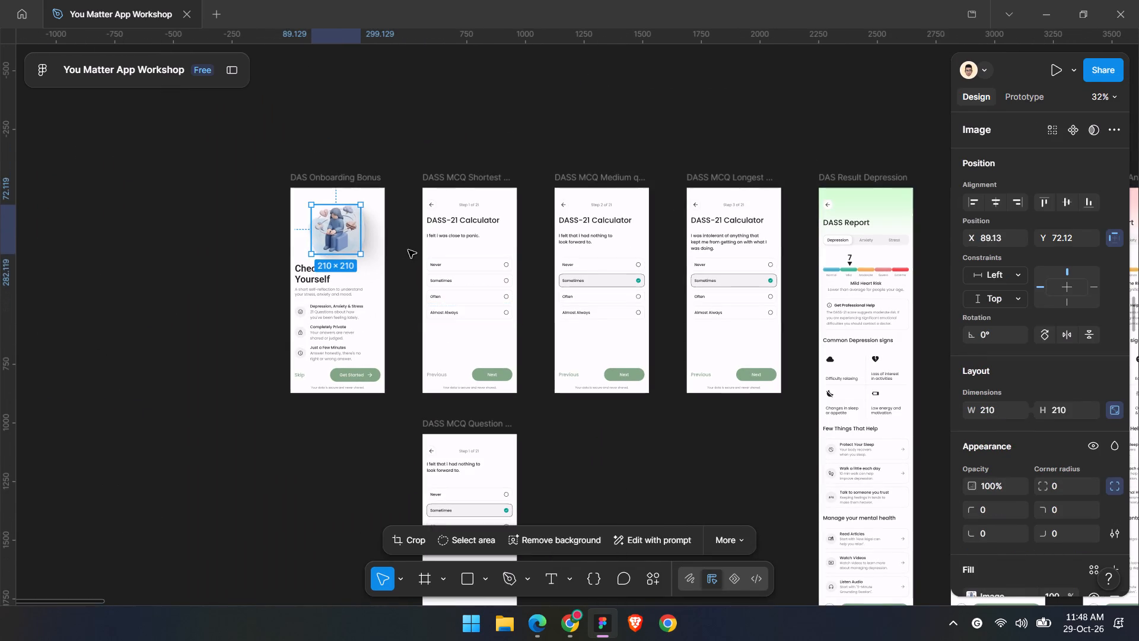
pyautogui.click(408, 250)
pyautogui.moveTo(355, 234); pyautogui.dragTo(208, 240)
# Pull the heart illustration out of the Discover Your Heart Age screen onto the empty canvas beside its frame.
pyautogui.scroll(-12, 208, 241)
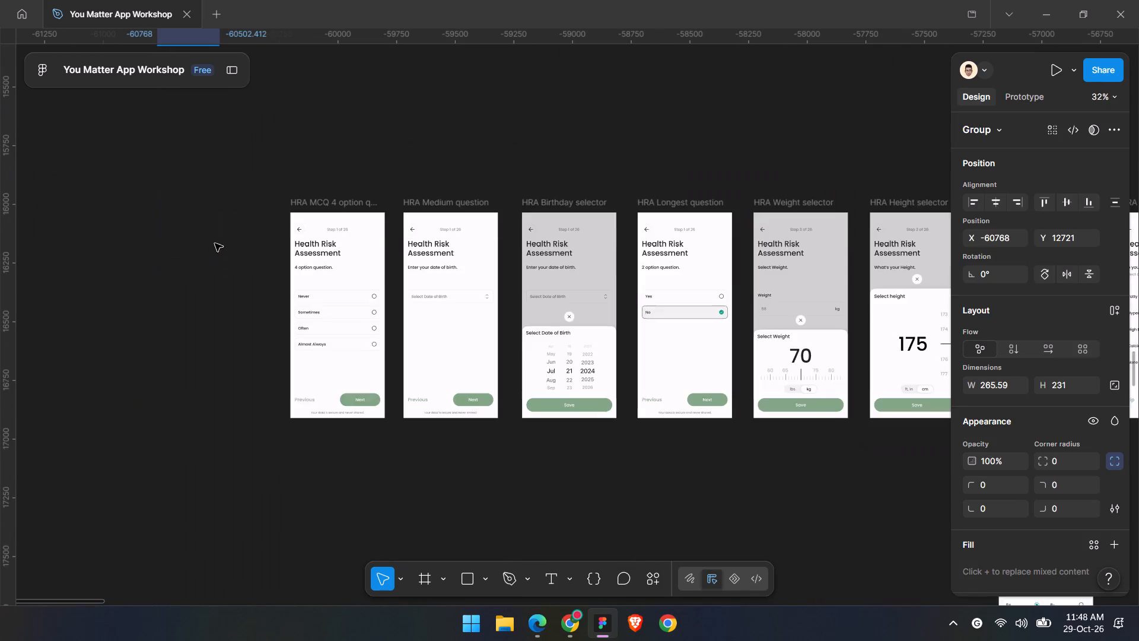
pyautogui.scroll(-8, 215, 243)
pyautogui.click(227, 252)
pyautogui.scroll(5, 214, 378)
pyautogui.scroll(-20, 214, 378)
pyautogui.scroll(-2, 214, 378)
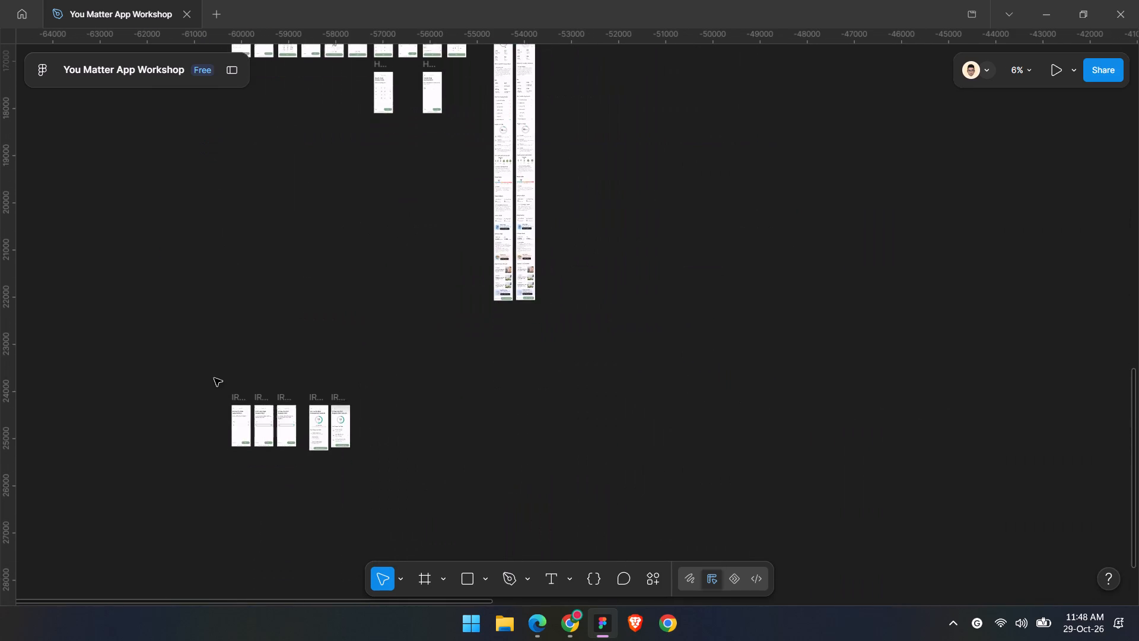
pyautogui.scroll(17, 214, 378)
pyautogui.keyDown('ctrl'); pyautogui.scroll(8, 345, 425); pyautogui.keyUp('ctrl')
pyautogui.scroll(-4, 435, 468)
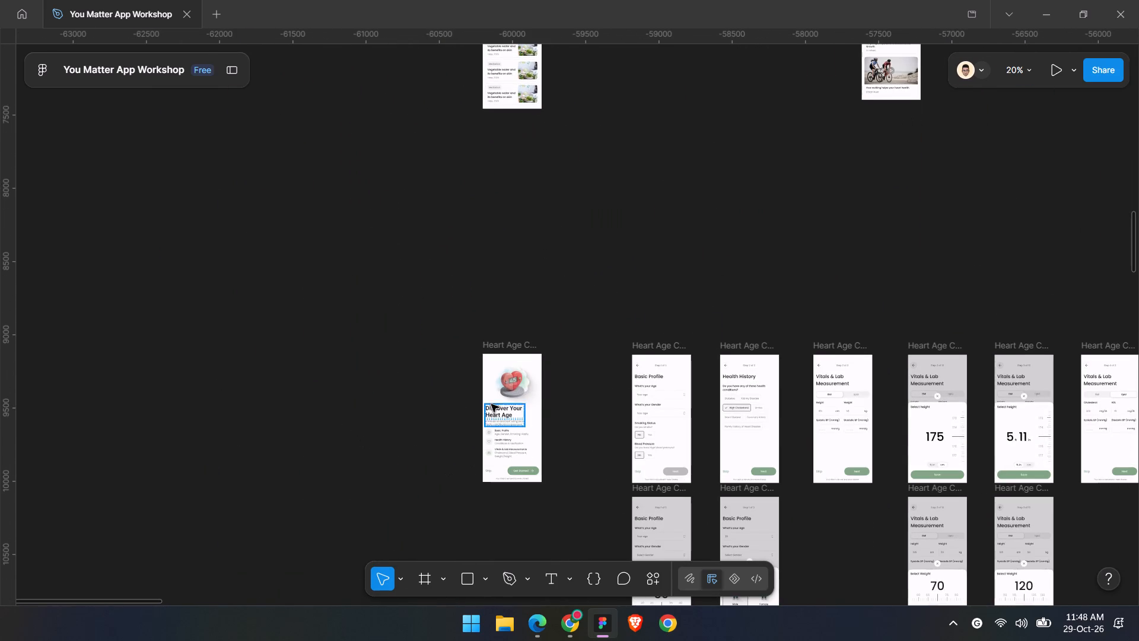
pyautogui.moveTo(513, 380); pyautogui.dragTo(423, 391)
# Pull the water-bottle illustration out of the Better Hydration onboarding screen onto the empty canvas beside its frame.
pyautogui.keyDown('ctrl'); pyautogui.scroll(-6, 423, 391); pyautogui.keyUp('ctrl')
pyautogui.scroll(13, 446, 413)
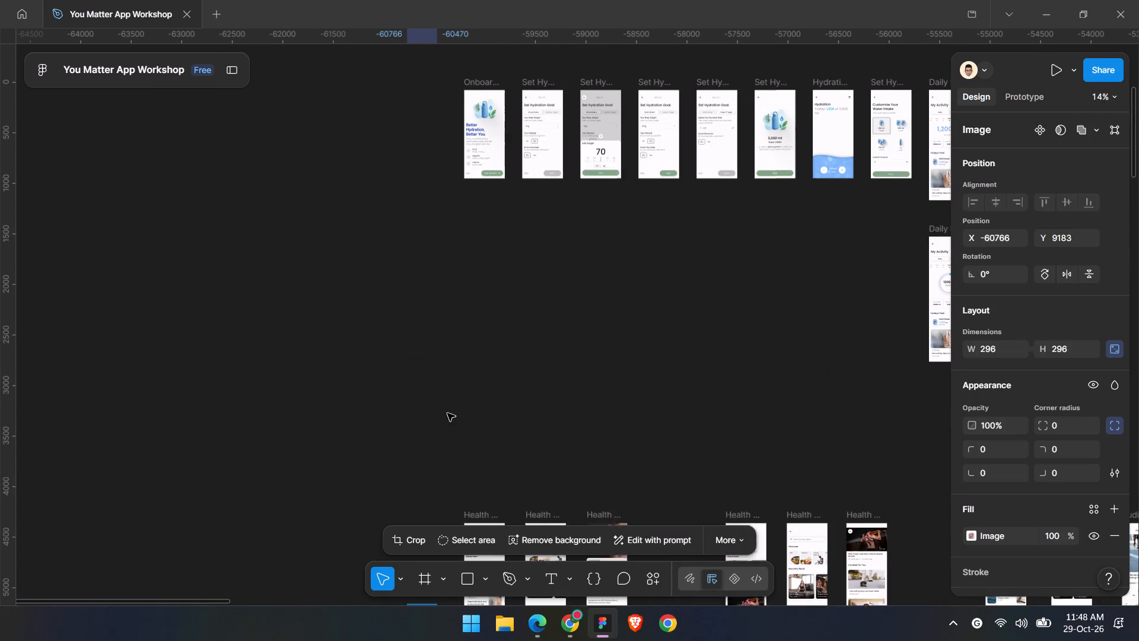
pyautogui.scroll(3, 447, 413)
pyautogui.keyDown('alt'); pyautogui.moveTo(491, 125); pyautogui.dragTo(435, 144); pyautogui.keyUp('alt')
# Cut the bottle, heart and seated-figure illustrations from beside the app screens and paste them near the case study slide.
pyautogui.keyDown('ctrl'); pyautogui.scroll(-5, 433, 144); pyautogui.keyUp('ctrl')
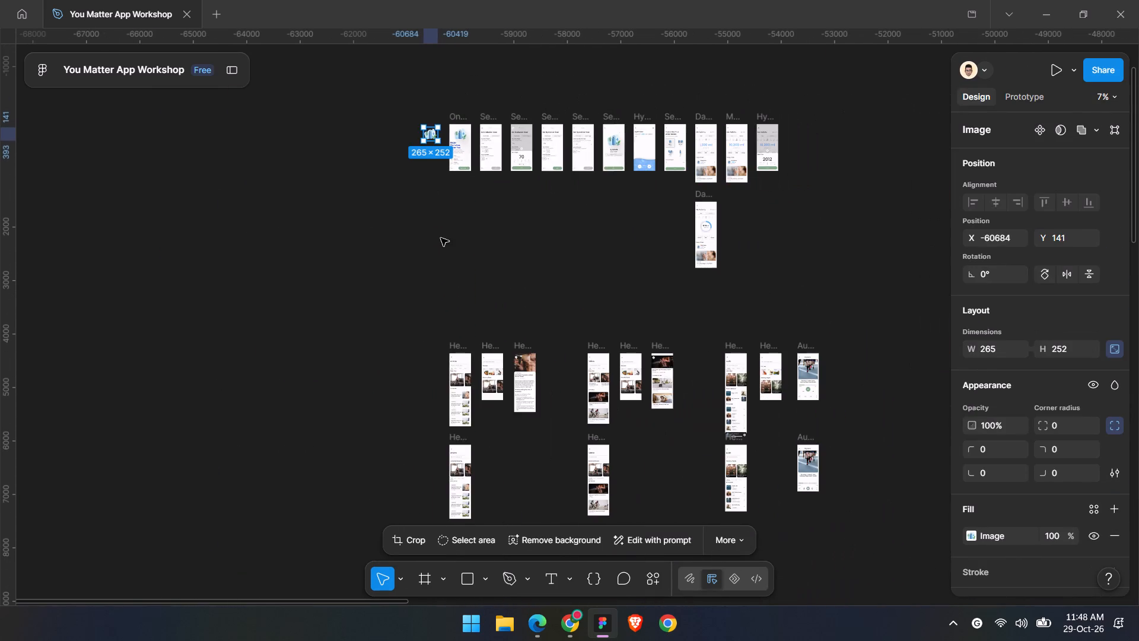
pyautogui.click(441, 238)
pyautogui.scroll(-12, 441, 238)
pyautogui.keyDown('shift'); pyautogui.scroll(3, 441, 238); pyautogui.keyUp('shift')
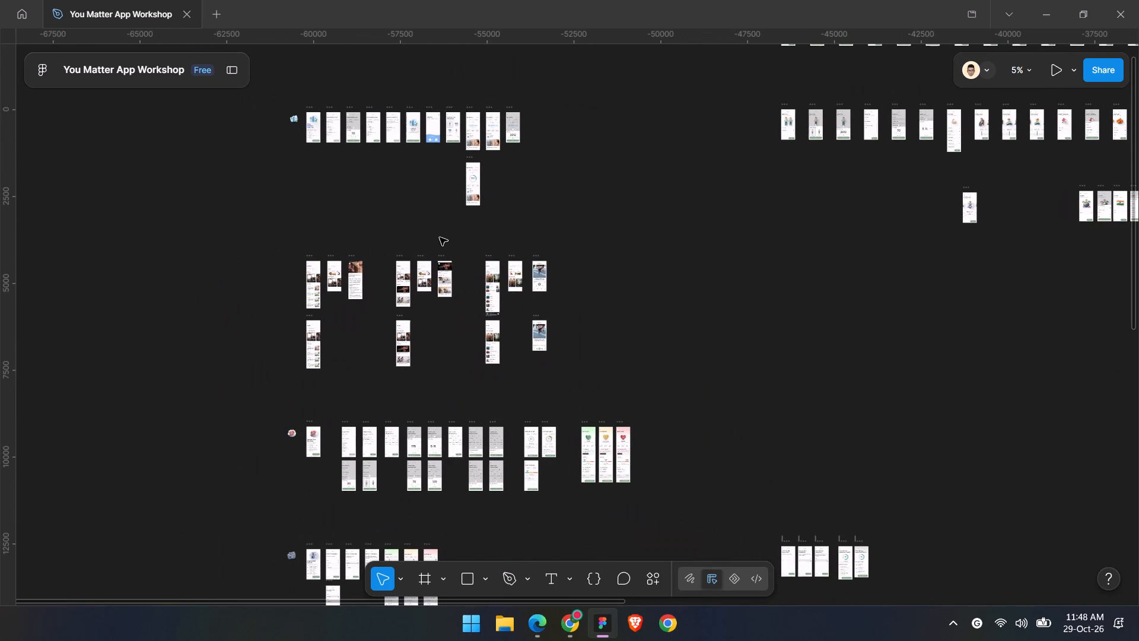
pyautogui.moveTo(249, 96); pyautogui.dragTo(294, 636)
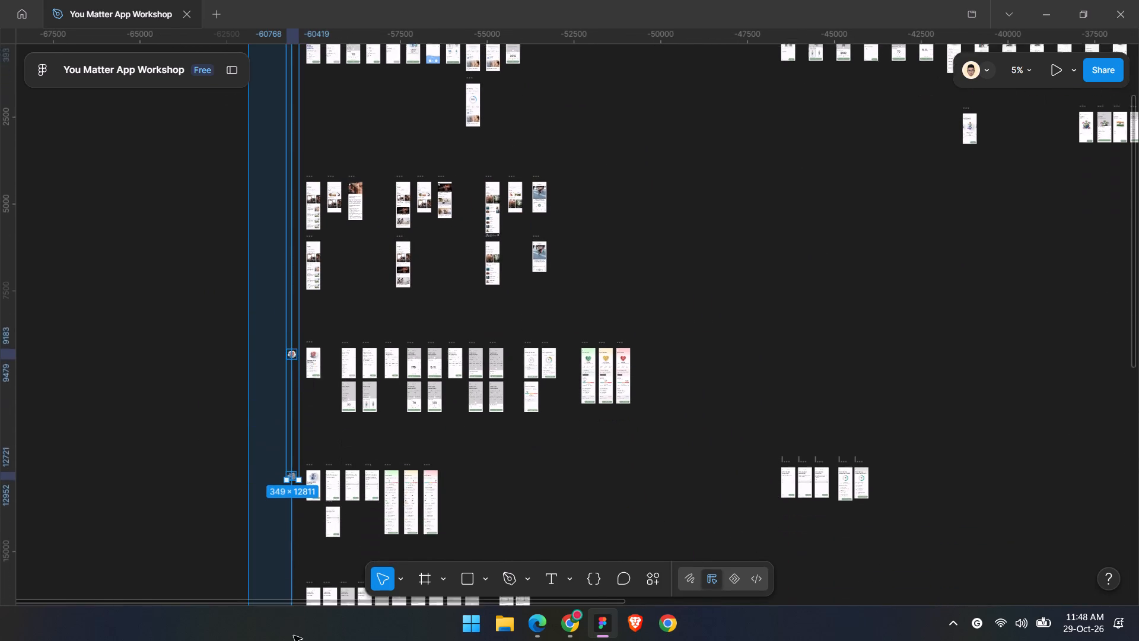
pyautogui.moveTo(294, 636); pyautogui.dragTo(297, 586)
pyautogui.hotkey('ctrl', 'x')
pyautogui.keyDown('ctrl'); pyautogui.scroll(-12, 320, 535); pyautogui.keyUp('ctrl')
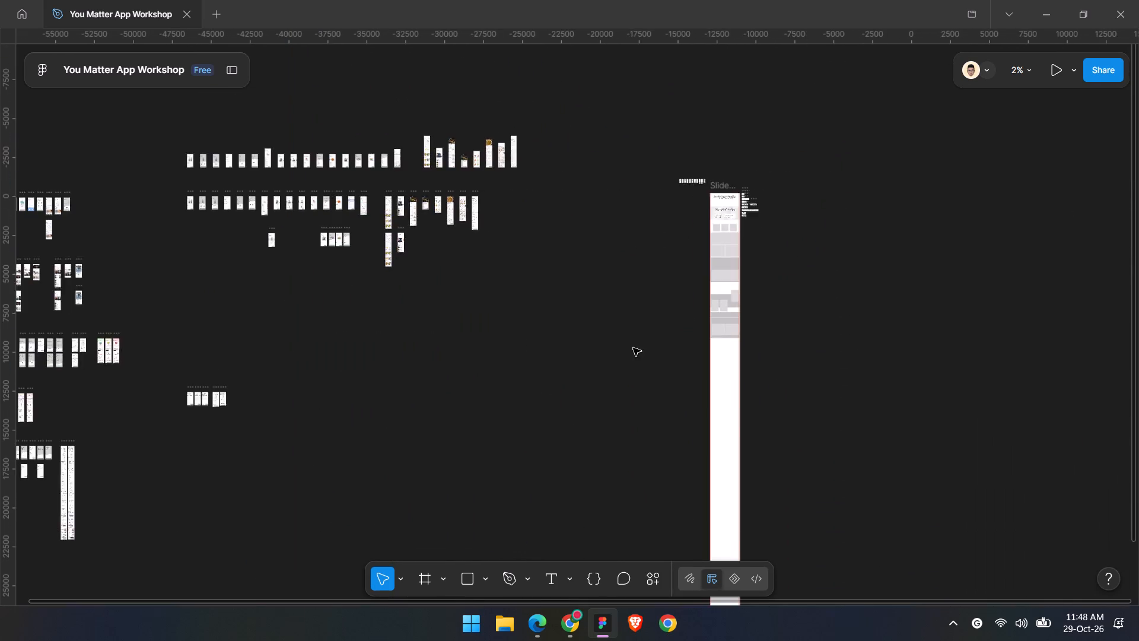
pyautogui.keyDown('shift'); pyautogui.scroll(-4, 635, 347); pyautogui.keyUp('shift')
pyautogui.keyDown('ctrl'); pyautogui.scroll(9, 631, 316); pyautogui.keyUp('ctrl')
pyautogui.hotkey('ctrl', 'v')
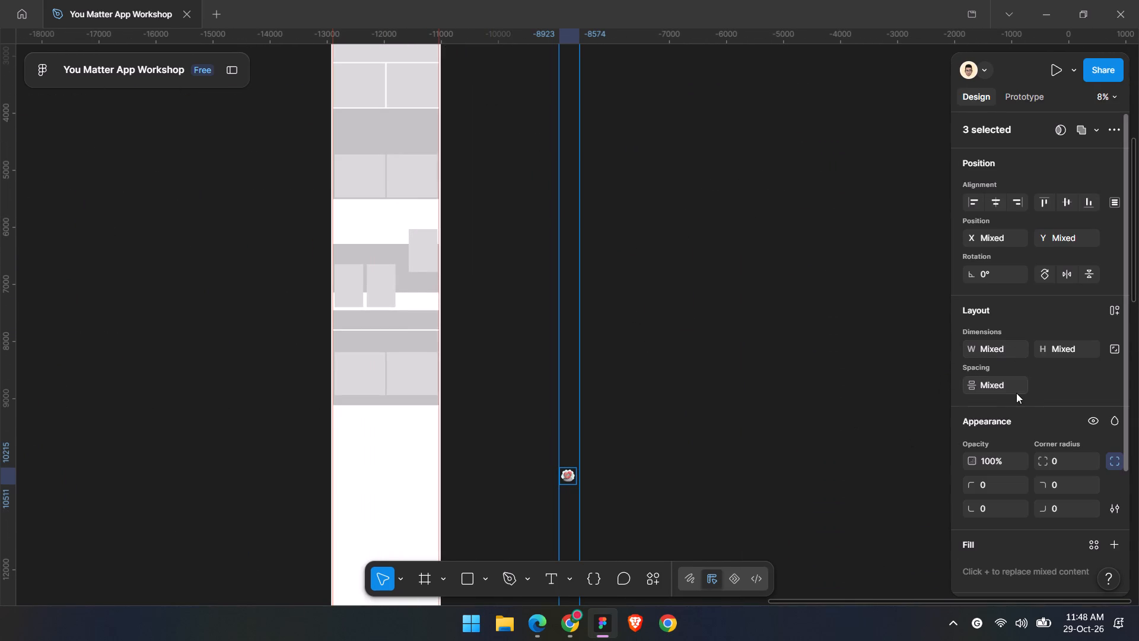
# Set the vertical spacing between the three pasted illustrations to 20.
pyautogui.click(1010, 391)
pyautogui.write('20')
pyautogui.press('Return')
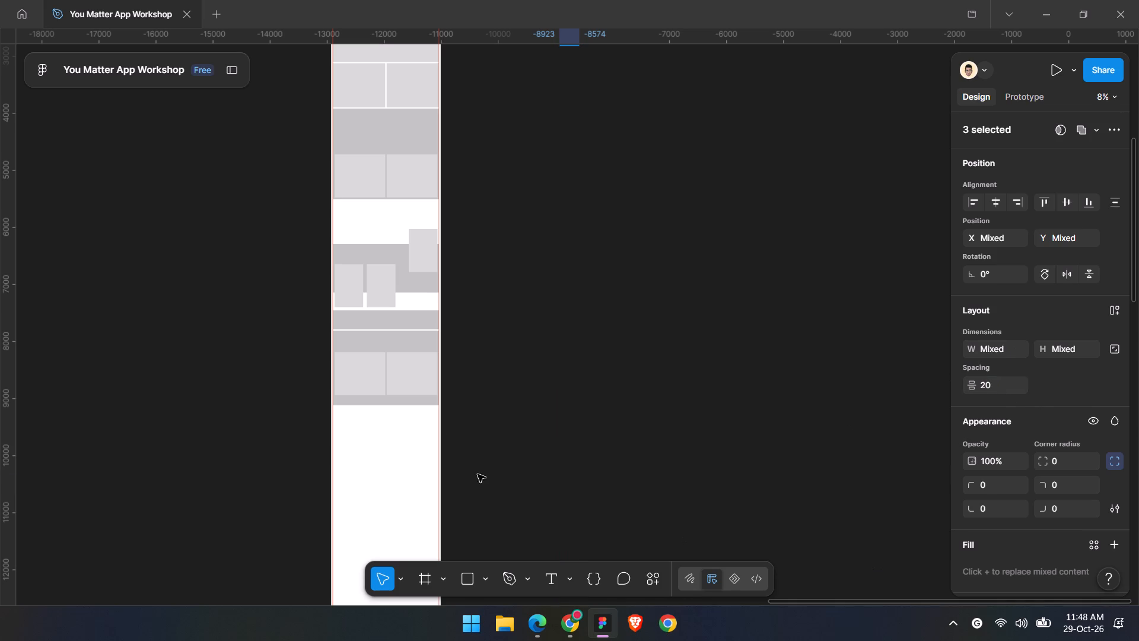
pyautogui.scroll(7, 437, 431)
pyautogui.keyDown('shift'); pyautogui.scroll(6, 537, 409); pyautogui.keyUp('shift')
pyautogui.keyDown('ctrl'); pyautogui.scroll(7, 703, 403); pyautogui.keyUp('ctrl')
pyautogui.keyDown('shift'); pyautogui.scroll(-7, 704, 403); pyautogui.keyUp('shift')
pyautogui.keyDown('ctrl'); pyautogui.scroll(-3, 727, 404); pyautogui.keyUp('ctrl')
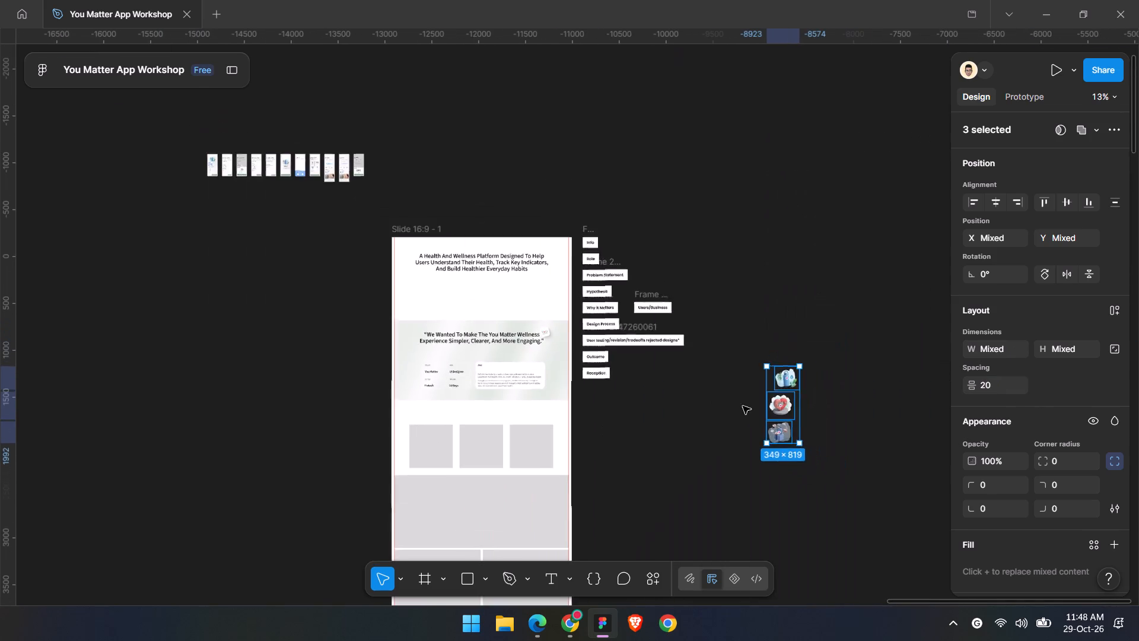
pyautogui.keyDown('ctrl'); pyautogui.scroll(-6, 743, 406); pyautogui.keyUp('ctrl')
pyautogui.keyDown('ctrl'); pyautogui.scroll(10, 772, 334); pyautogui.keyUp('ctrl')
pyautogui.scroll(5, 801, 307)
pyautogui.scroll(-8, 801, 307)
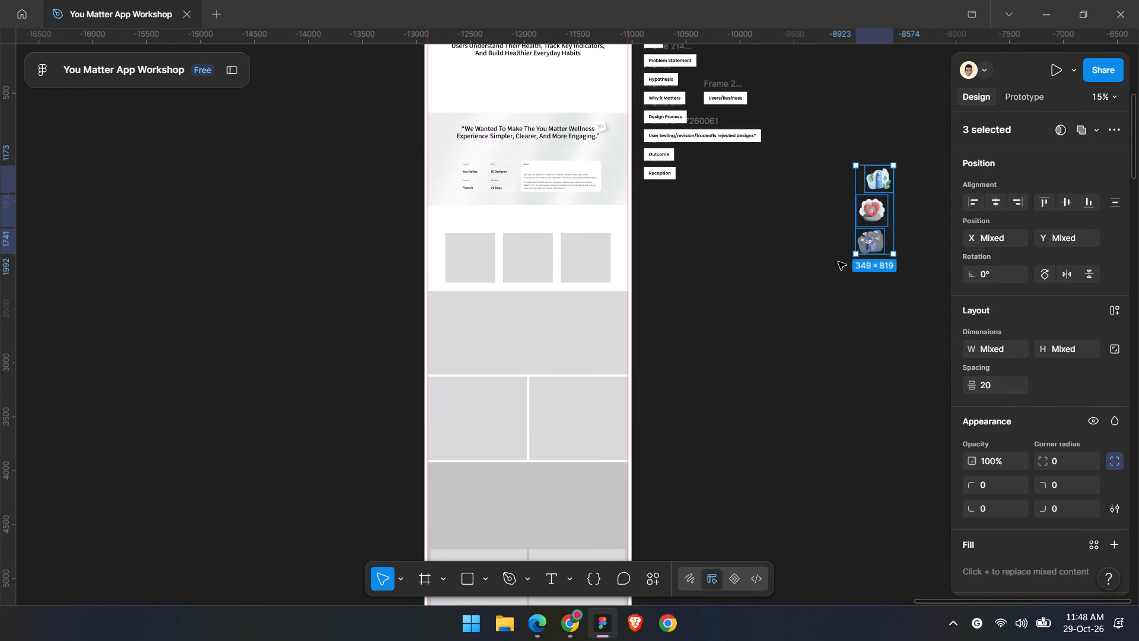
# Left-align the three illustrations, keeping bottle, heart, figure order, and move the stack beside the slide below the Reception label.
pyautogui.moveTo(874, 209); pyautogui.dragTo(426, 253)
pyautogui.keyDown('ctrl'); pyautogui.scroll(6, 822, 204); pyautogui.keyUp('ctrl')
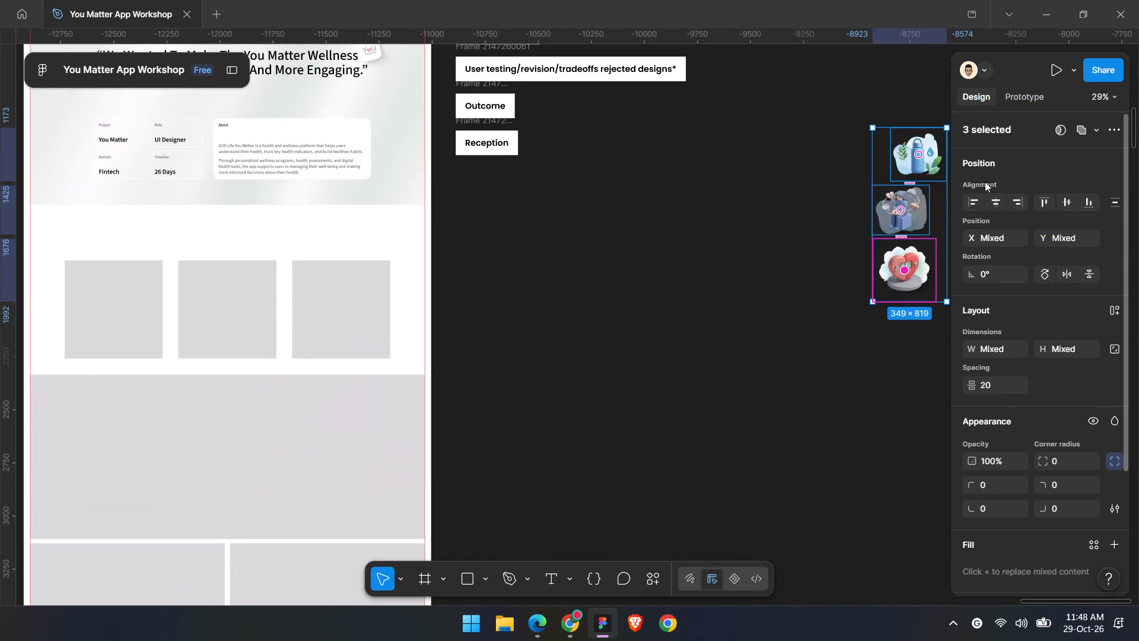
pyautogui.click(975, 202)
pyautogui.moveTo(899, 208); pyautogui.dragTo(634, 296)
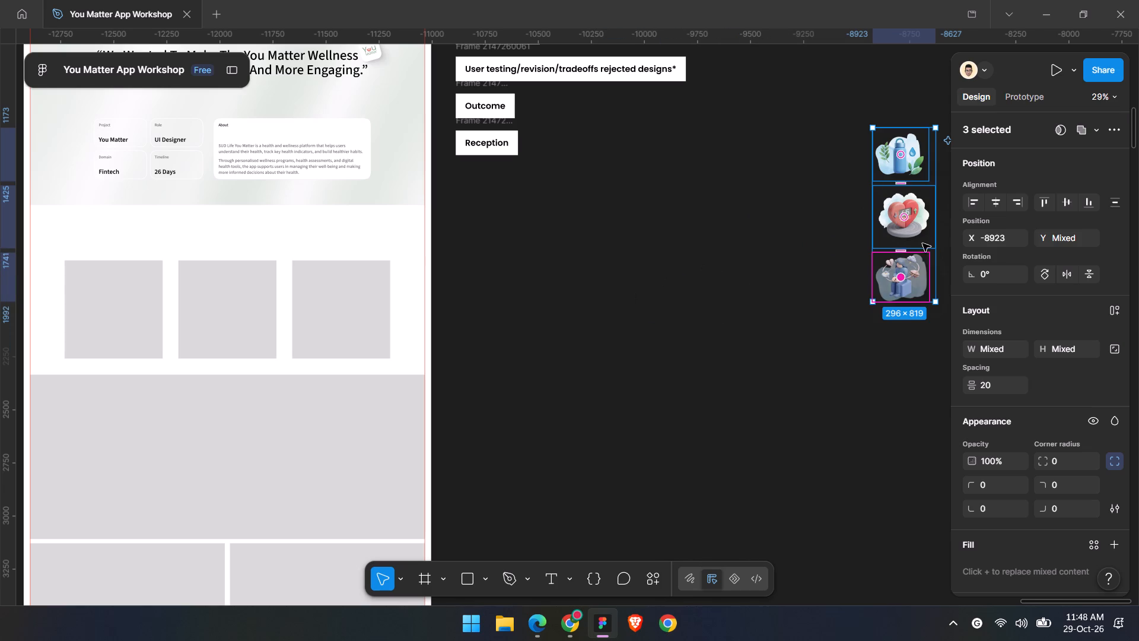
pyautogui.moveTo(922, 242); pyautogui.dragTo(491, 326)
pyautogui.keyDown('ctrl'); pyautogui.scroll(4, 500, 307); pyautogui.keyUp('ctrl')
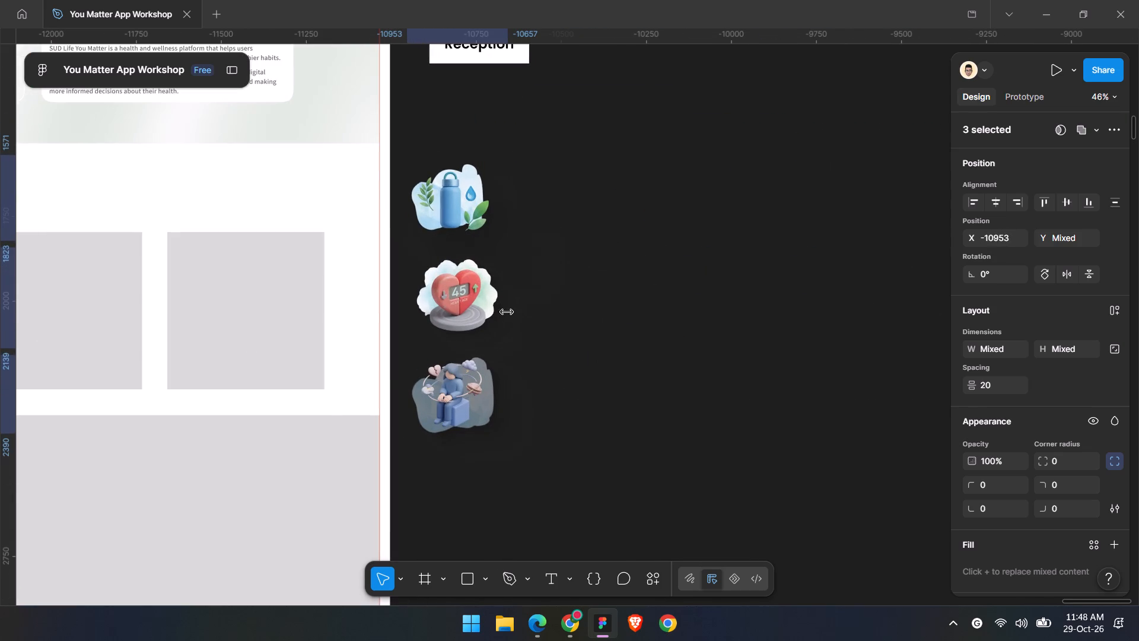
pyautogui.click(541, 318)
# Ungroup the stacked illustrations and move the bottle out of the stack, to the upper right of the heart.
pyautogui.moveTo(568, 434); pyautogui.dragTo(488, 180)
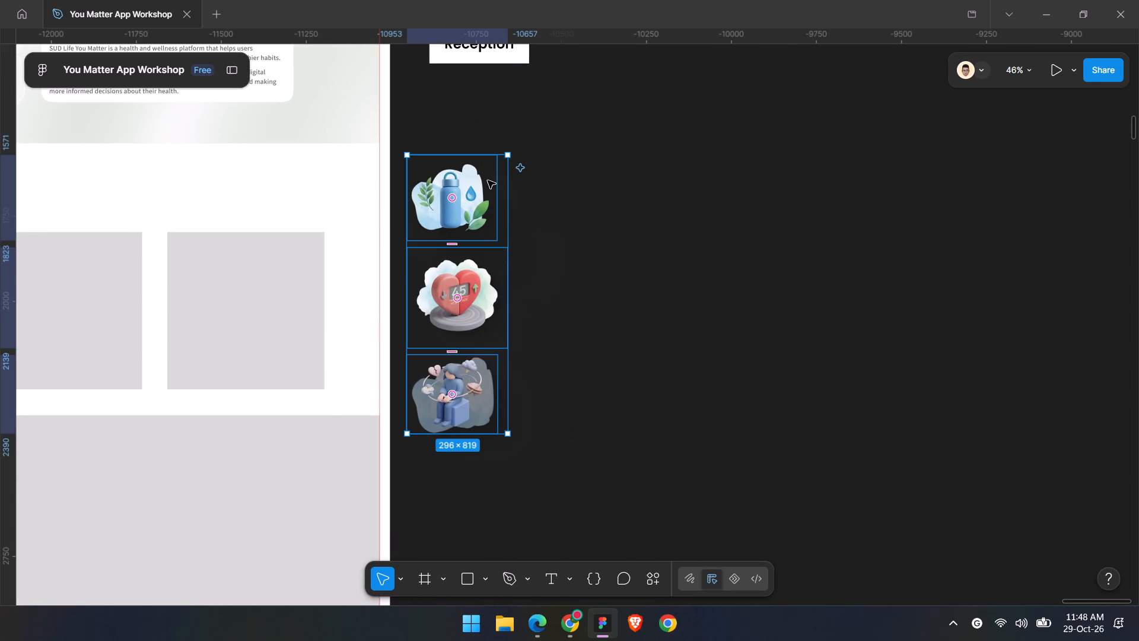
pyautogui.hotkey('ctrl', 'BackSpace')
pyautogui.click(662, 218)
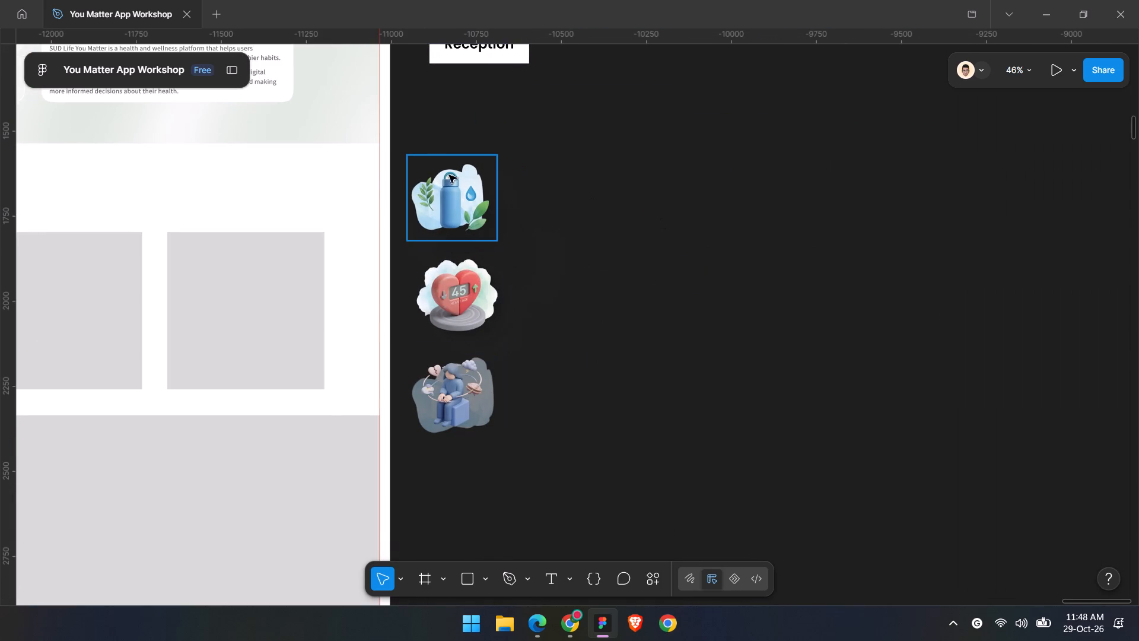
pyautogui.moveTo(447, 182); pyautogui.dragTo(552, 185)
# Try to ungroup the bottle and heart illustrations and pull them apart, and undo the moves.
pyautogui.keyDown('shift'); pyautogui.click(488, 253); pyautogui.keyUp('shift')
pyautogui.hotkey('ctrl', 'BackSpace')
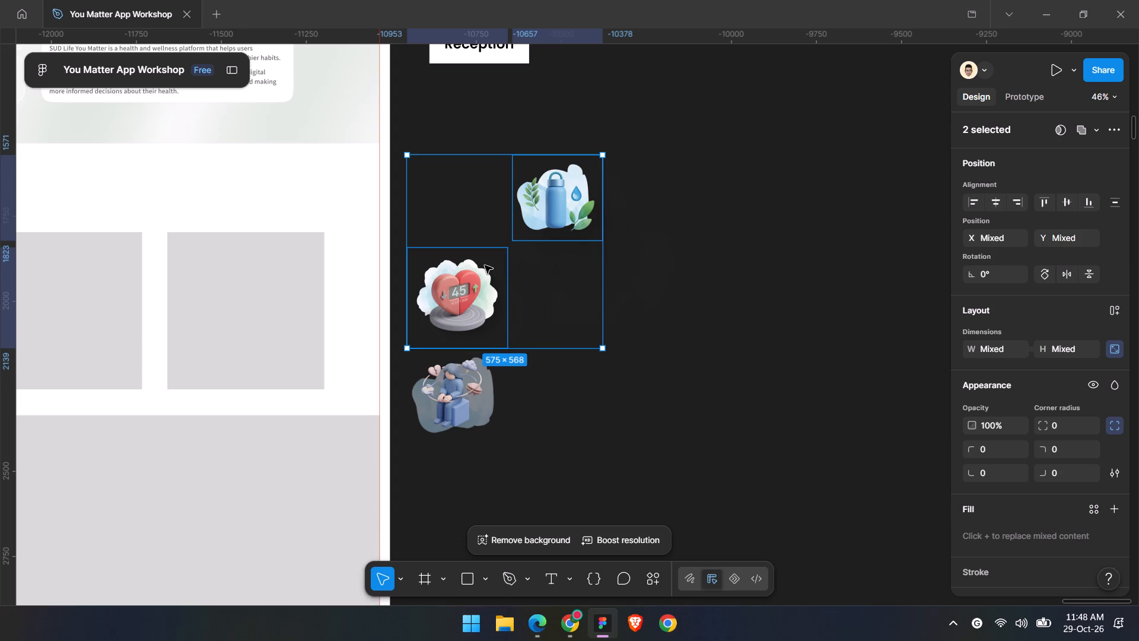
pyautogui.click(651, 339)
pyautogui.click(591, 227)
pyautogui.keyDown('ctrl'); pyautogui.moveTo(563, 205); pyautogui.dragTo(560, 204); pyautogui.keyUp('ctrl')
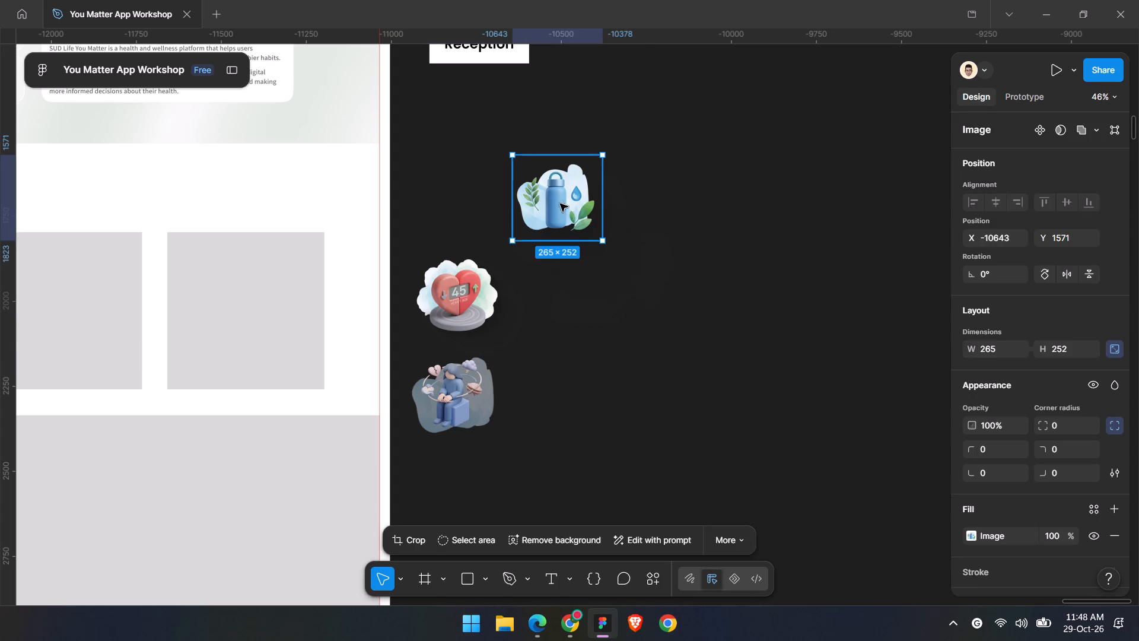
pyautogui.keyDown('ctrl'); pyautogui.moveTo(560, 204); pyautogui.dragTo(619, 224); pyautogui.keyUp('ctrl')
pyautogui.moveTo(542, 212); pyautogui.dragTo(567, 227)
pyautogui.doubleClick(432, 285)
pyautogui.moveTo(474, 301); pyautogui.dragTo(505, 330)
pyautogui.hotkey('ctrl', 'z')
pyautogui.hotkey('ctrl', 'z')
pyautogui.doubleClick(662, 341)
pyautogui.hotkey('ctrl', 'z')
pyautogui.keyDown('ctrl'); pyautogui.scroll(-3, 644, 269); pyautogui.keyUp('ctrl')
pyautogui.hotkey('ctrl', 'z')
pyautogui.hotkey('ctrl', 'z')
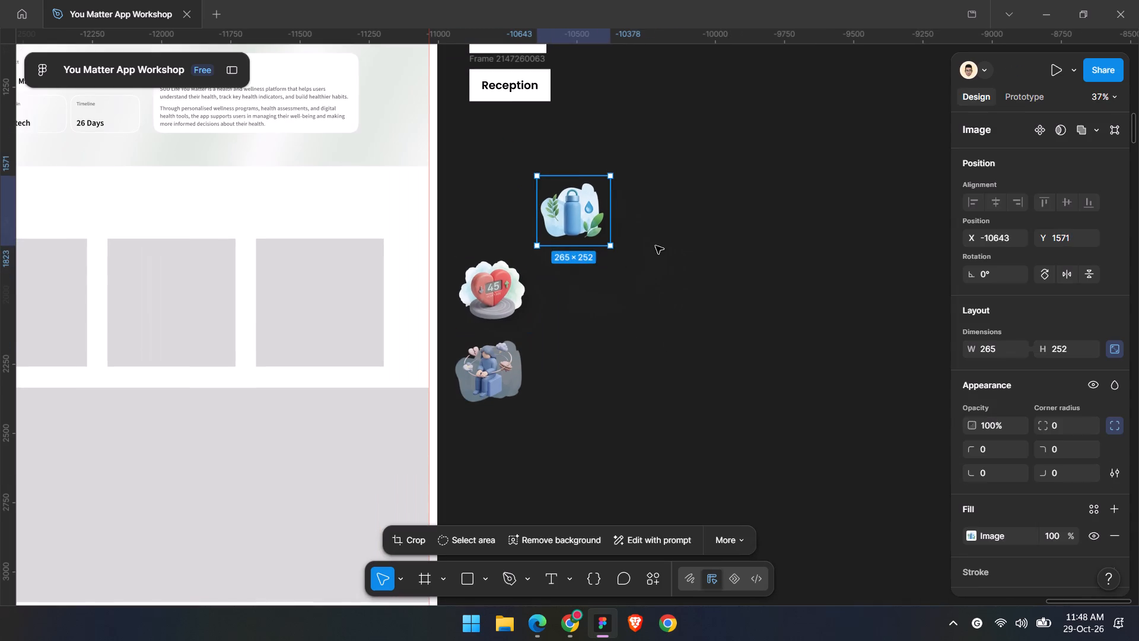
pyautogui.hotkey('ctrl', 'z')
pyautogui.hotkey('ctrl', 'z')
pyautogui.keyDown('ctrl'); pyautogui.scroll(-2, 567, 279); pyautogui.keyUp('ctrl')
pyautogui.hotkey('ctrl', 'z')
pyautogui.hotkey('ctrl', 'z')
# Place the light-blue blob and the separate seated figure side by side on the slide's middle square placeholder.
pyautogui.click(533, 378)
pyautogui.moveTo(507, 359); pyautogui.dragTo(205, 303)
pyautogui.moveTo(508, 359); pyautogui.dragTo(302, 304)
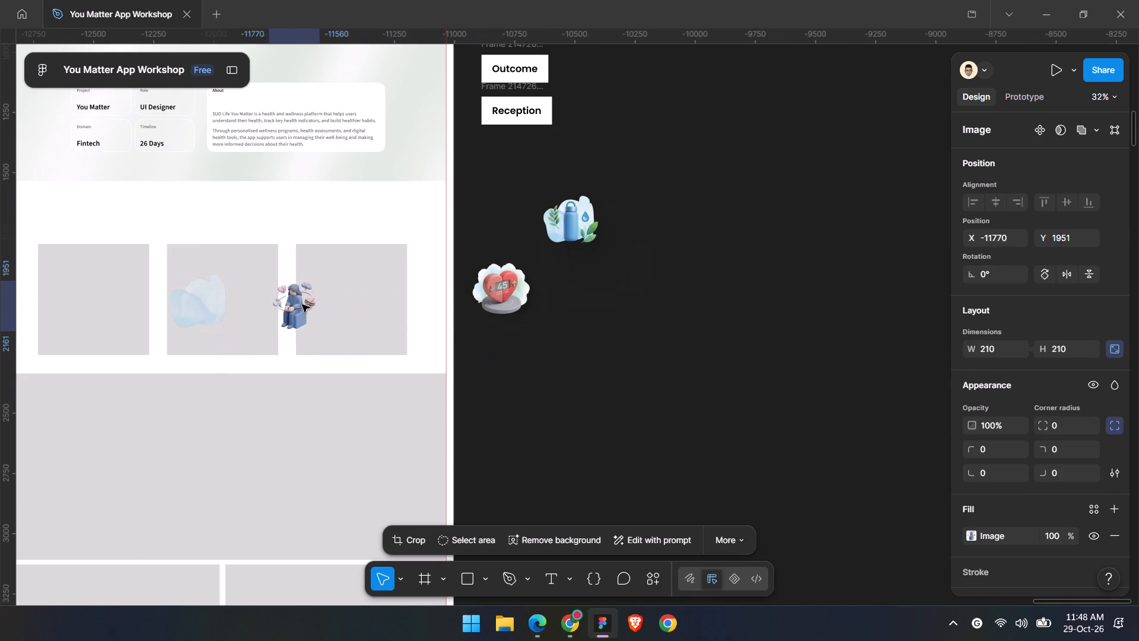
pyautogui.moveTo(302, 304); pyautogui.dragTo(255, 307)
# Delete the three grey square placeholders below the quote section, keeping the blob and seated figure.
pyautogui.keyDown('ctrl'); pyautogui.scroll(4, 255, 309); pyautogui.keyUp('ctrl')
pyautogui.keyDown('shift'); pyautogui.scroll(3, 320, 322); pyautogui.keyUp('shift')
pyautogui.keyDown('shift'); pyautogui.scroll(-3, 381, 166); pyautogui.keyUp('shift')
pyautogui.keyDown('ctrl'); pyautogui.scroll(3, 387, 164); pyautogui.keyUp('ctrl')
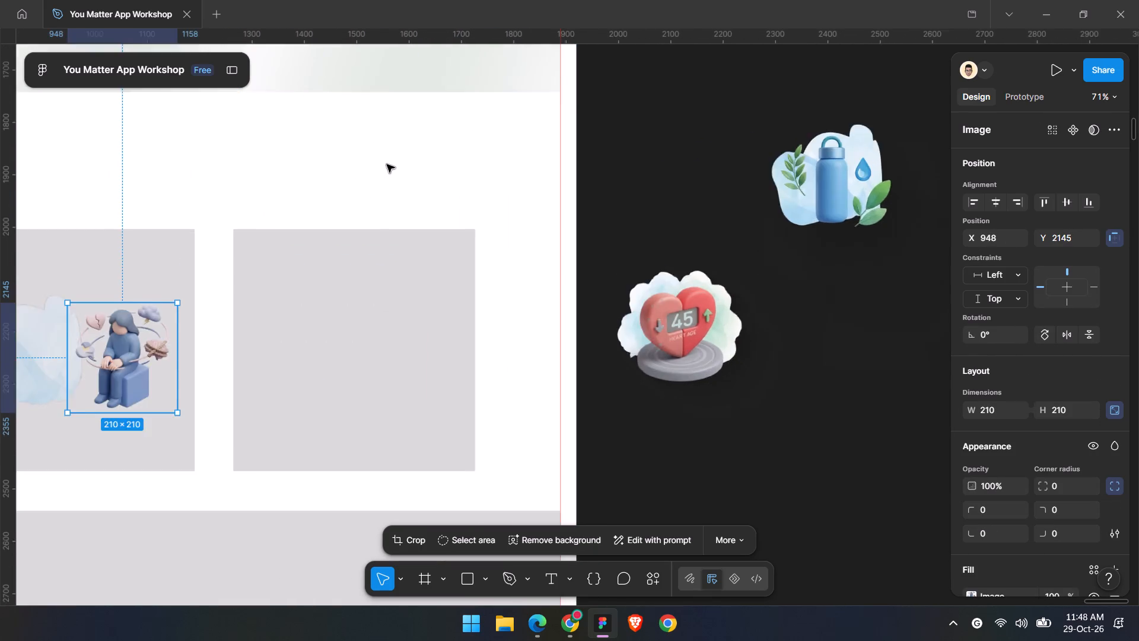
pyautogui.keyDown('ctrl'); pyautogui.scroll(-5, 387, 164); pyautogui.keyUp('ctrl')
pyautogui.keyDown('shift'); pyautogui.scroll(4, 389, 166); pyautogui.keyUp('shift')
pyautogui.click(392, 166)
pyautogui.keyDown('shift'); pyautogui.scroll(4, 392, 166); pyautogui.keyUp('shift')
pyautogui.keyDown('ctrl'); pyautogui.scroll(-3, 392, 166); pyautogui.keyUp('ctrl')
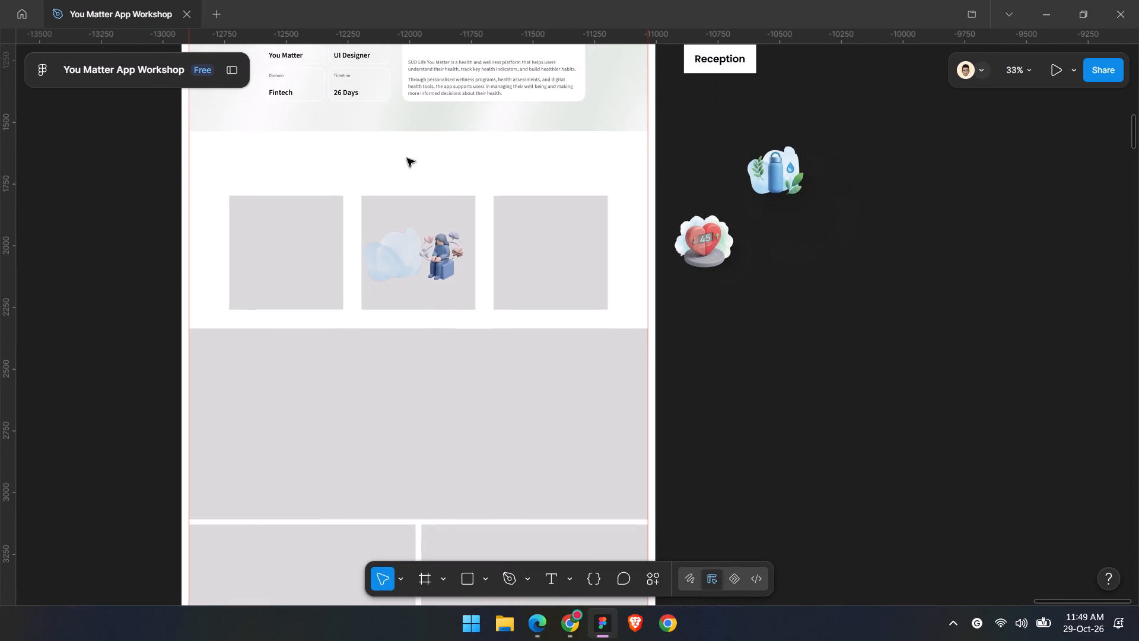
pyautogui.click(407, 158)
pyautogui.keyDown('shift'); pyautogui.scroll(2, 465, 197); pyautogui.keyUp('shift')
pyautogui.keyDown('ctrl'); pyautogui.scroll(3, 515, 185); pyautogui.keyUp('ctrl')
pyautogui.click(515, 185)
pyautogui.click(578, 291)
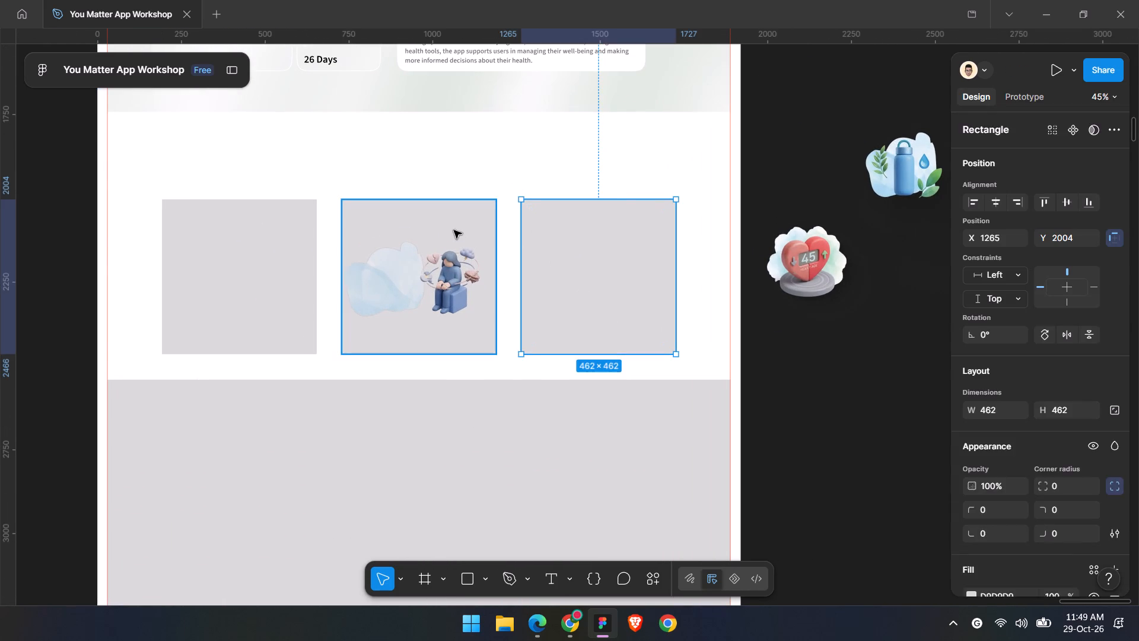
pyautogui.keyDown('shift'); pyautogui.click(451, 228); pyautogui.keyUp('shift')
pyautogui.keyDown('shift'); pyautogui.click(250, 230); pyautogui.keyUp('shift')
pyautogui.press('BackSpace')
# Move the blob up in the cleared area and overlay the seated figure on it as its backdrop.
pyautogui.moveTo(398, 279); pyautogui.dragTo(400, 272)
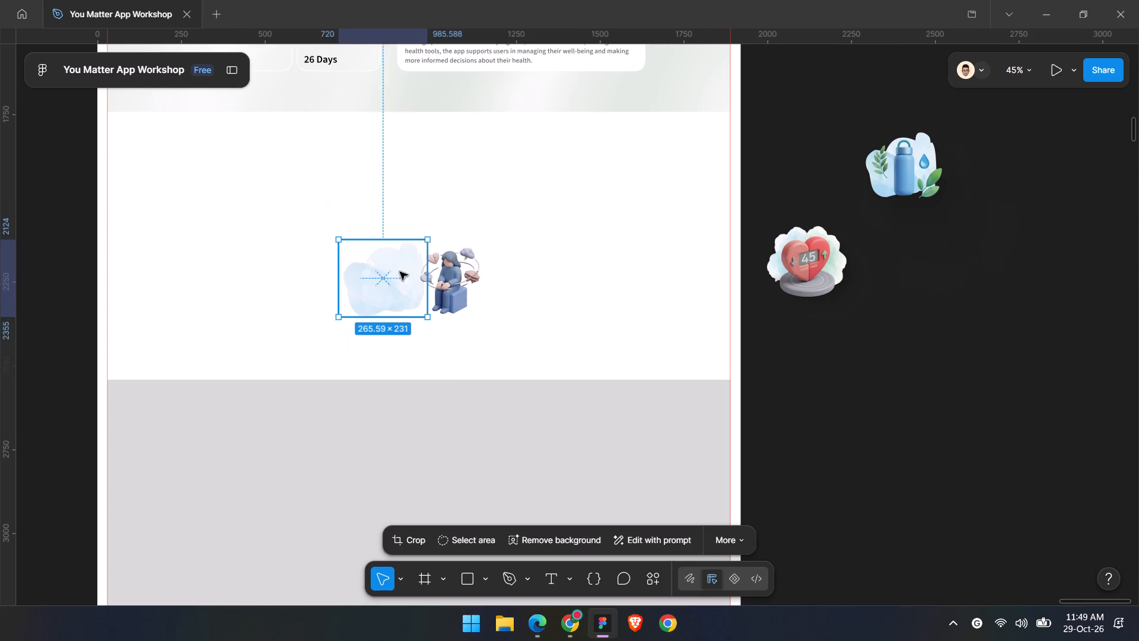
pyautogui.moveTo(400, 272); pyautogui.dragTo(427, 264)
pyautogui.moveTo(475, 291); pyautogui.dragTo(440, 272)
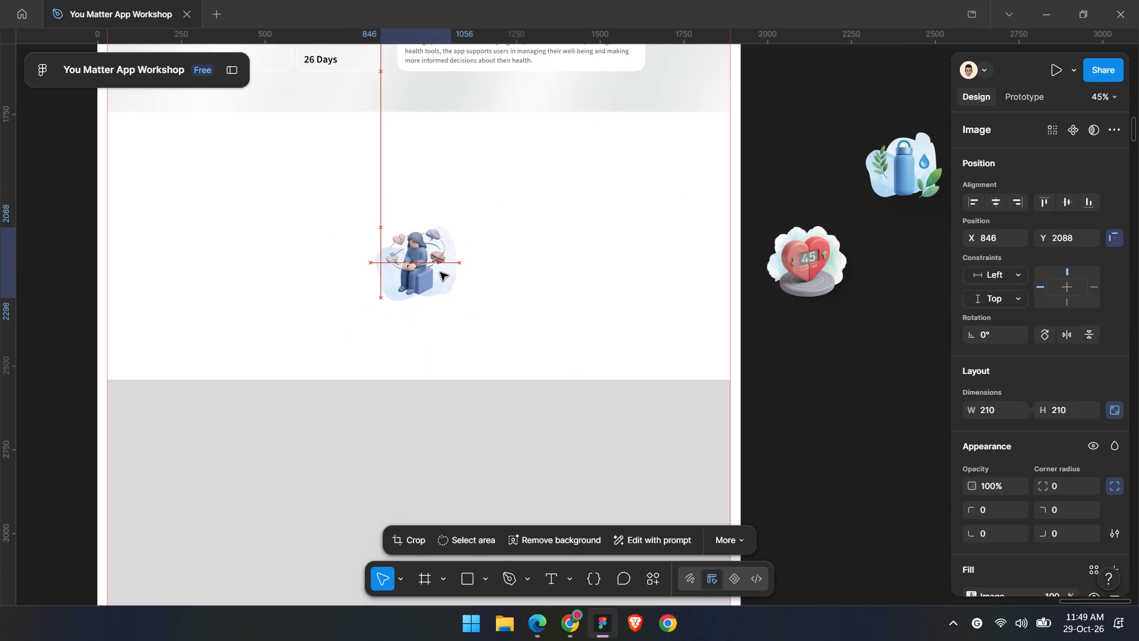
pyautogui.moveTo(440, 272); pyautogui.dragTo(438, 272)
# Enlarge the seated figure and blob together to about 357 × 313.
pyautogui.moveTo(520, 235); pyautogui.dragTo(384, 303)
pyautogui.moveTo(462, 271); pyautogui.dragTo(499, 271)
pyautogui.keyDown('ctrl'); pyautogui.scroll(4, 464, 248); pyautogui.keyUp('ctrl')
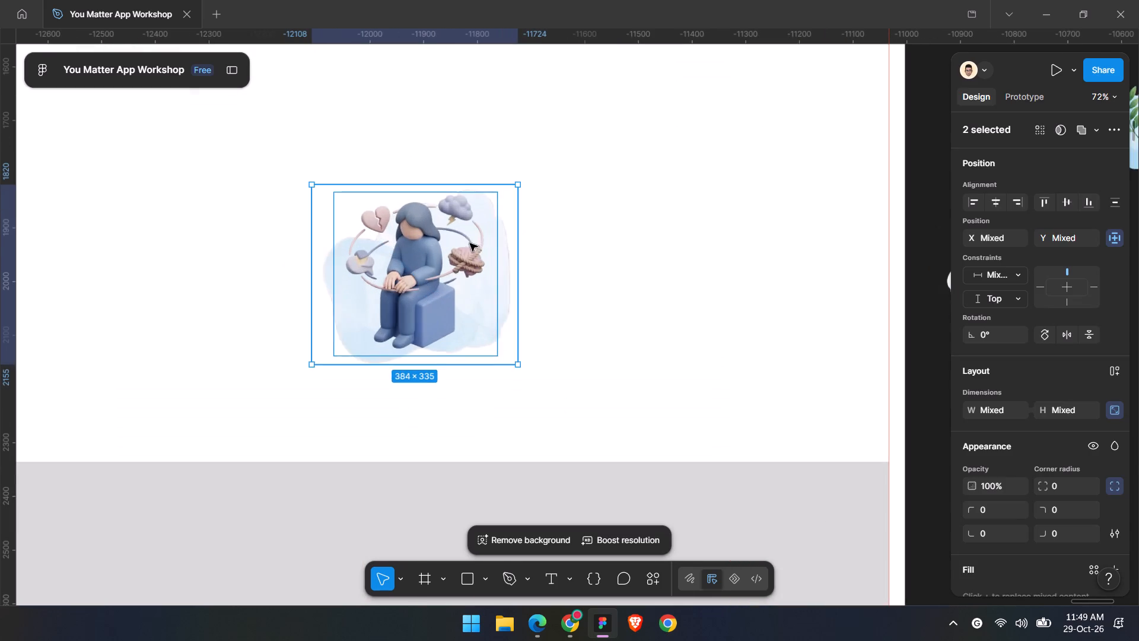
pyautogui.keyDown('shift'); pyautogui.scroll(3, 486, 245); pyautogui.keyUp('shift')
pyautogui.moveTo(595, 270); pyautogui.dragTo(577, 272)
pyautogui.keyDown('ctrl'); pyautogui.scroll(-3, 568, 269); pyautogui.keyUp('ctrl')
pyautogui.click(627, 252)
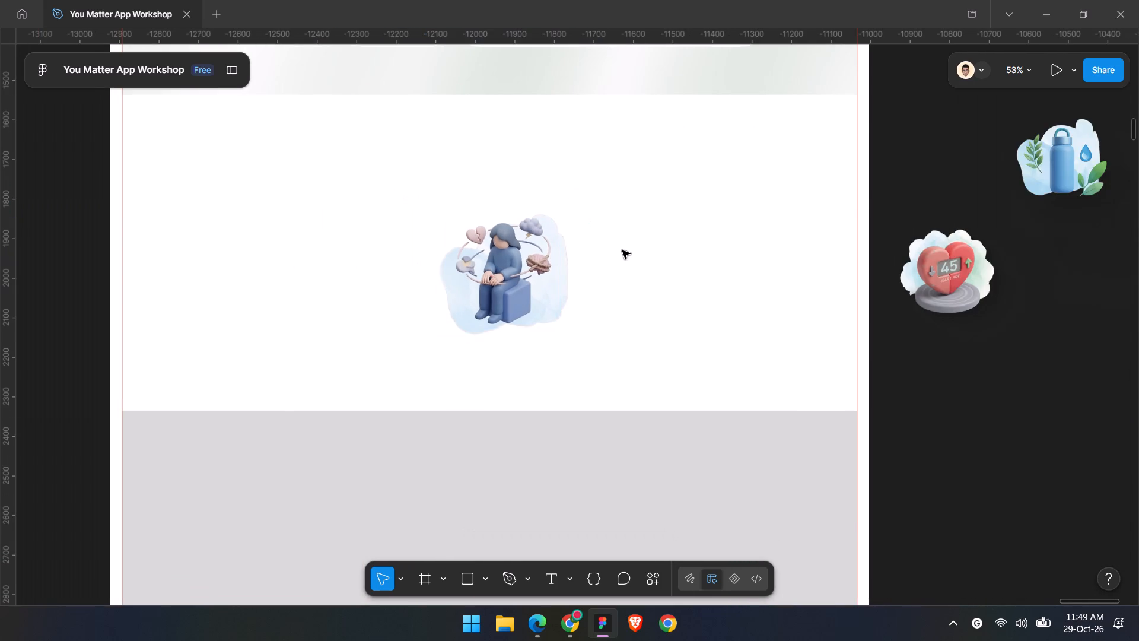
# Examine the enlarged seated-figure illustration and the white space around it below the quote section.
pyautogui.keyDown('shift'); pyautogui.scroll(4, 553, 264); pyautogui.keyUp('shift')
pyautogui.keyDown('shift'); pyautogui.scroll(7, 616, 257); pyautogui.keyUp('shift')
pyautogui.keyDown('shift'); pyautogui.scroll(-5, 615, 256); pyautogui.keyUp('shift')
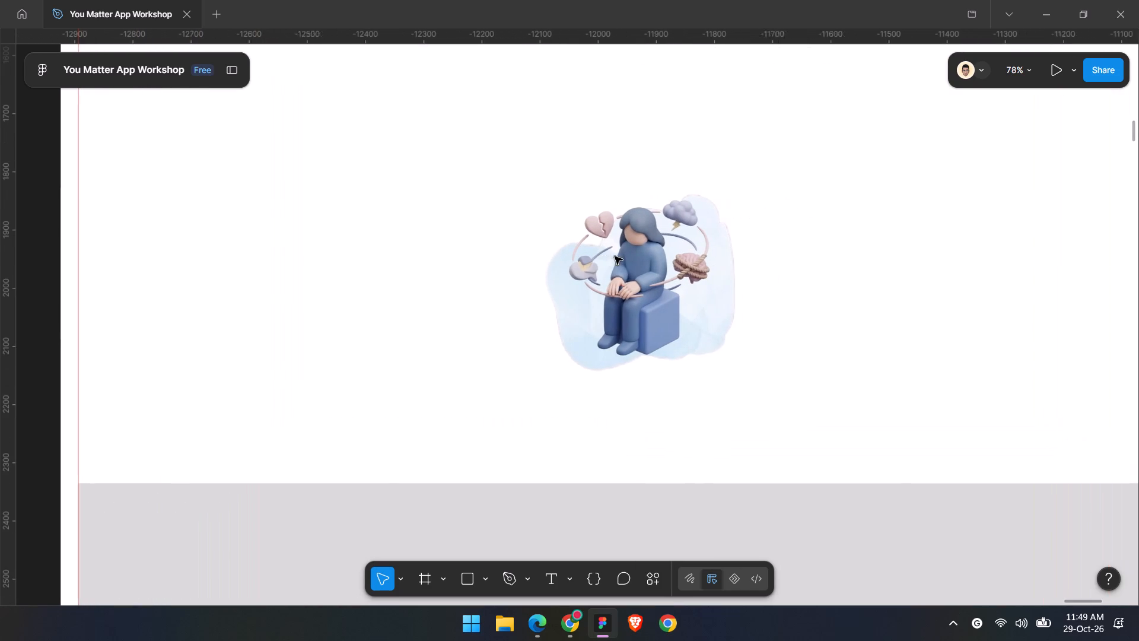
pyautogui.keyDown('shift'); pyautogui.scroll(-3, 615, 256); pyautogui.keyUp('shift')
pyautogui.keyDown('ctrl'); pyautogui.scroll(-1, 615, 256); pyautogui.keyUp('ctrl')
pyautogui.scroll(1, 615, 256)
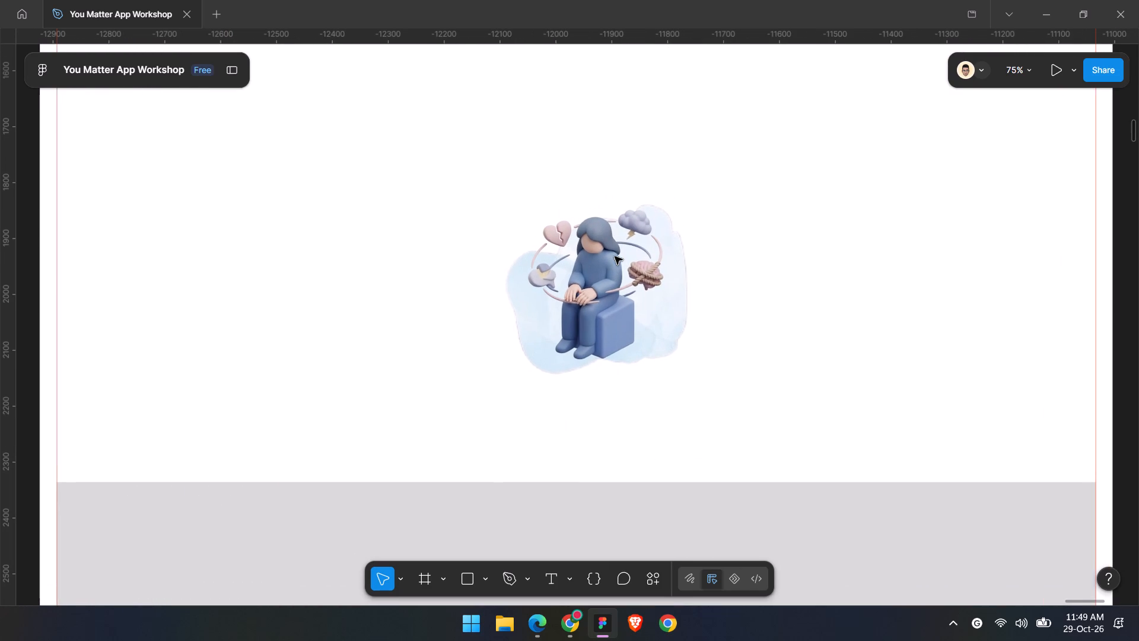
pyautogui.keyDown('shift'); pyautogui.scroll(1, 615, 256); pyautogui.keyUp('shift')
pyautogui.keyDown('ctrl'); pyautogui.scroll(1, 615, 256); pyautogui.keyUp('ctrl')
pyautogui.scroll(1, 615, 256)
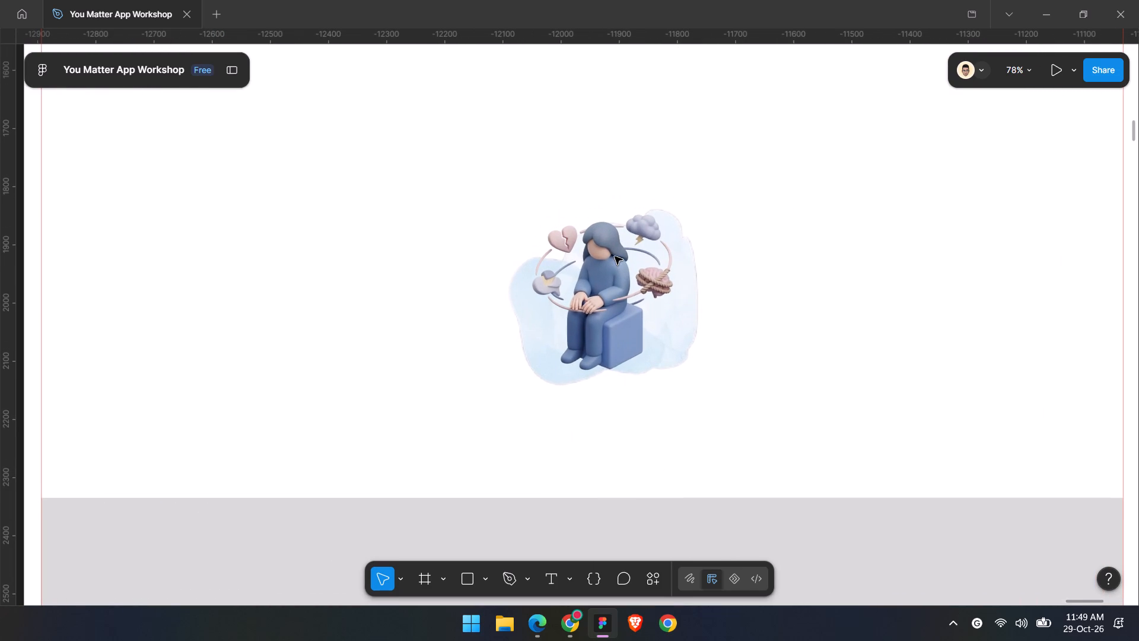
pyautogui.scroll(1, 615, 256)
pyautogui.keyDown('shift'); pyautogui.scroll(-1, 615, 256); pyautogui.keyUp('shift')
pyautogui.scroll(1, 615, 256)
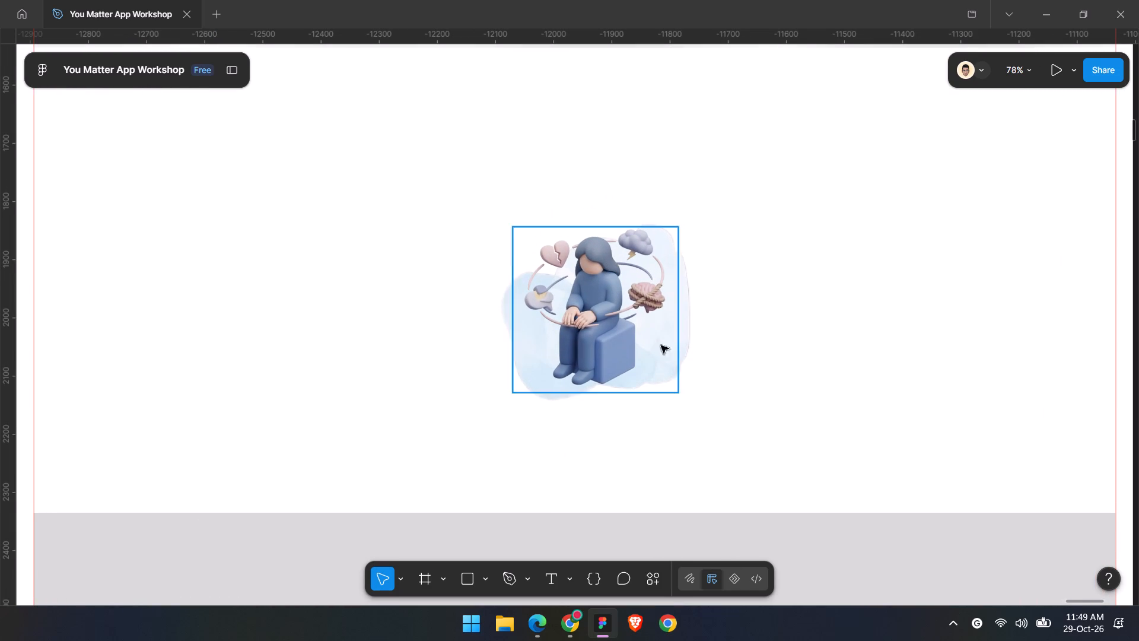
pyautogui.scroll(4, 713, 398)
pyautogui.scroll(-2, 760, 474)
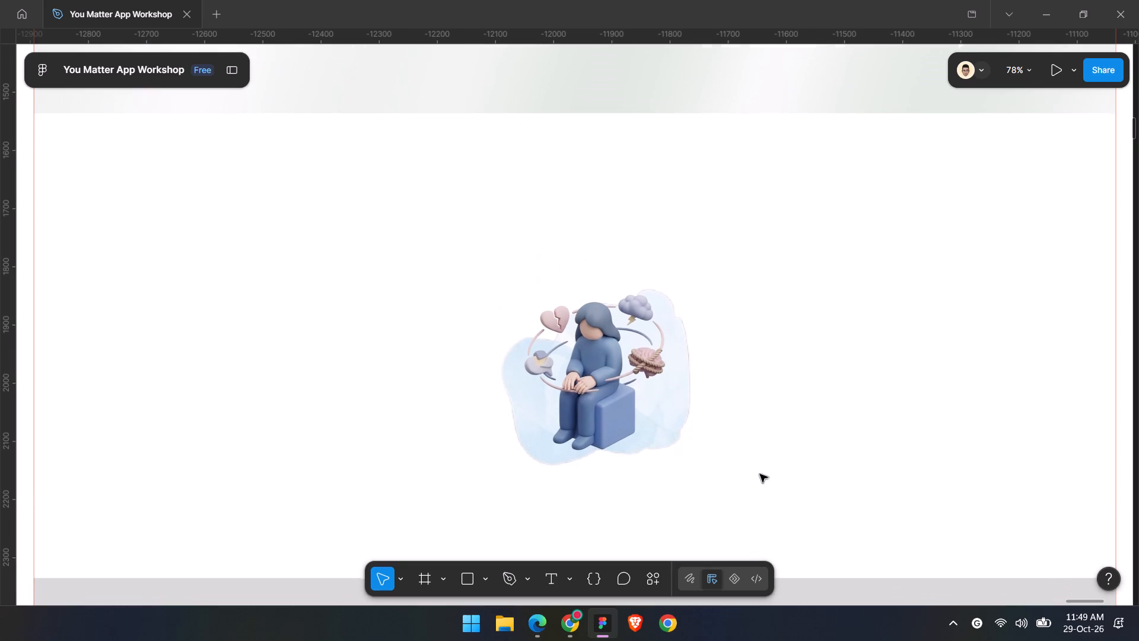
# Move the figure and blob up together and align them by their horizontal and vertical centres.
pyautogui.moveTo(775, 500); pyautogui.dragTo(541, 341)
pyautogui.moveTo(587, 380); pyautogui.dragTo(577, 335)
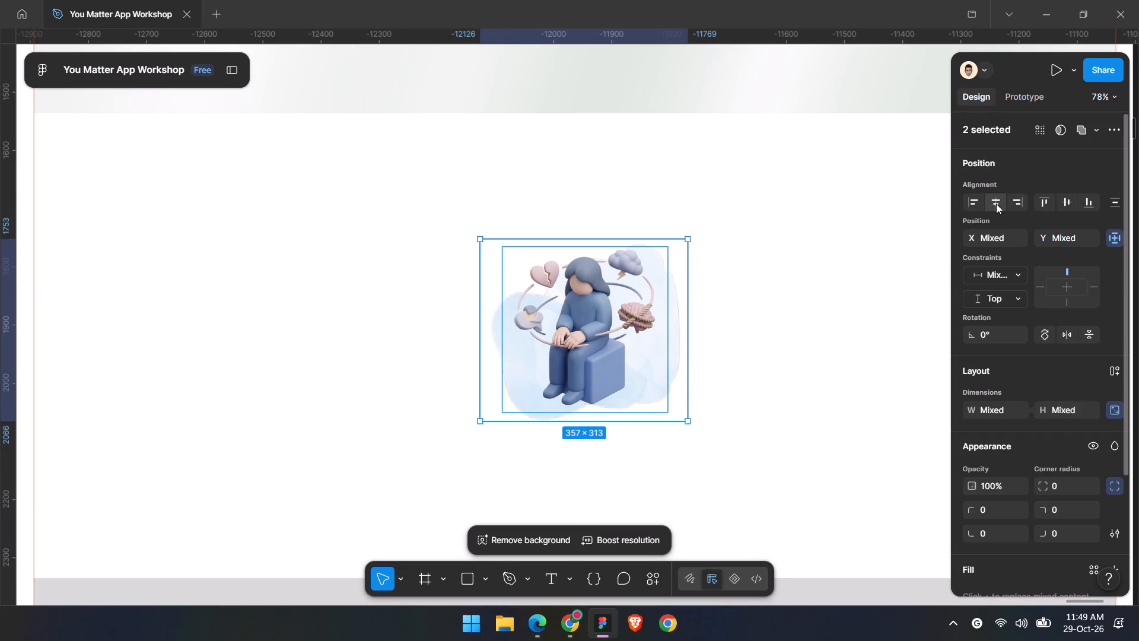
pyautogui.keyDown('shift'); pyautogui.click(996, 204); pyautogui.keyUp('shift')
pyautogui.click(1067, 204)
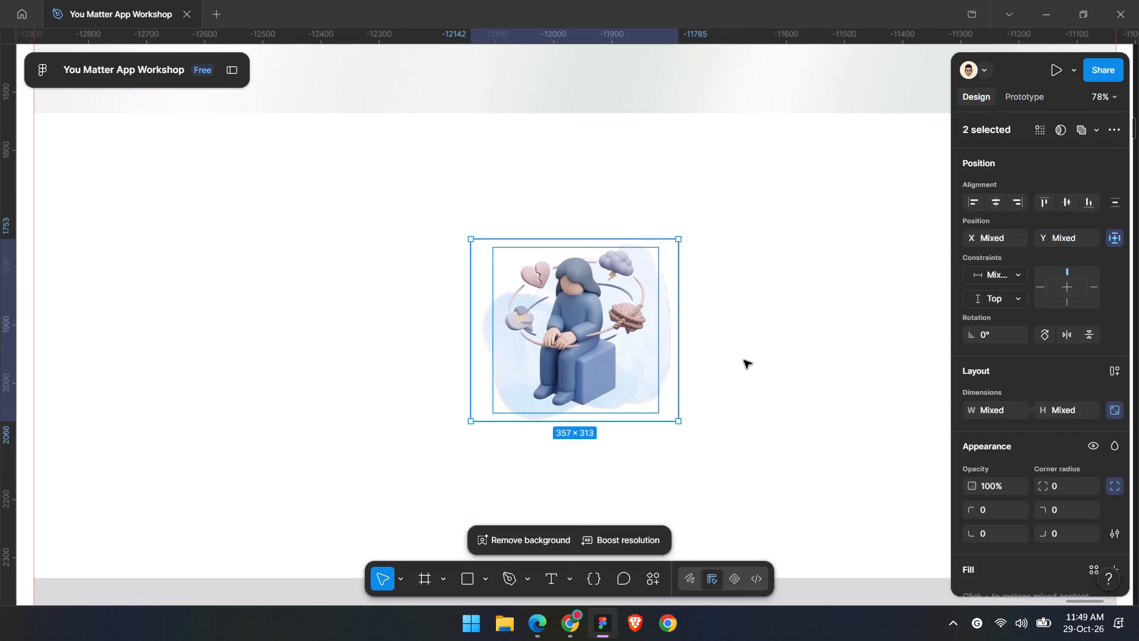
pyautogui.click(744, 360)
pyautogui.click(744, 360)
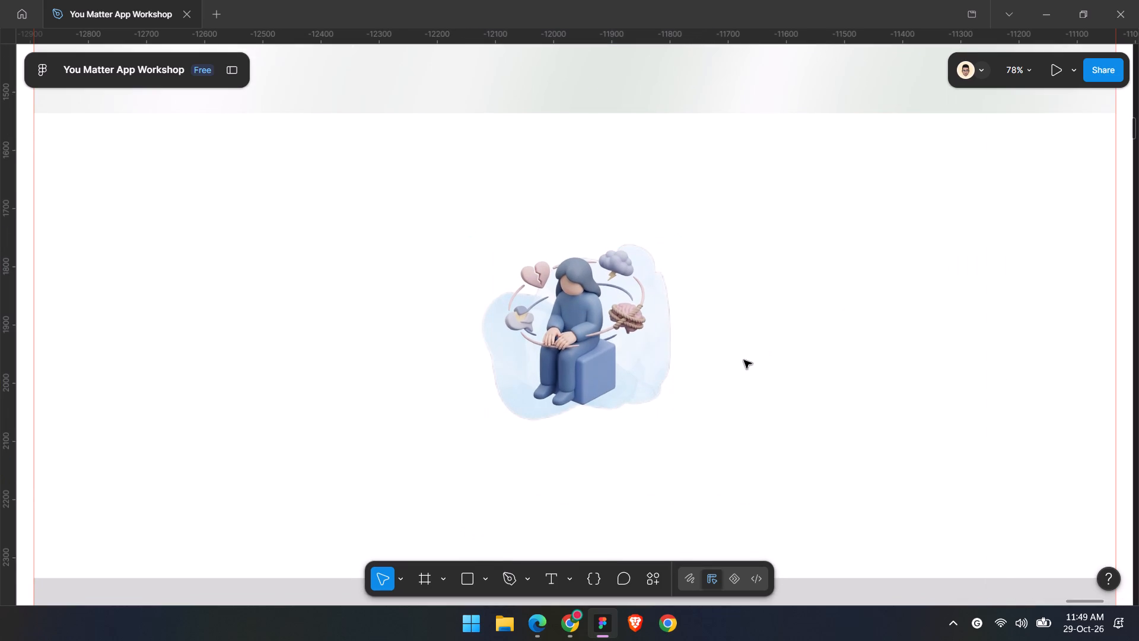
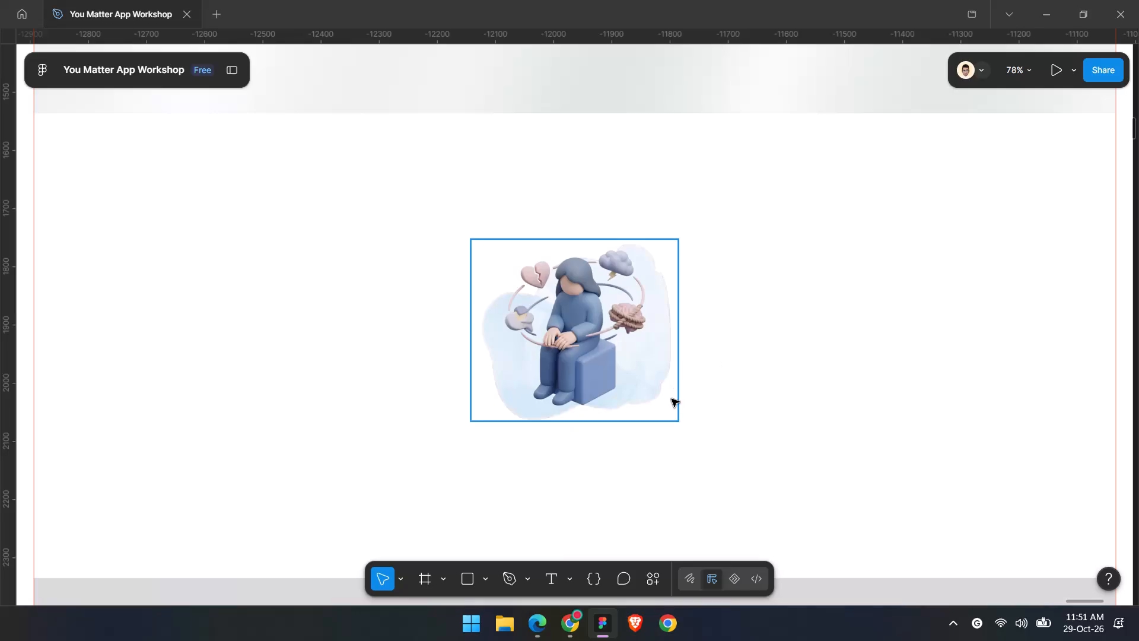
# Remove the pale blue blob backdrop from behind the seated figure below the quote section.
pyautogui.moveTo(672, 399); pyautogui.dragTo(756, 394)
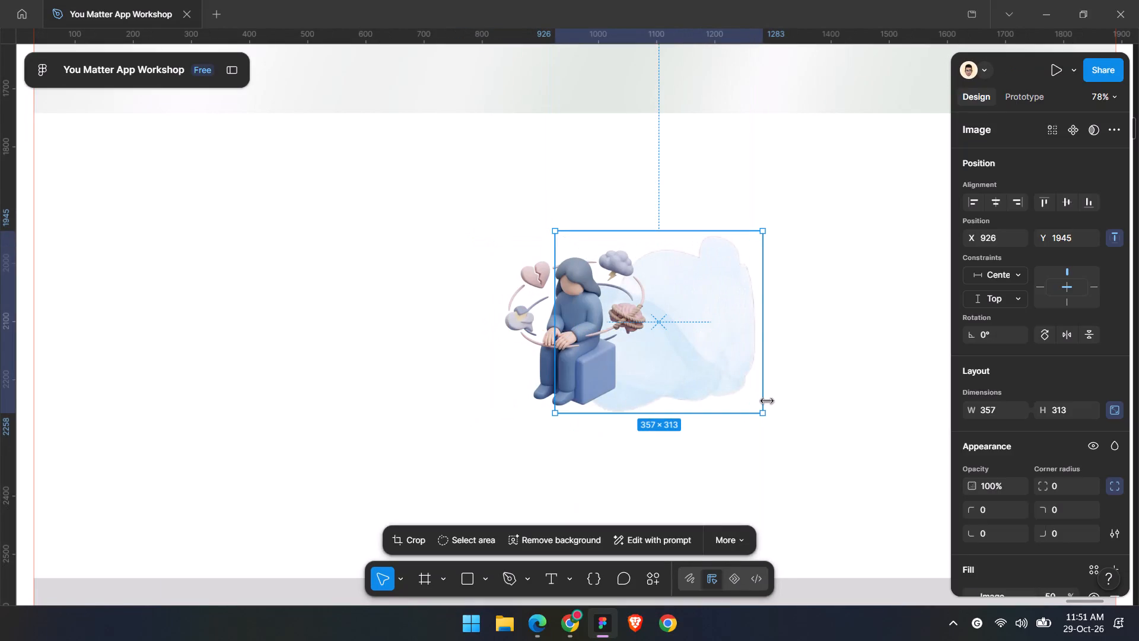
pyautogui.press('BackSpace')
# Find the Redeem Card among the Gamification screens on Page 1 and copy its gift boxes image.
pyautogui.click(230, 78)
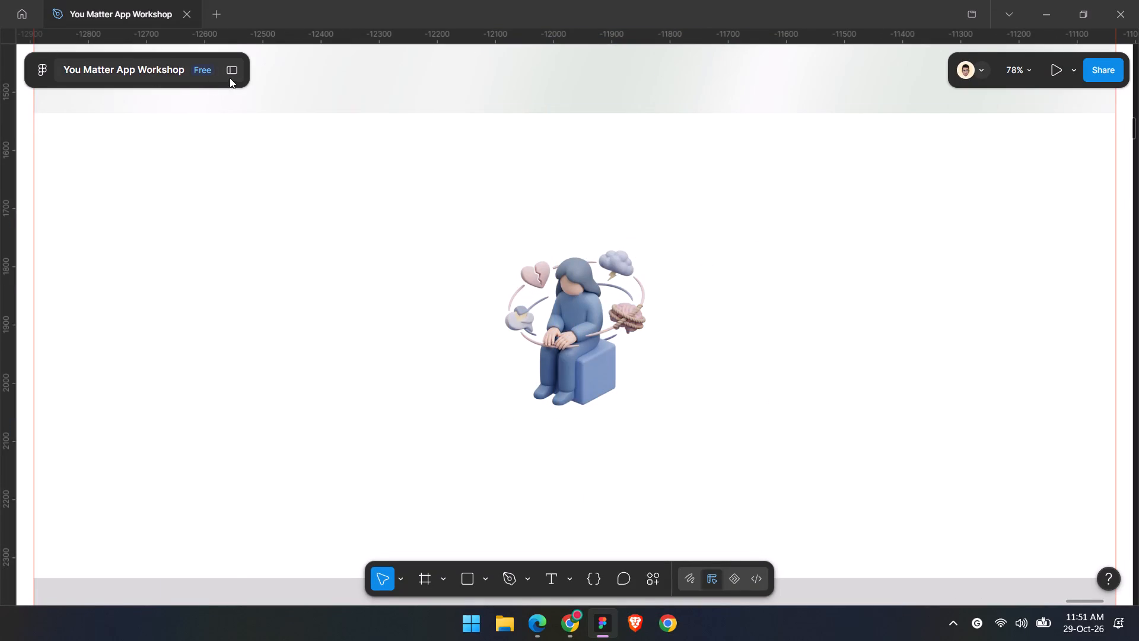
pyautogui.click(114, 109)
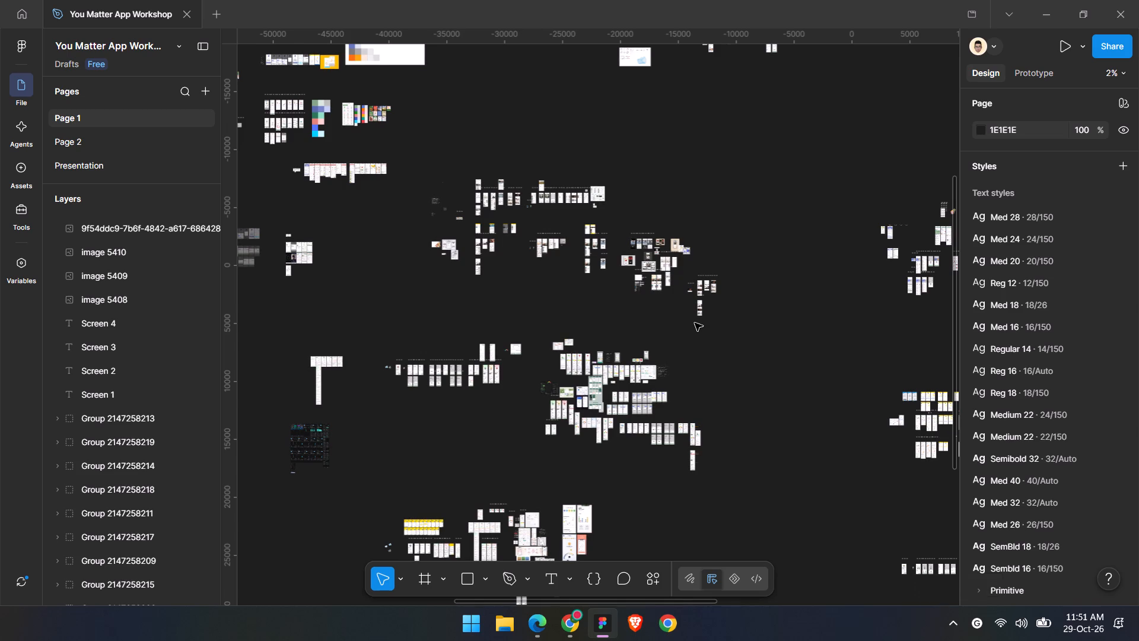
pyautogui.click(695, 323)
pyautogui.click(675, 201)
pyautogui.keyDown('shift'); pyautogui.scroll(-7, 675, 201); pyautogui.keyUp('shift')
pyautogui.scroll(5, 696, 206)
pyautogui.keyDown('ctrl'); pyautogui.scroll(10, 597, 287); pyautogui.keyUp('ctrl')
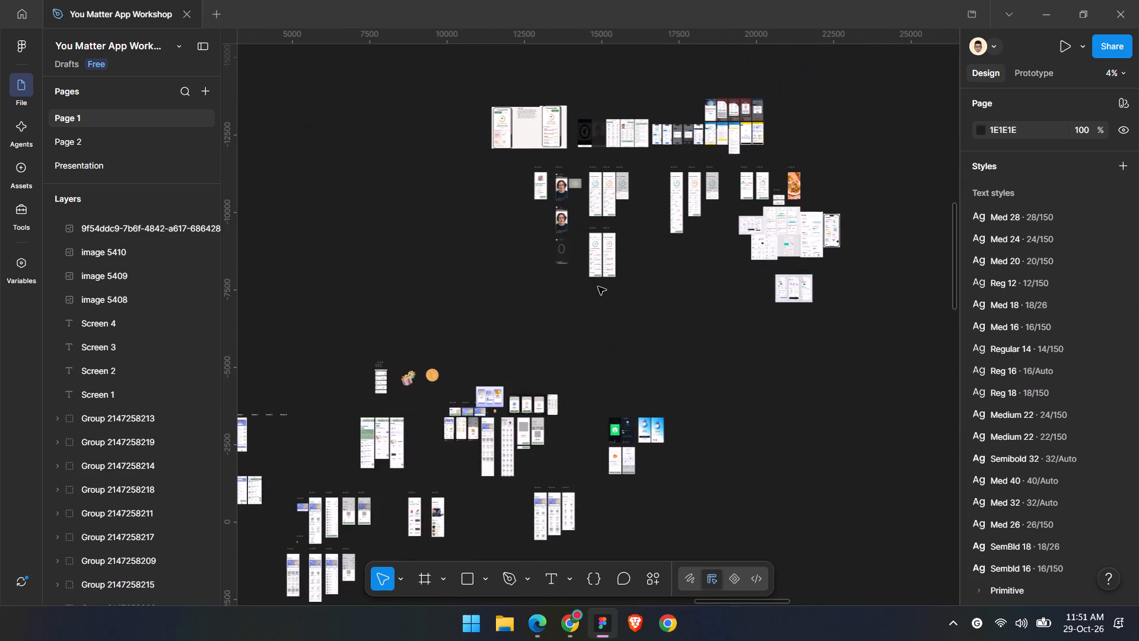
pyautogui.keyDown('shift'); pyautogui.scroll(3, 598, 287); pyautogui.keyUp('shift')
pyautogui.scroll(-2, 505, 366)
pyautogui.keyDown('shift'); pyautogui.scroll(3, 559, 485); pyautogui.keyUp('shift')
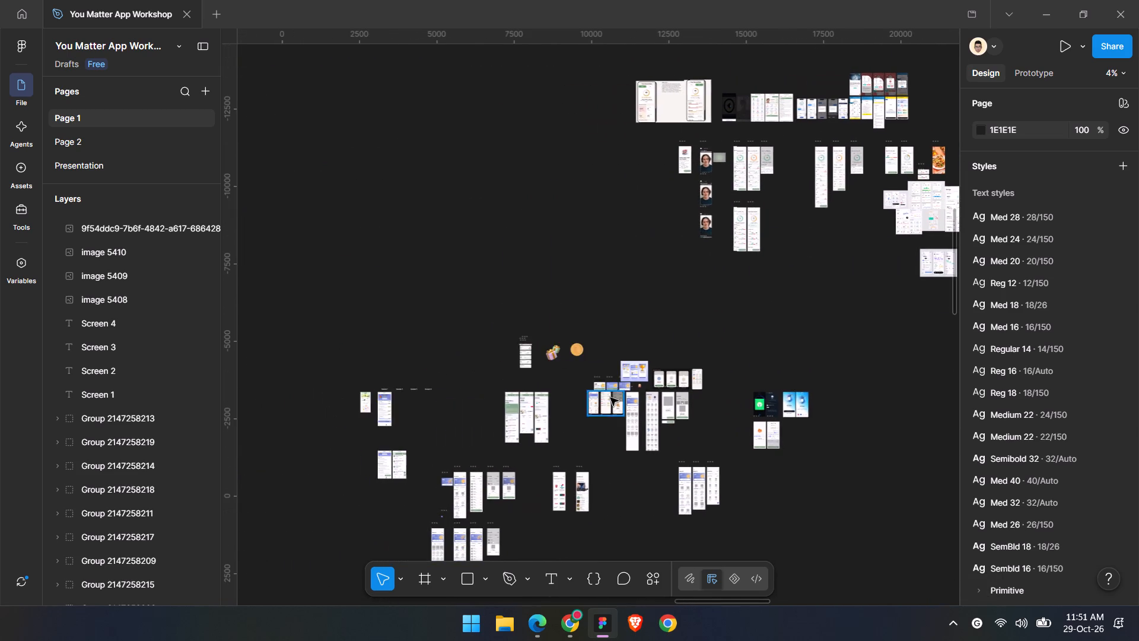
pyautogui.scroll(-4, 610, 398)
pyautogui.keyDown('ctrl'); pyautogui.scroll(7, 603, 331); pyautogui.keyUp('ctrl')
pyautogui.keyDown('shift'); pyautogui.scroll(5, 602, 318); pyautogui.keyUp('shift')
pyautogui.keyDown('ctrl'); pyautogui.scroll(9, 549, 364); pyautogui.keyUp('ctrl')
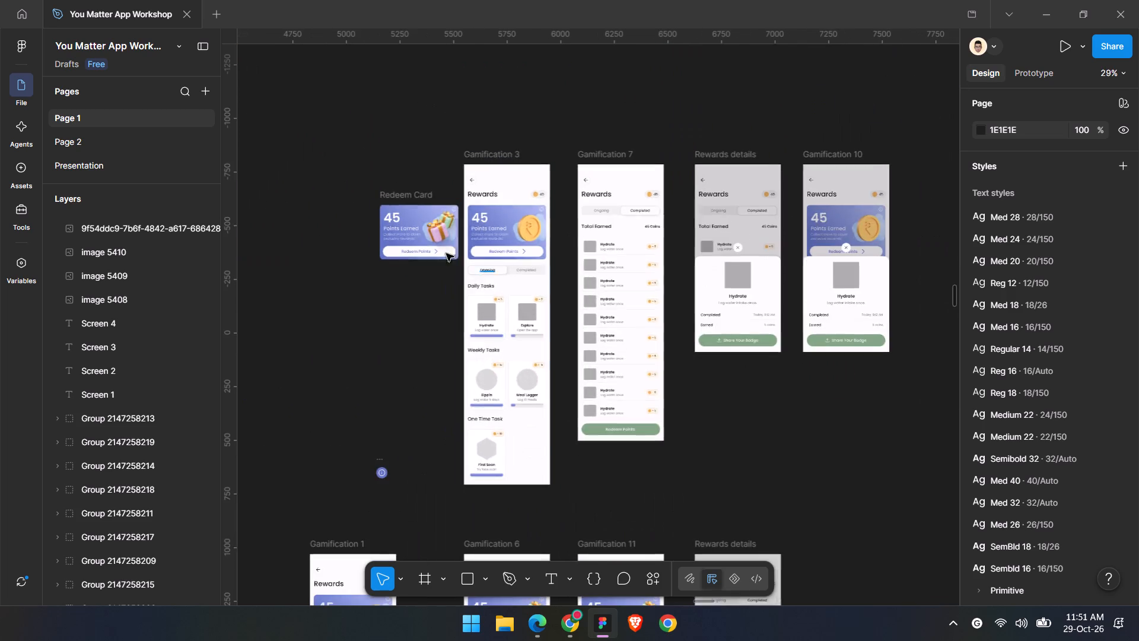
pyautogui.keyDown('ctrl'); pyautogui.scroll(6, 421, 233); pyautogui.keyUp('ctrl')
pyautogui.keyDown('ctrl'); pyautogui.click(482, 222); pyautogui.keyUp('ctrl')
pyautogui.hotkey('ctrl', 'c')
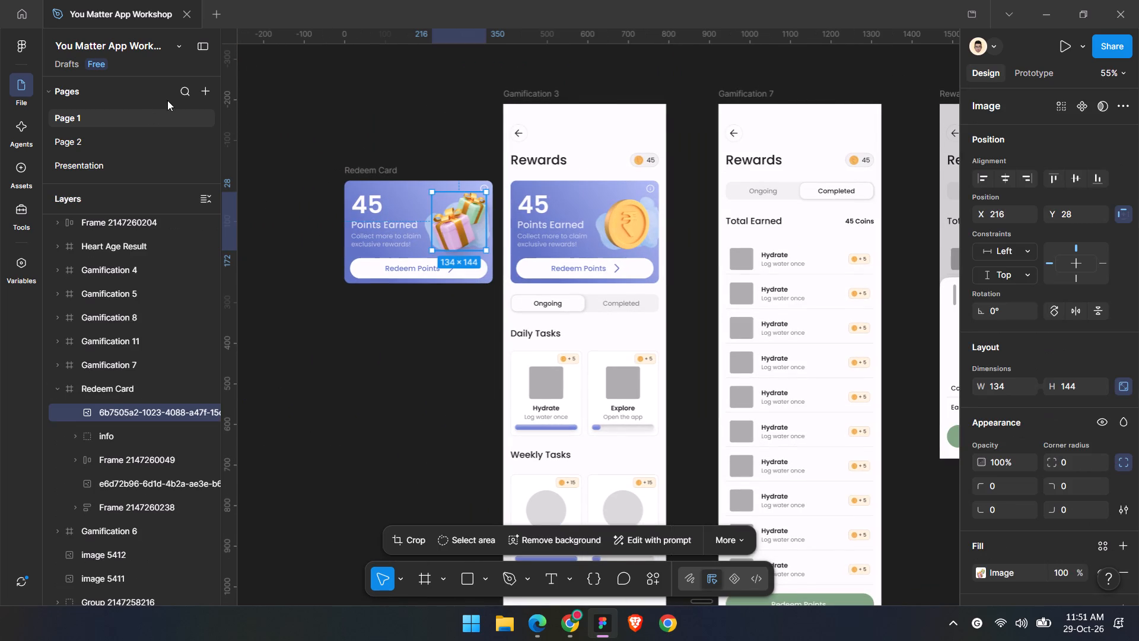
# Paste the gift boxes on the Presentation page, to the right of the seated figure, and enlarge them to about 271 × 290.
pyautogui.click(100, 178)
pyautogui.click(104, 163)
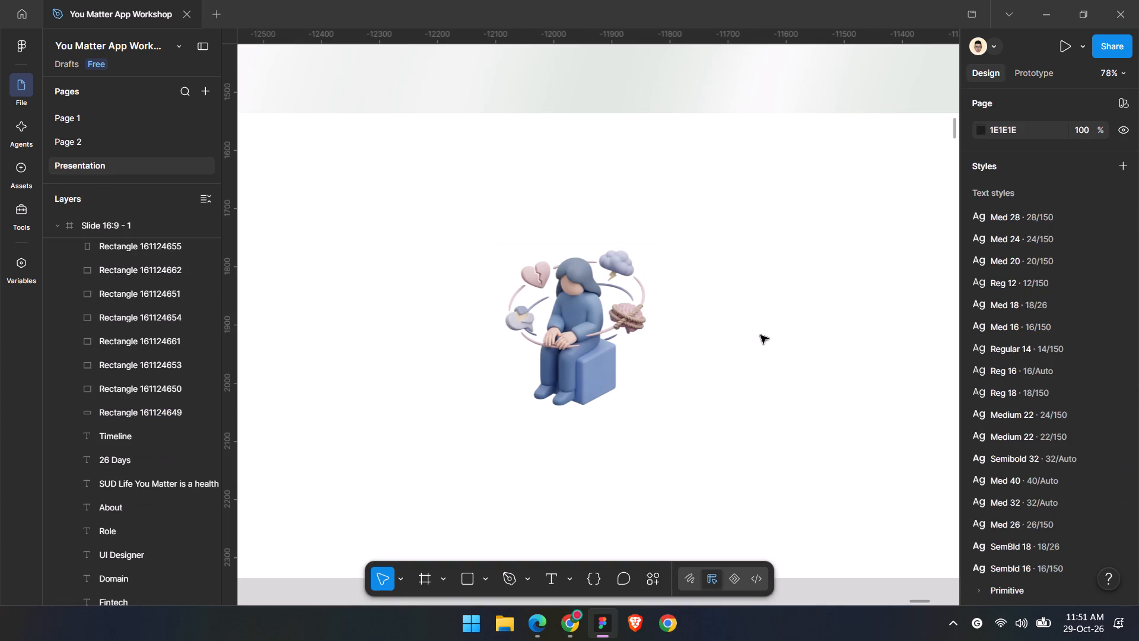
pyautogui.keyDown('ctrl'); pyautogui.click(761, 335); pyautogui.keyUp('ctrl')
pyautogui.hotkey('ctrl', 'v')
pyautogui.moveTo(588, 314); pyautogui.dragTo(701, 344)
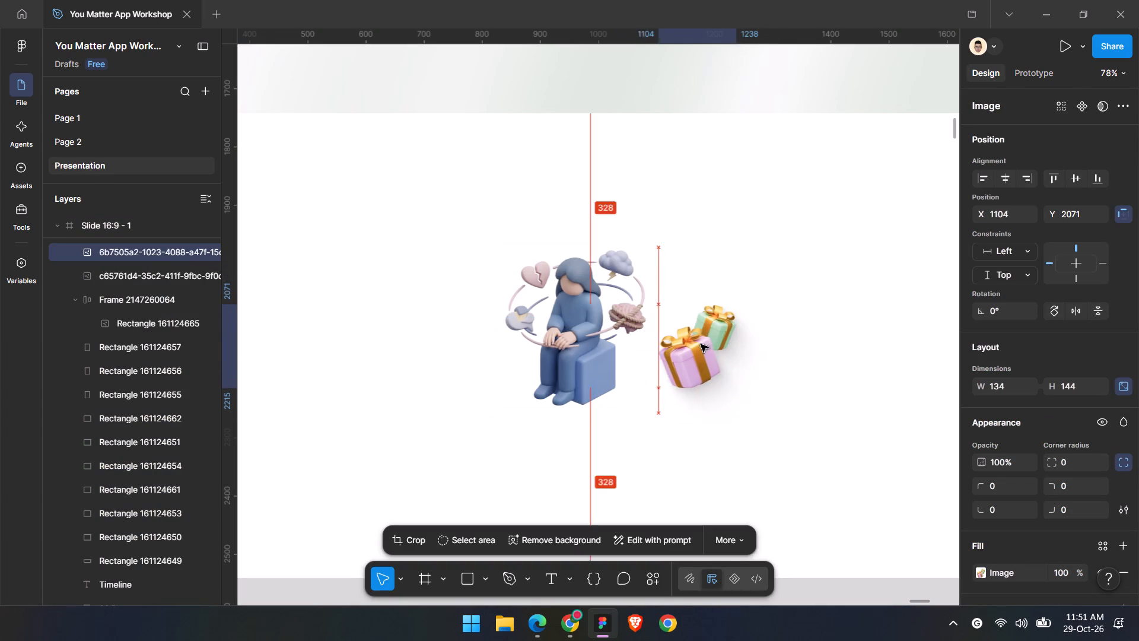
pyautogui.moveTo(701, 344); pyautogui.dragTo(703, 344)
pyautogui.moveTo(745, 340); pyautogui.dragTo(824, 343)
pyautogui.moveTo(767, 351); pyautogui.dragTo(816, 332)
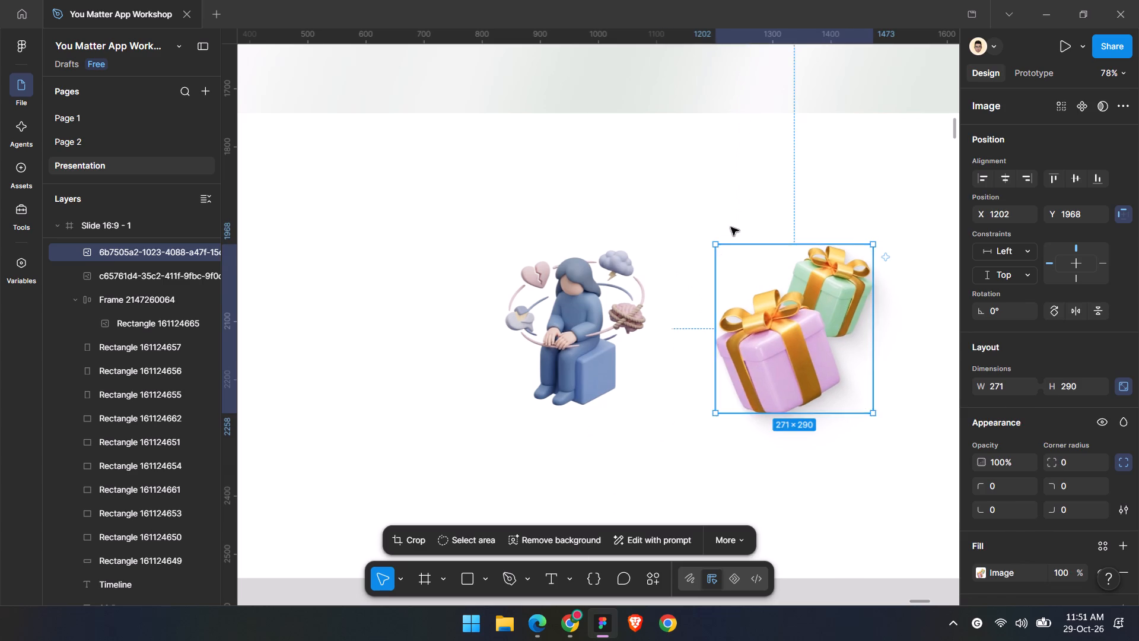
pyautogui.click(731, 227)
# Copy the heart age image, without its blob, from the Heart Age Calculator Onboarding Bonus screen on Page 1.
pyautogui.click(109, 123)
pyautogui.keyDown('ctrl'); pyautogui.scroll(-7, 537, 229); pyautogui.keyUp('ctrl')
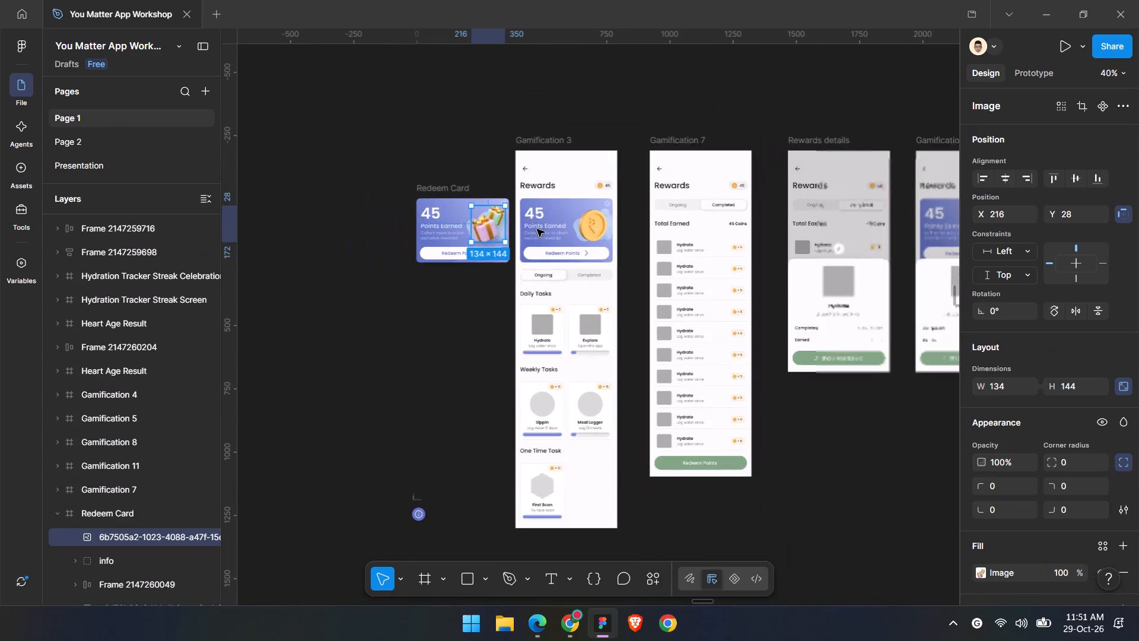
pyautogui.keyDown('shift'); pyautogui.scroll(6, 555, 240); pyautogui.keyUp('shift')
pyautogui.keyDown('ctrl'); pyautogui.click(527, 304); pyautogui.keyUp('ctrl')
pyautogui.keyDown('ctrl'); pyautogui.scroll(-20, 527, 304); pyautogui.keyUp('ctrl')
pyautogui.keyDown('ctrl'); pyautogui.scroll(-9, 527, 304); pyautogui.keyUp('ctrl')
pyautogui.keyDown('shift'); pyautogui.scroll(8, 568, 284); pyautogui.keyUp('shift')
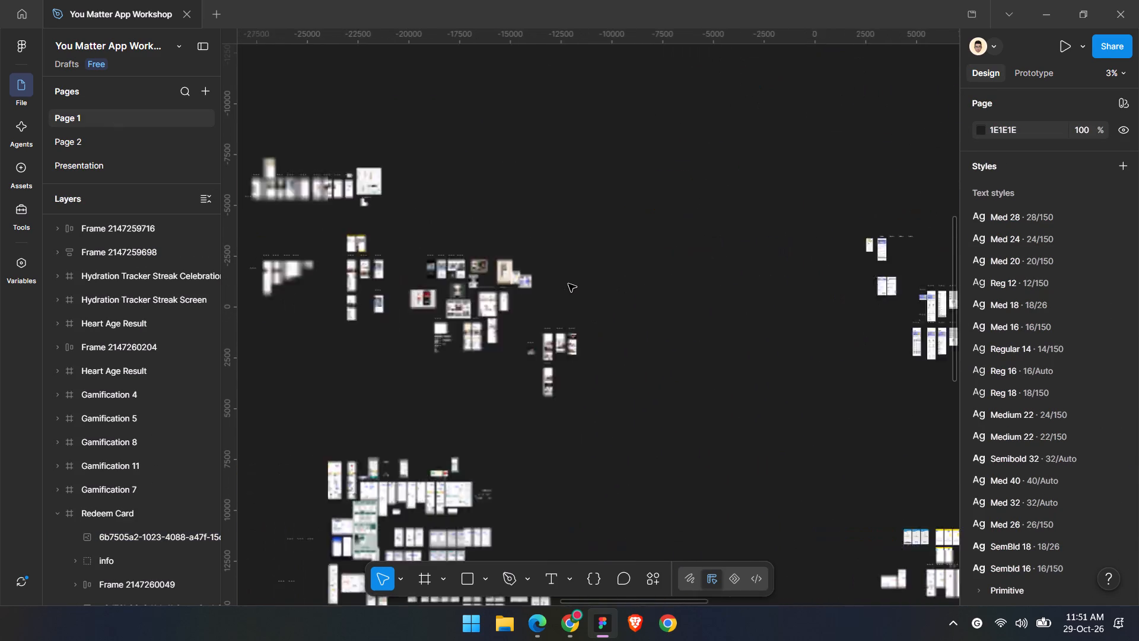
pyautogui.keyDown('shift'); pyautogui.scroll(7, 568, 284); pyautogui.keyUp('shift')
pyautogui.keyDown('ctrl'); pyautogui.scroll(4, 541, 331); pyautogui.keyUp('ctrl')
pyautogui.scroll(-4, 541, 331)
pyautogui.keyDown('ctrl'); pyautogui.scroll(6, 580, 427); pyautogui.keyUp('ctrl')
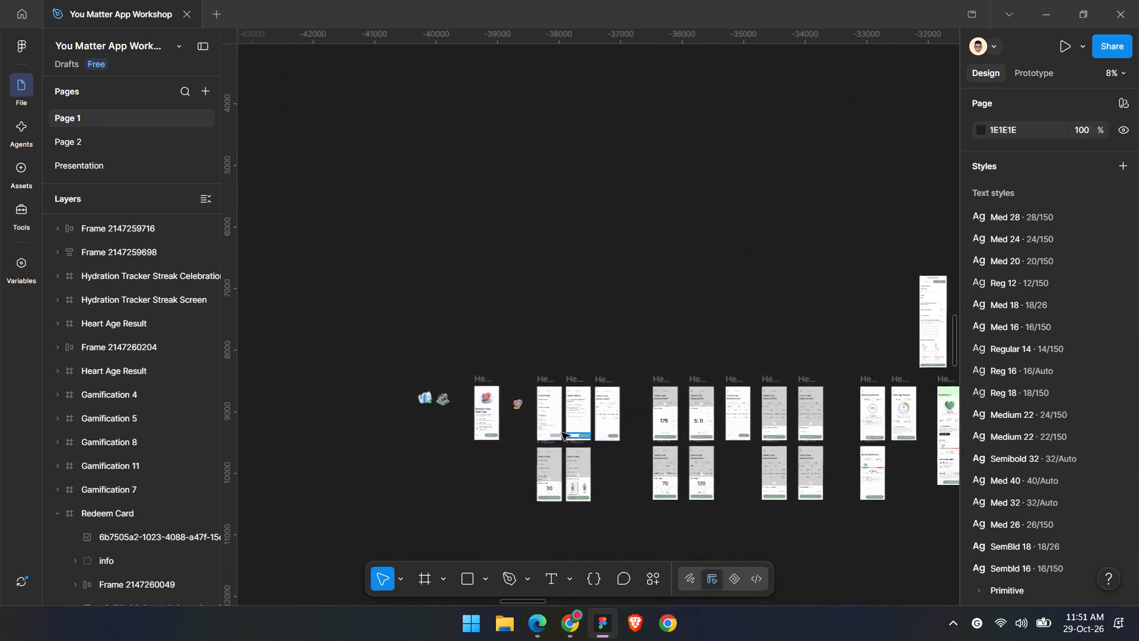
pyautogui.keyDown('ctrl'); pyautogui.scroll(18, 479, 408); pyautogui.keyUp('ctrl')
pyautogui.keyDown('ctrl'); pyautogui.click(516, 347); pyautogui.keyUp('ctrl')
pyautogui.keyDown('ctrl'); pyautogui.scroll(4, 516, 347); pyautogui.keyUp('ctrl')
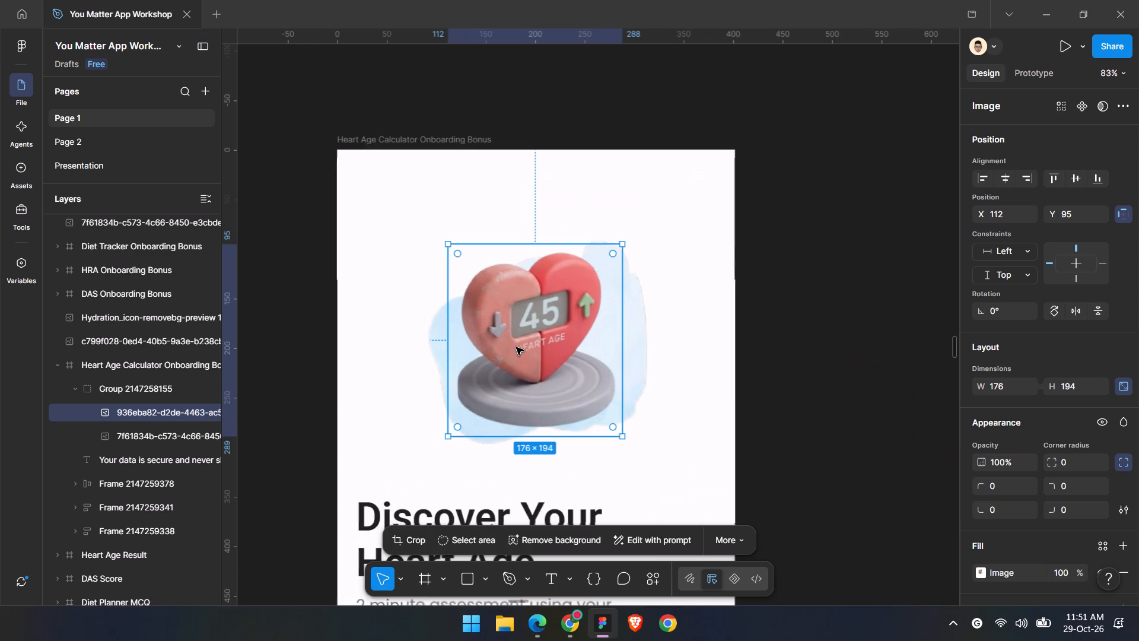
pyautogui.hotkey('ctrl', 'c')
# Paste the heart age image on the Presentation page, left of the seated figure, enlarged to about 331 × 364.
pyautogui.click(107, 154)
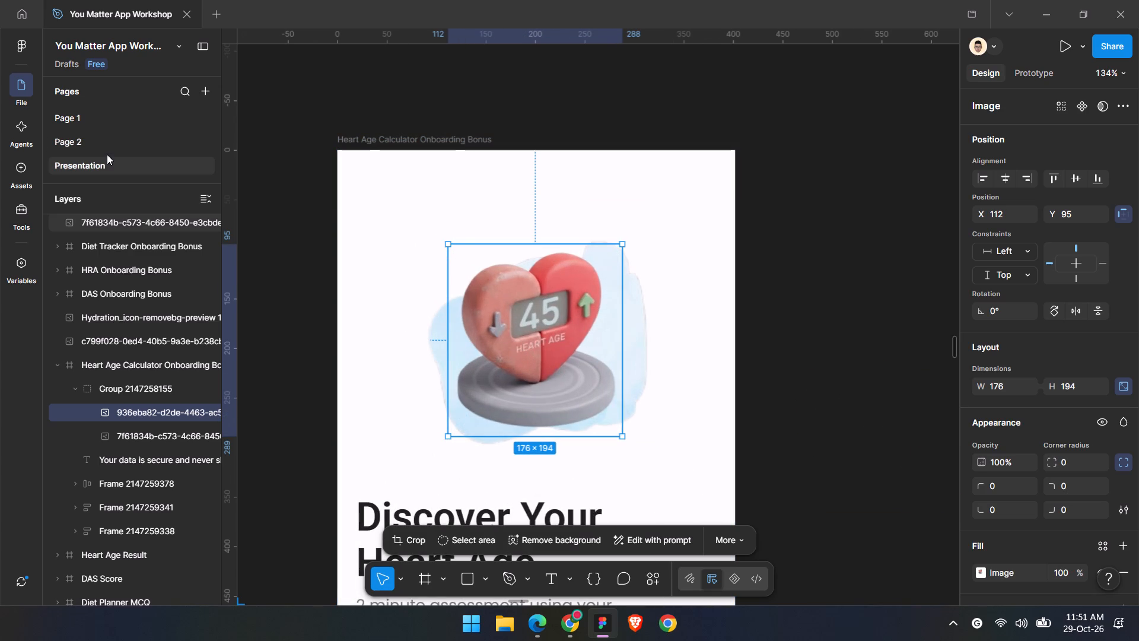
pyautogui.keyDown('ctrl'); pyautogui.click(696, 504); pyautogui.keyUp('ctrl')
pyautogui.hotkey('ctrl', 'v')
pyautogui.keyDown('ctrl'); pyautogui.scroll(-4, 696, 504); pyautogui.keyUp('ctrl')
pyautogui.moveTo(635, 393); pyautogui.dragTo(435, 416)
pyautogui.moveTo(463, 412); pyautogui.dragTo(519, 415)
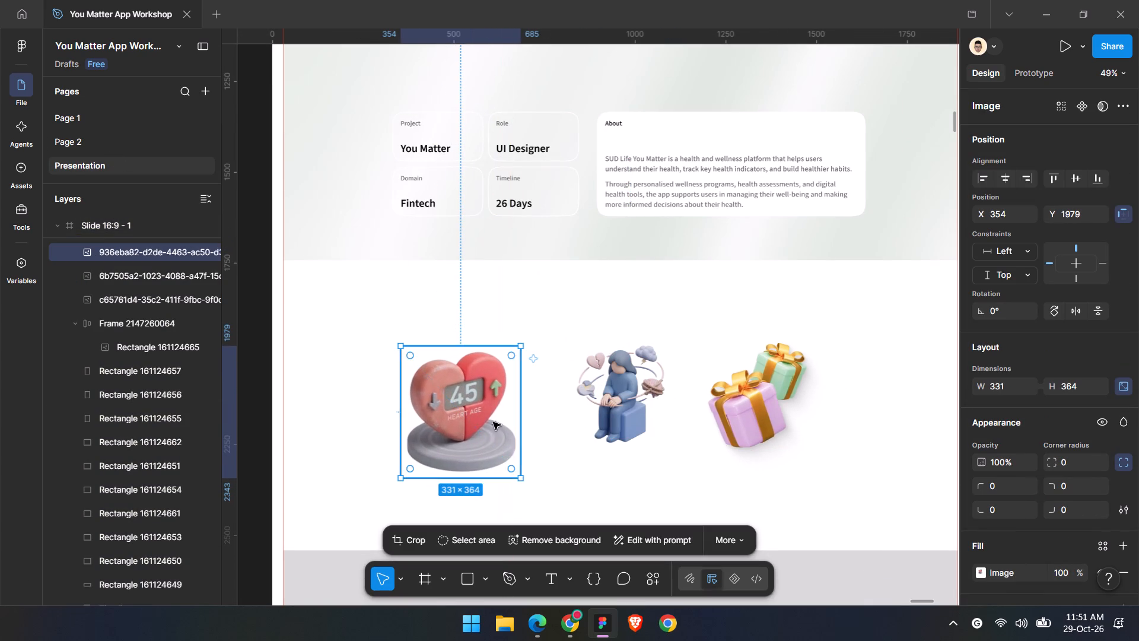
# Examine the loose illustrations and screens around the Heart Age Calculator flow on Page 1 for another usable image.
pyautogui.click(116, 120)
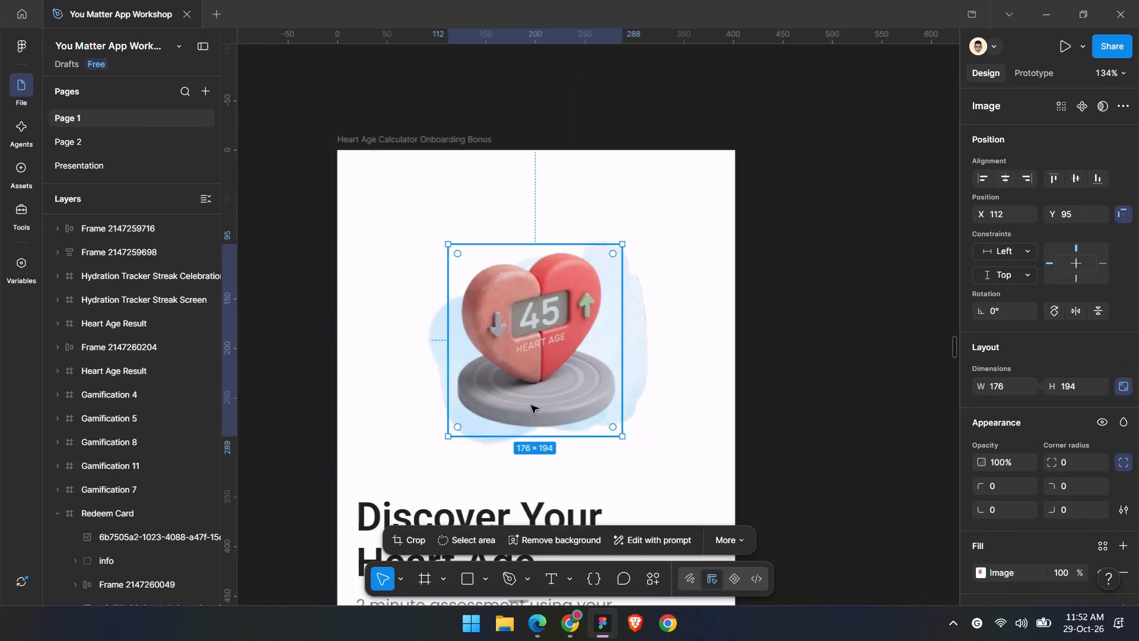
pyautogui.scroll(-10, 530, 405)
pyautogui.click(800, 363)
pyautogui.keyDown('ctrl'); pyautogui.scroll(-19, 800, 363); pyautogui.keyUp('ctrl')
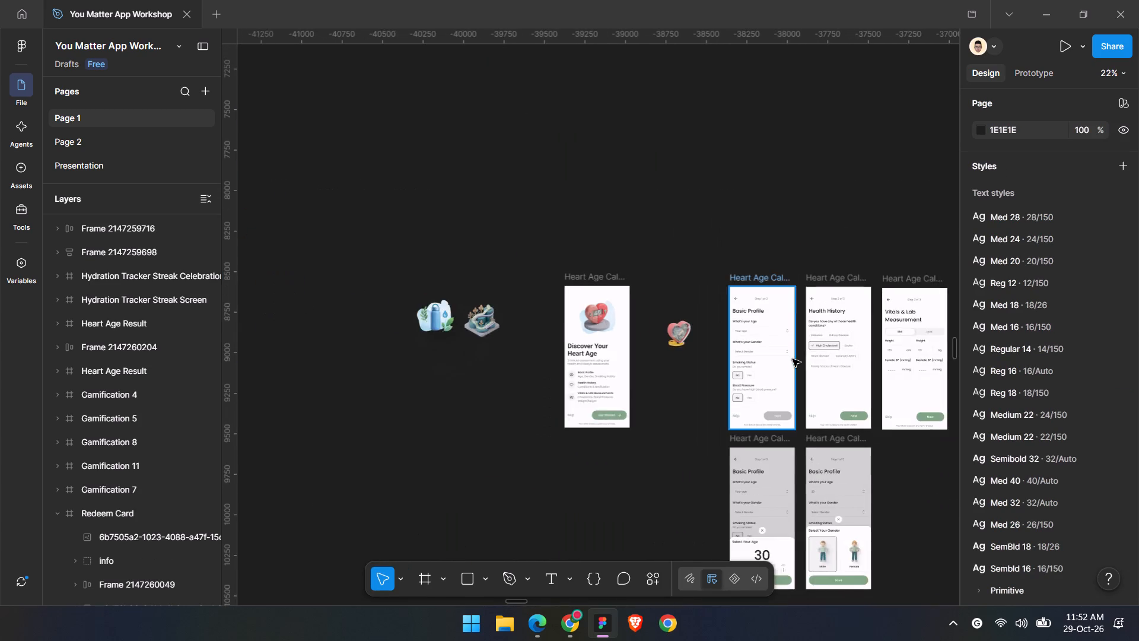
pyautogui.keyDown('shift'); pyautogui.scroll(3, 793, 359); pyautogui.keyUp('shift')
pyautogui.scroll(-5, 793, 359)
pyautogui.keyDown('shift'); pyautogui.scroll(-3, 601, 375); pyautogui.keyUp('shift')
pyautogui.keyDown('ctrl'); pyautogui.scroll(5, 596, 322); pyautogui.keyUp('ctrl')
pyautogui.keyDown('ctrl'); pyautogui.scroll(9, 551, 296); pyautogui.keyUp('ctrl')
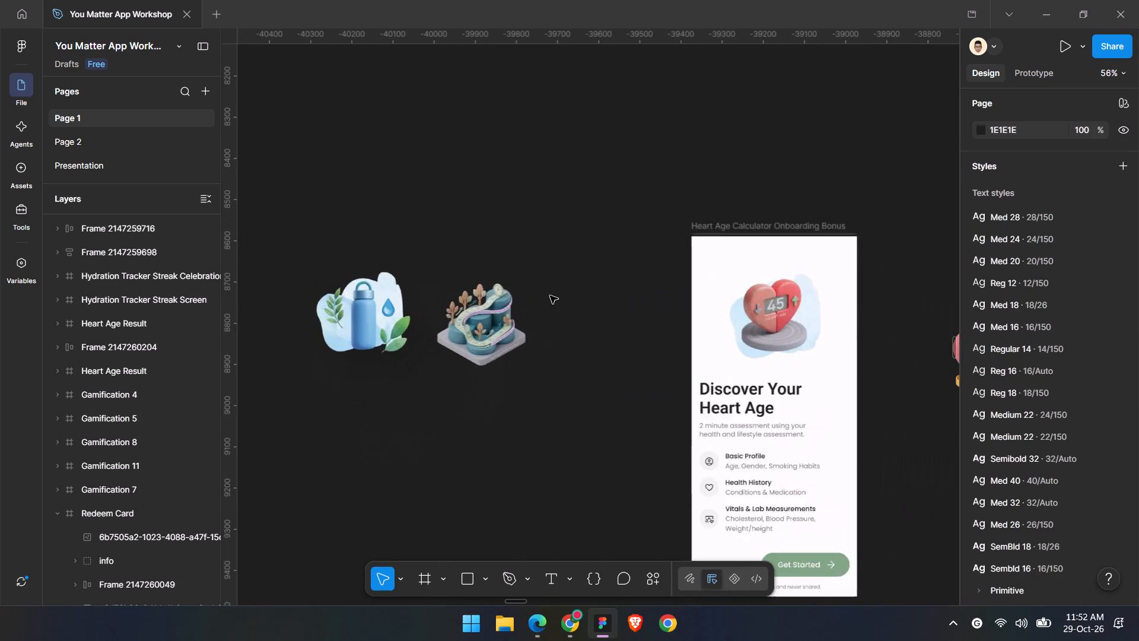
pyautogui.keyDown('ctrl'); pyautogui.scroll(8, 478, 370); pyautogui.keyUp('ctrl')
pyautogui.keyDown('ctrl'); pyautogui.scroll(7, 521, 284); pyautogui.keyUp('ctrl')
pyautogui.keyDown('ctrl'); pyautogui.scroll(-16, 521, 284); pyautogui.keyUp('ctrl')
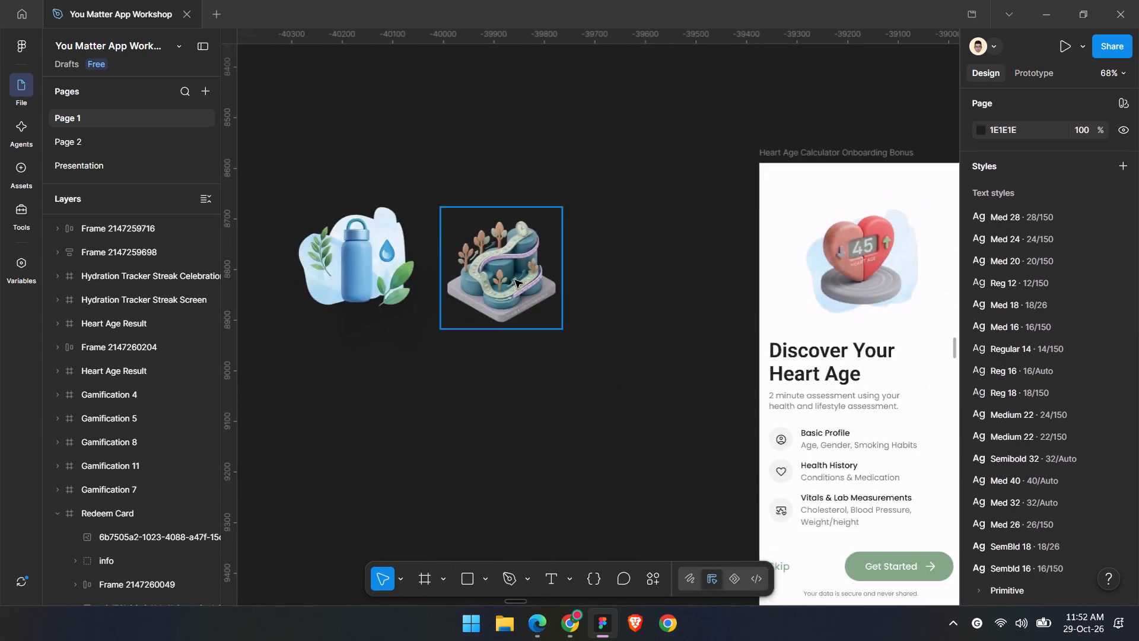
pyautogui.keyDown('ctrl'); pyautogui.scroll(-17, 515, 280); pyautogui.keyUp('ctrl')
# Search the DAS onboarding and report screens and the lower screen groups on Page 1 for further illustrations.
pyautogui.keyDown('ctrl'); pyautogui.scroll(-6, 516, 280); pyautogui.keyUp('ctrl')
pyautogui.scroll(-13, 515, 280)
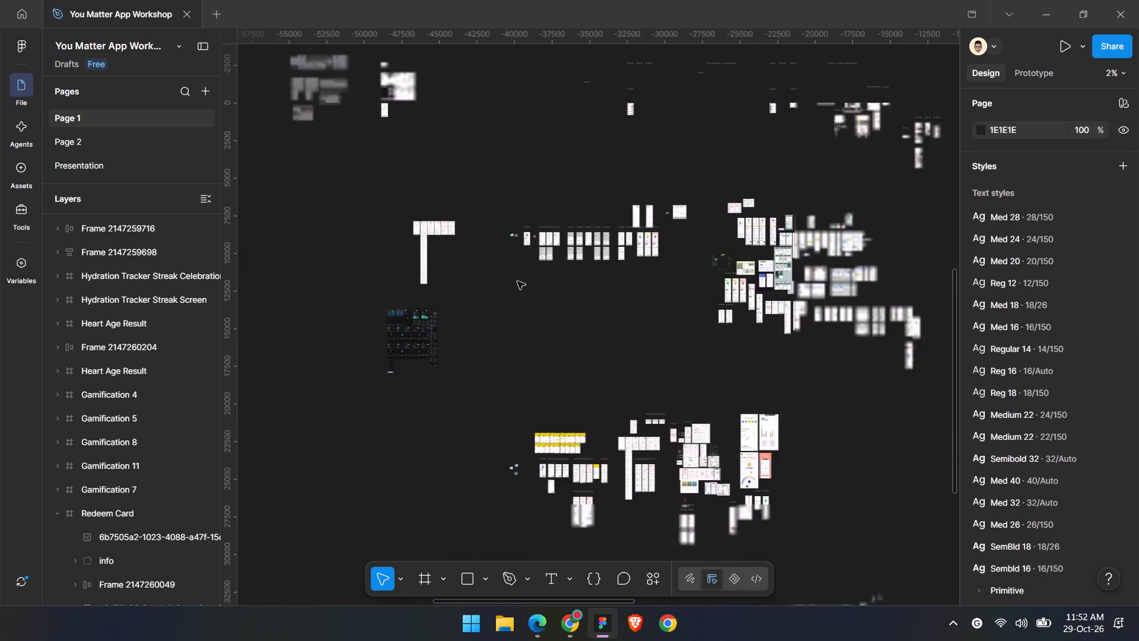
pyautogui.scroll(-6, 517, 281)
pyautogui.scroll(-1, 573, 361)
pyautogui.keyDown('ctrl'); pyautogui.scroll(20, 532, 170); pyautogui.keyUp('ctrl')
pyautogui.keyDown('ctrl'); pyautogui.scroll(9, 421, 246); pyautogui.keyUp('ctrl')
pyautogui.keyDown('ctrl'); pyautogui.scroll(-6, 421, 246); pyautogui.keyUp('ctrl')
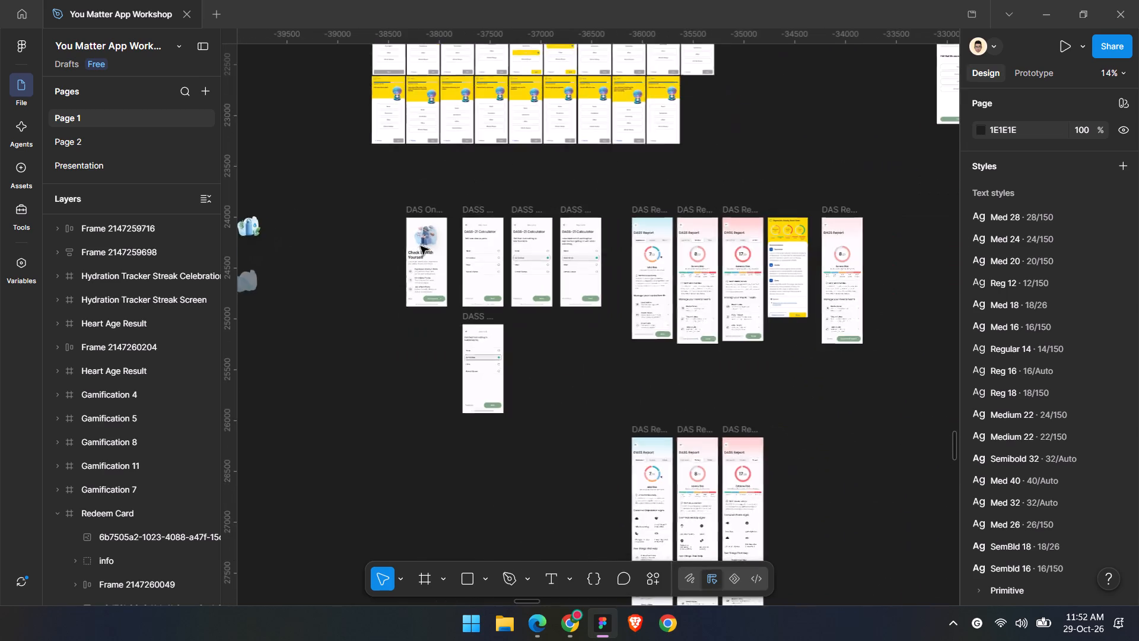
pyautogui.keyDown('ctrl'); pyautogui.scroll(-19, 421, 246); pyautogui.keyUp('ctrl')
pyautogui.keyDown('ctrl'); pyautogui.scroll(-6, 411, 374); pyautogui.keyUp('ctrl')
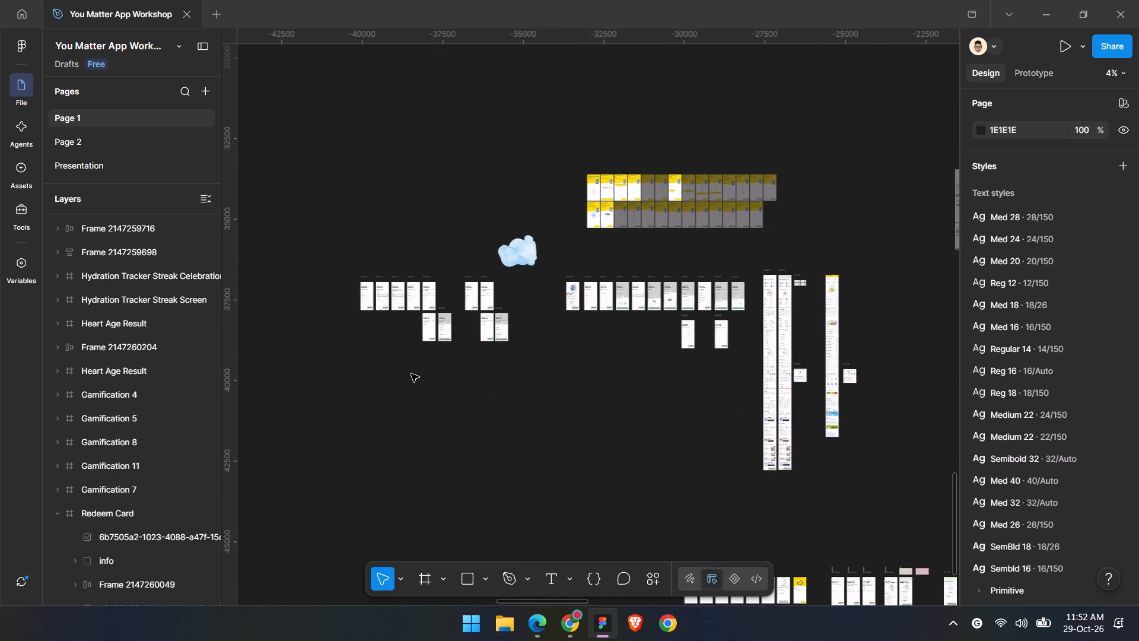
pyautogui.keyDown('ctrl'); pyautogui.scroll(7, 503, 315); pyautogui.keyUp('ctrl')
pyautogui.keyDown('ctrl'); pyautogui.scroll(8, 658, 268); pyautogui.keyUp('ctrl')
pyautogui.keyDown('ctrl'); pyautogui.scroll(-15, 658, 268); pyautogui.keyUp('ctrl')
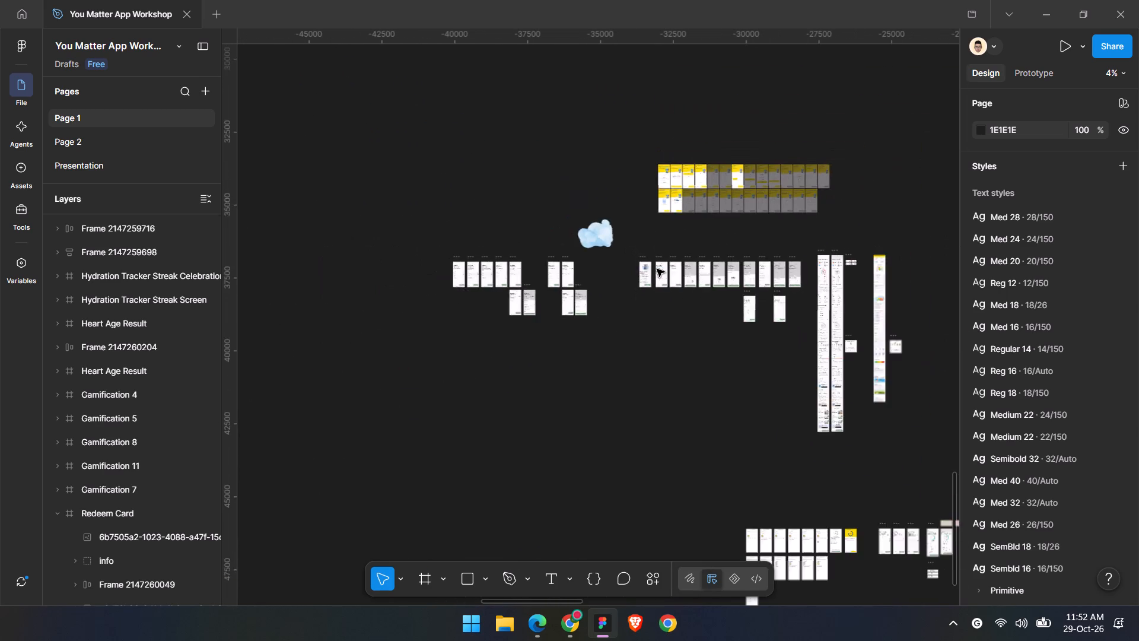
pyautogui.keyDown('ctrl'); pyautogui.scroll(-7, 657, 269); pyautogui.keyUp('ctrl')
pyautogui.keyDown('ctrl'); pyautogui.scroll(-9, 724, 258); pyautogui.keyUp('ctrl')
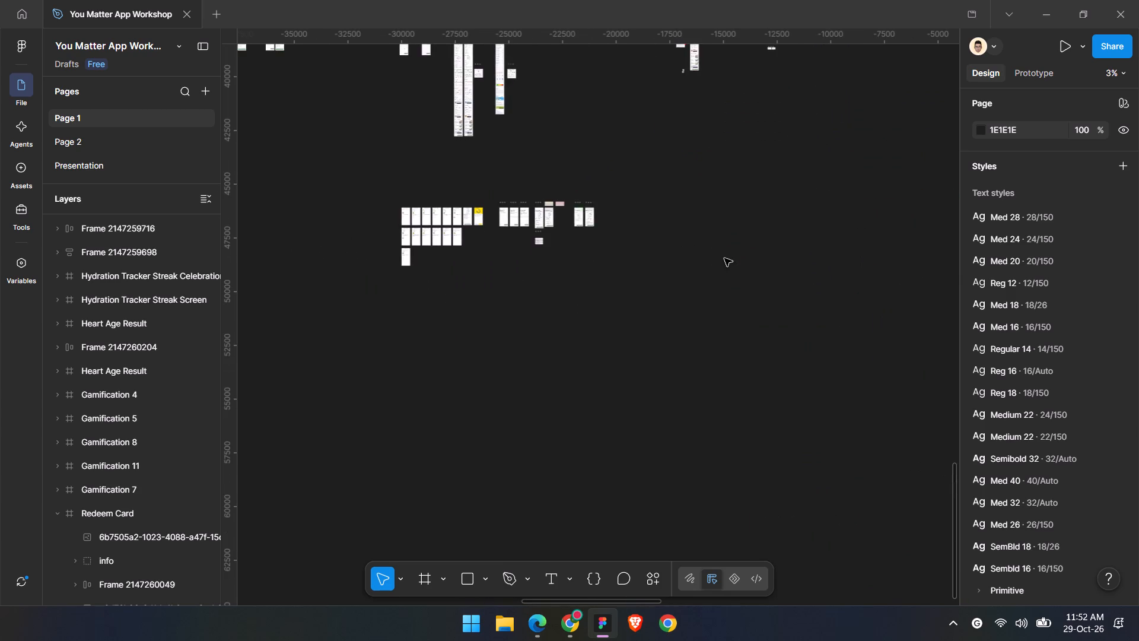
pyautogui.scroll(5, 724, 258)
pyautogui.scroll(-5, 713, 250)
pyautogui.scroll(13, 713, 250)
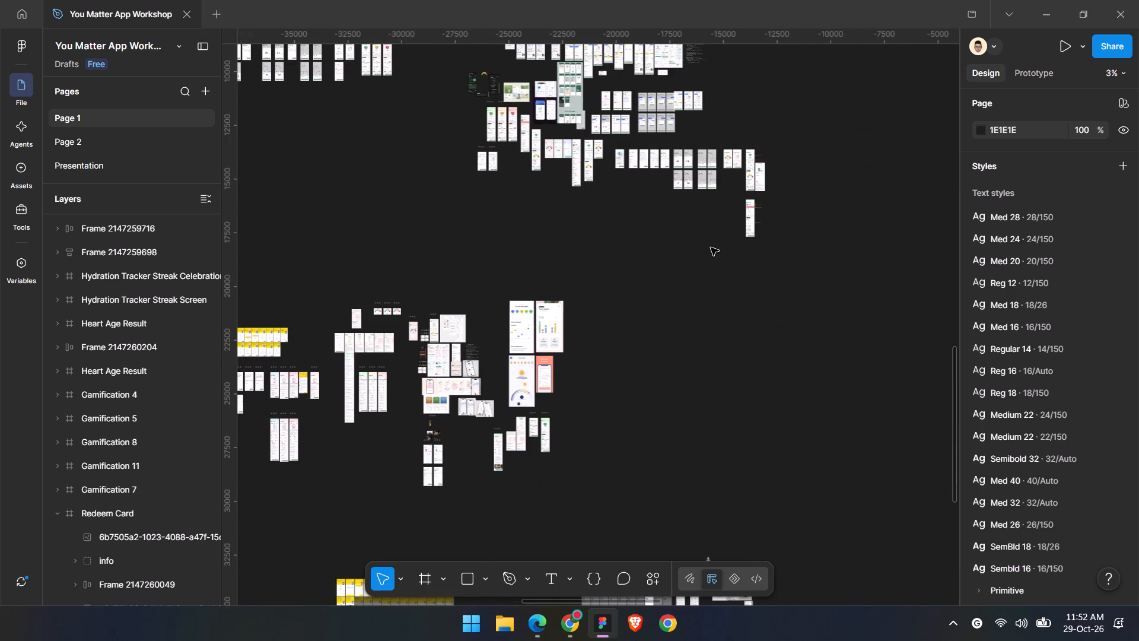
# Look through the health article and audio screen groups on Page 1 for further illustrations.
pyautogui.keyDown('shift'); pyautogui.scroll(3, 711, 247); pyautogui.keyUp('shift')
pyautogui.scroll(5, 711, 247)
pyautogui.keyDown('ctrl'); pyautogui.scroll(5, 592, 305); pyautogui.keyUp('ctrl')
pyautogui.keyDown('shift'); pyautogui.scroll(-6, 592, 305); pyautogui.keyUp('shift')
pyautogui.scroll(7, 592, 305)
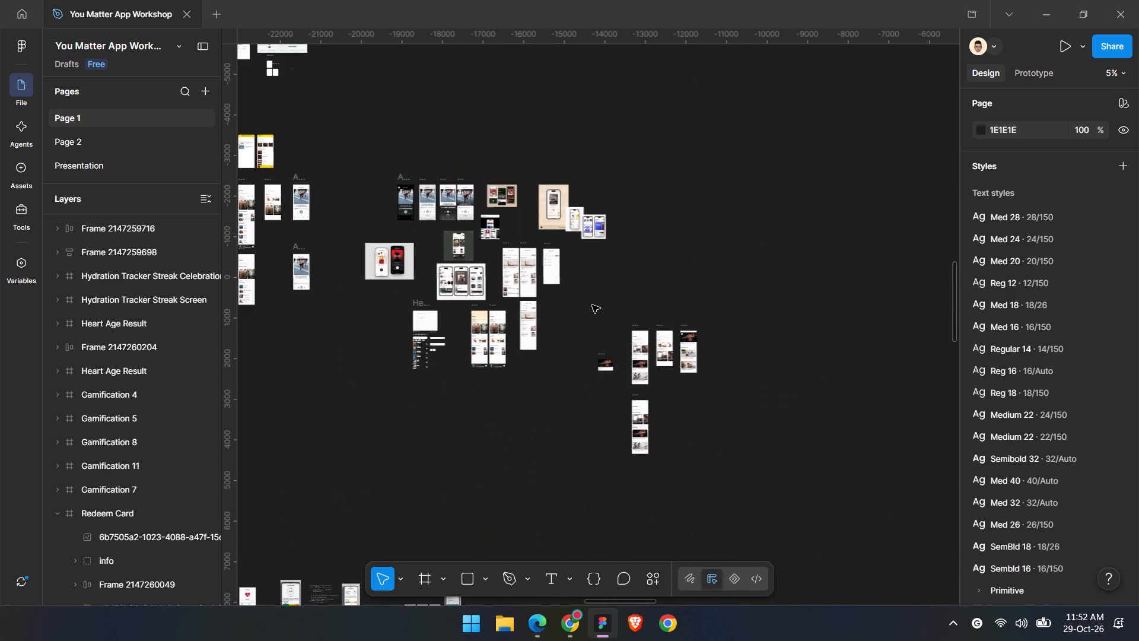
pyautogui.keyDown('ctrl'); pyautogui.scroll(-4, 592, 305); pyautogui.keyUp('ctrl')
pyautogui.keyDown('shift'); pyautogui.scroll(10, 592, 305); pyautogui.keyUp('shift')
pyautogui.keyDown('ctrl'); pyautogui.scroll(7, 453, 233); pyautogui.keyUp('ctrl')
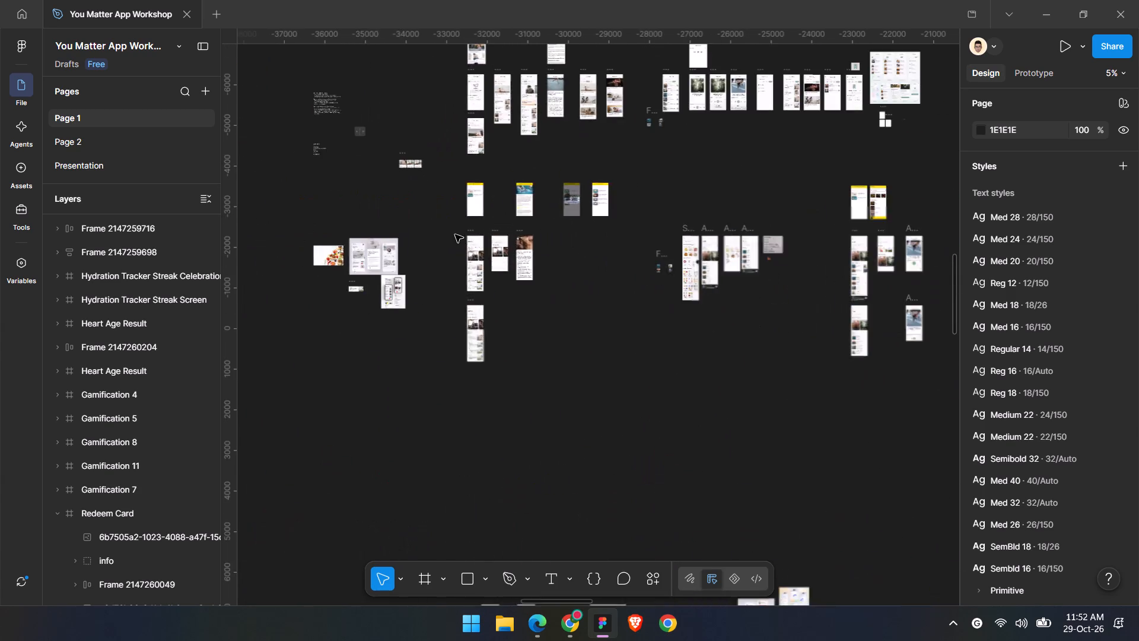
pyautogui.keyDown('ctrl'); pyautogui.scroll(5, 455, 234); pyautogui.keyUp('ctrl')
pyautogui.keyDown('ctrl'); pyautogui.scroll(7, 499, 277); pyautogui.keyUp('ctrl')
pyautogui.keyDown('shift'); pyautogui.scroll(-15, 499, 277); pyautogui.keyUp('shift')
pyautogui.keyDown('ctrl'); pyautogui.scroll(-6, 588, 275); pyautogui.keyUp('ctrl')
pyautogui.keyDown('shift'); pyautogui.scroll(-2, 589, 281); pyautogui.keyUp('shift')
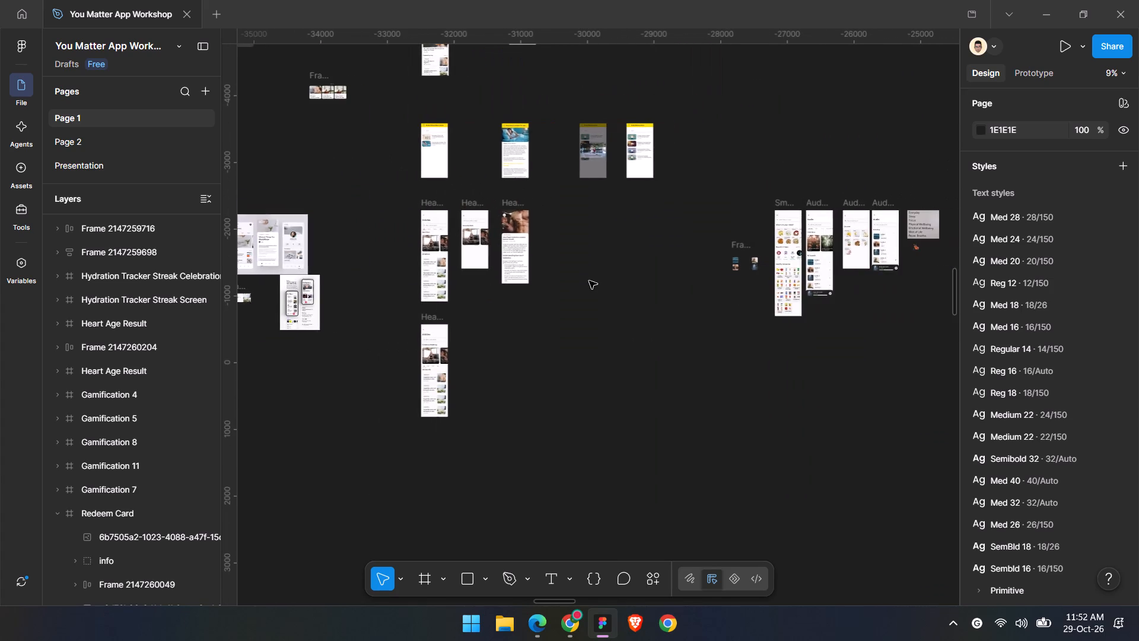
pyautogui.keyDown('shift'); pyautogui.scroll(-7, 589, 281); pyautogui.keyUp('shift')
pyautogui.scroll(5, 594, 281)
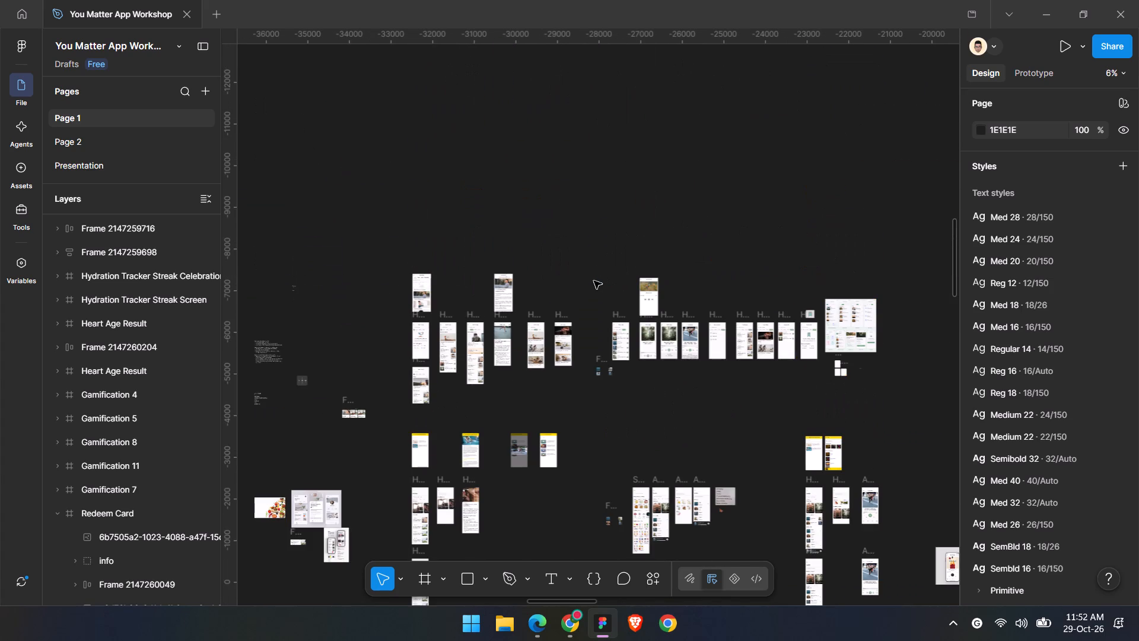
pyautogui.keyDown('ctrl'); pyautogui.scroll(-1, 594, 281); pyautogui.keyUp('ctrl')
pyautogui.keyDown('ctrl'); pyautogui.scroll(8, 314, 386); pyautogui.keyUp('ctrl')
pyautogui.keyDown('shift'); pyautogui.scroll(-2, 543, 294); pyautogui.keyUp('shift')
pyautogui.keyDown('ctrl'); pyautogui.scroll(3, 553, 292); pyautogui.keyUp('ctrl')
pyautogui.keyDown('ctrl'); pyautogui.scroll(-5, 553, 292); pyautogui.keyUp('ctrl')
pyautogui.keyDown('shift'); pyautogui.scroll(-10, 553, 292); pyautogui.keyUp('shift')
pyautogui.click(641, 388)
pyautogui.keyDown('shift'); pyautogui.scroll(-9, 637, 387); pyautogui.keyUp('shift')
pyautogui.scroll(2, 632, 385)
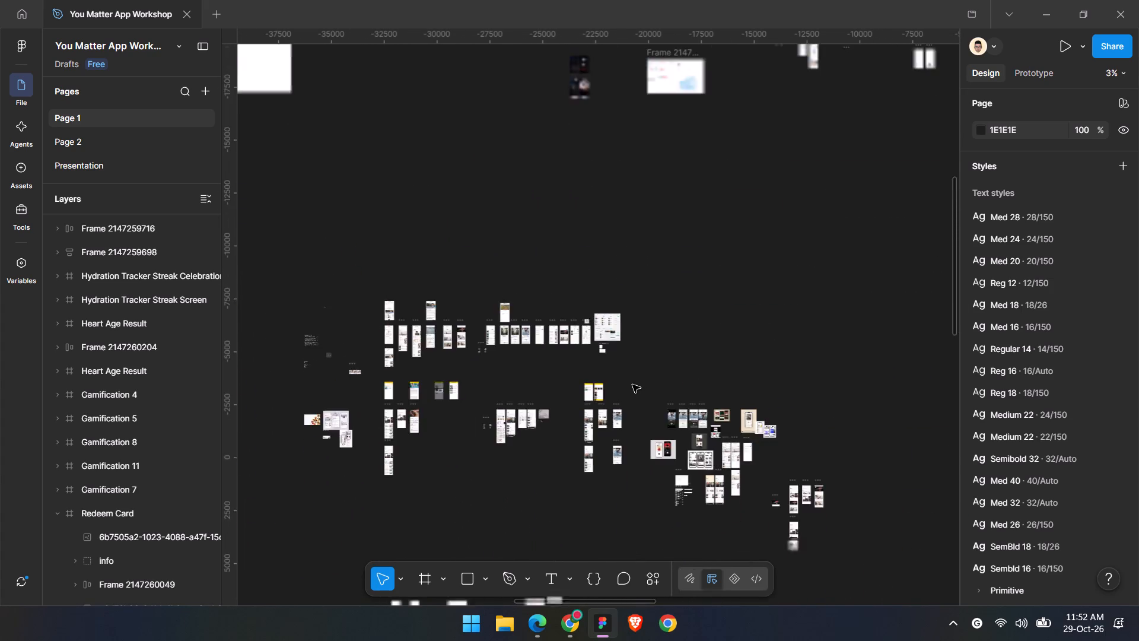
# Examine the hydration tracker onboarding, goal and calendar screens on Page 1 for a usable illustration.
pyautogui.scroll(4, 632, 385)
pyautogui.keyDown('ctrl'); pyautogui.scroll(5, 630, 345); pyautogui.keyUp('ctrl')
pyautogui.keyDown('shift'); pyautogui.scroll(-8, 630, 345); pyautogui.keyUp('shift')
pyautogui.keyDown('ctrl'); pyautogui.scroll(4, 552, 207); pyautogui.keyUp('ctrl')
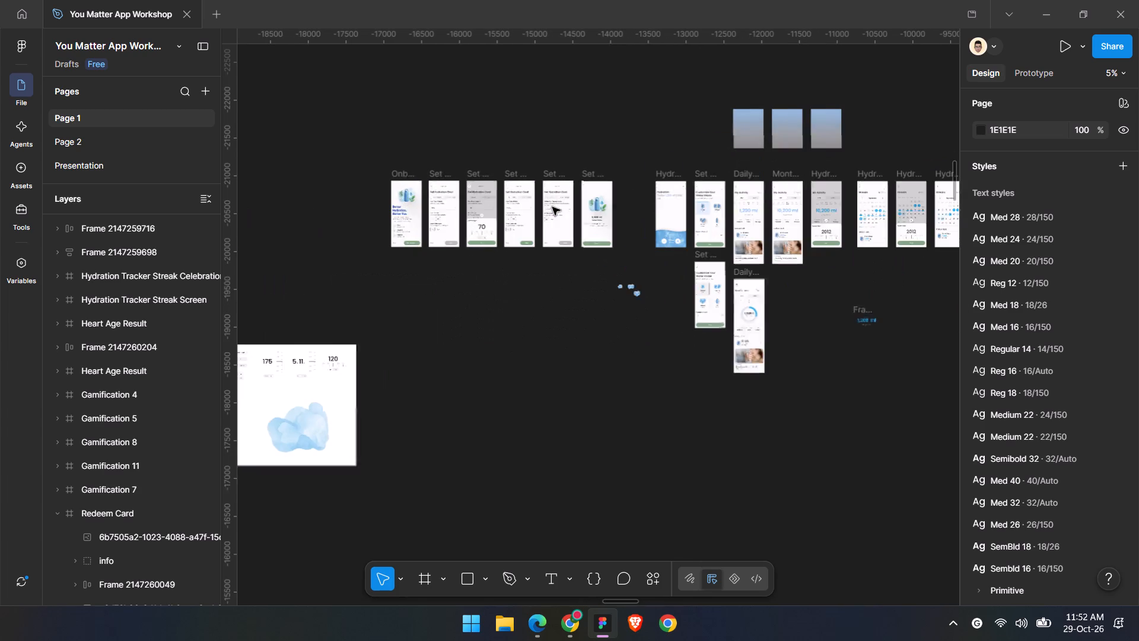
pyautogui.keyDown('ctrl'); pyautogui.scroll(2, 552, 207); pyautogui.keyUp('ctrl')
pyautogui.keyDown('shift'); pyautogui.scroll(-13, 552, 207); pyautogui.keyUp('shift')
pyautogui.keyDown('ctrl'); pyautogui.scroll(-1, 575, 325); pyautogui.keyUp('ctrl')
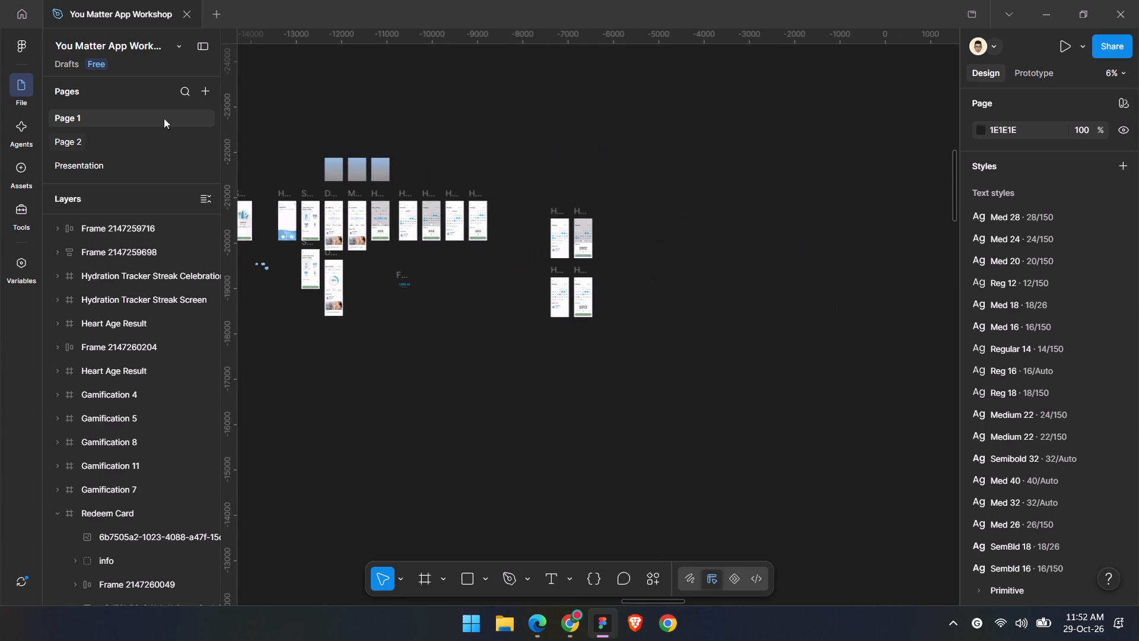
# Return to the Presentation page and review the row of three illustrations below the quote section.
pyautogui.click(130, 164)
pyautogui.keyDown('ctrl'); pyautogui.scroll(-5, 595, 427); pyautogui.keyUp('ctrl')
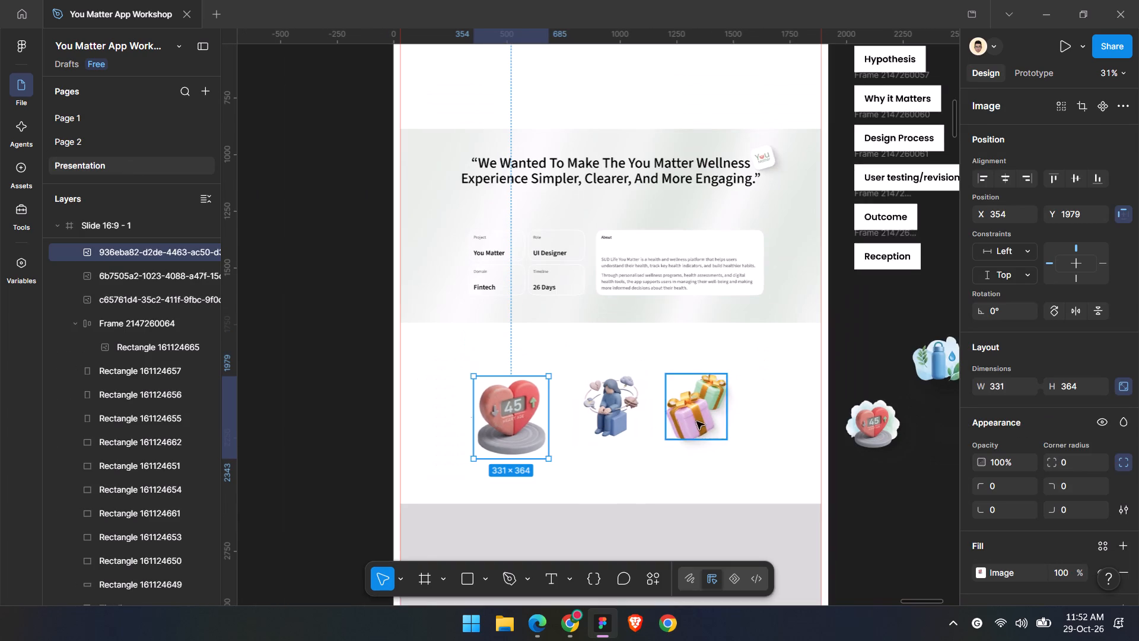
# Align the top edges of the heart age, seated figure and gift box illustrations below the quote section.
pyautogui.keyDown('shift'); pyautogui.scroll(2, 730, 425); pyautogui.keyUp('shift')
pyautogui.keyDown('ctrl'); pyautogui.scroll(4, 702, 437); pyautogui.keyUp('ctrl')
pyautogui.keyDown('shift'); pyautogui.scroll(-2, 682, 449); pyautogui.keyUp('shift')
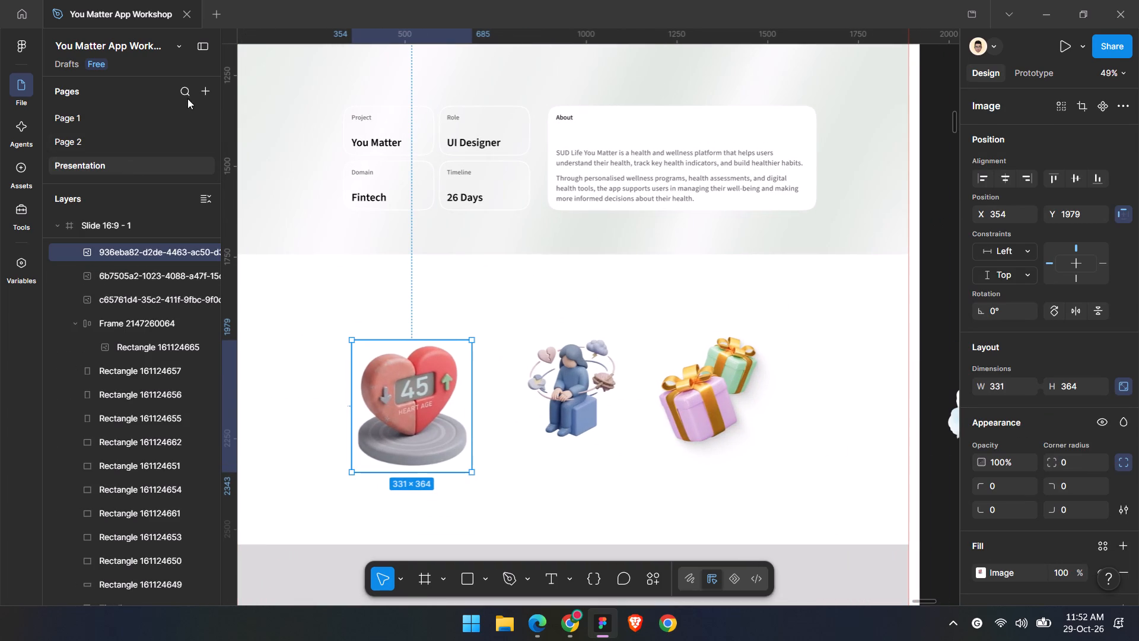
pyautogui.click(206, 43)
pyautogui.keyDown('ctrl'); pyautogui.scroll(3, 370, 385); pyautogui.keyUp('ctrl')
pyautogui.keyDown('shift'); pyautogui.scroll(-3, 374, 388); pyautogui.keyUp('shift')
pyautogui.keyDown('ctrl'); pyautogui.scroll(2, 374, 388); pyautogui.keyUp('ctrl')
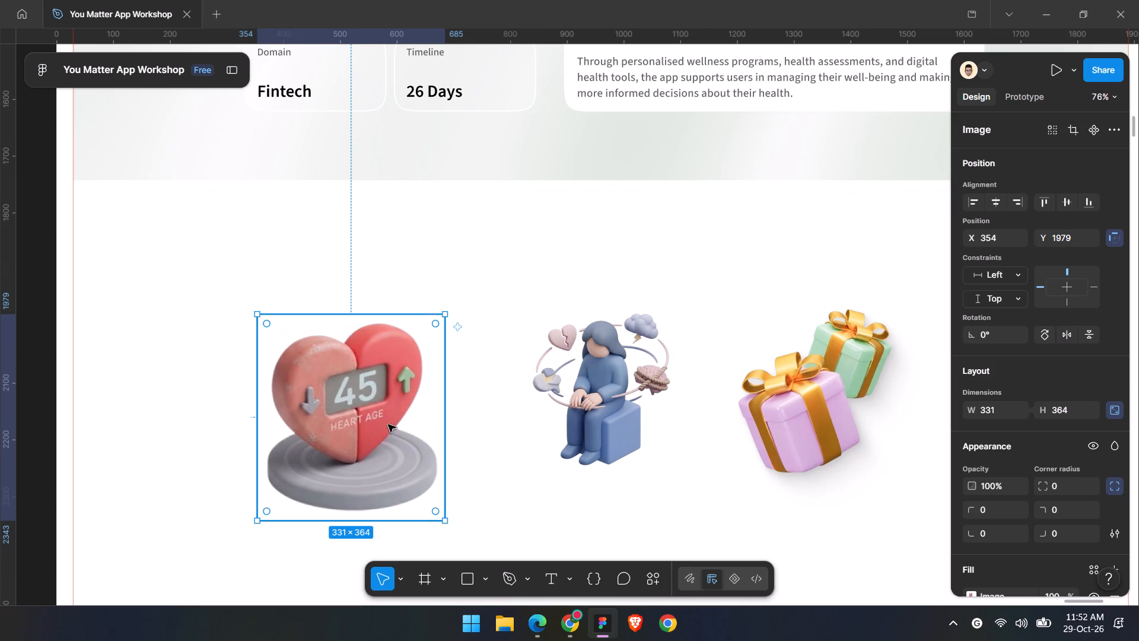
pyautogui.keyDown('shift'); pyautogui.click(583, 431); pyautogui.keyUp('shift')
pyautogui.keyDown('shift'); pyautogui.click(768, 405); pyautogui.keyUp('shift')
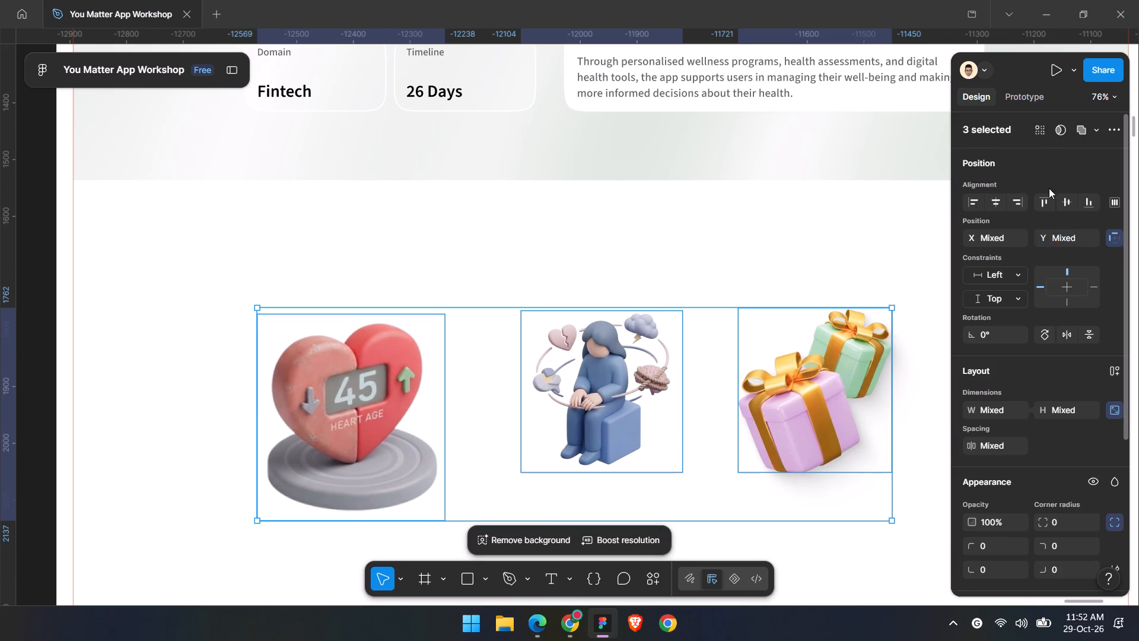
pyautogui.click(1045, 191)
pyautogui.click(1045, 195)
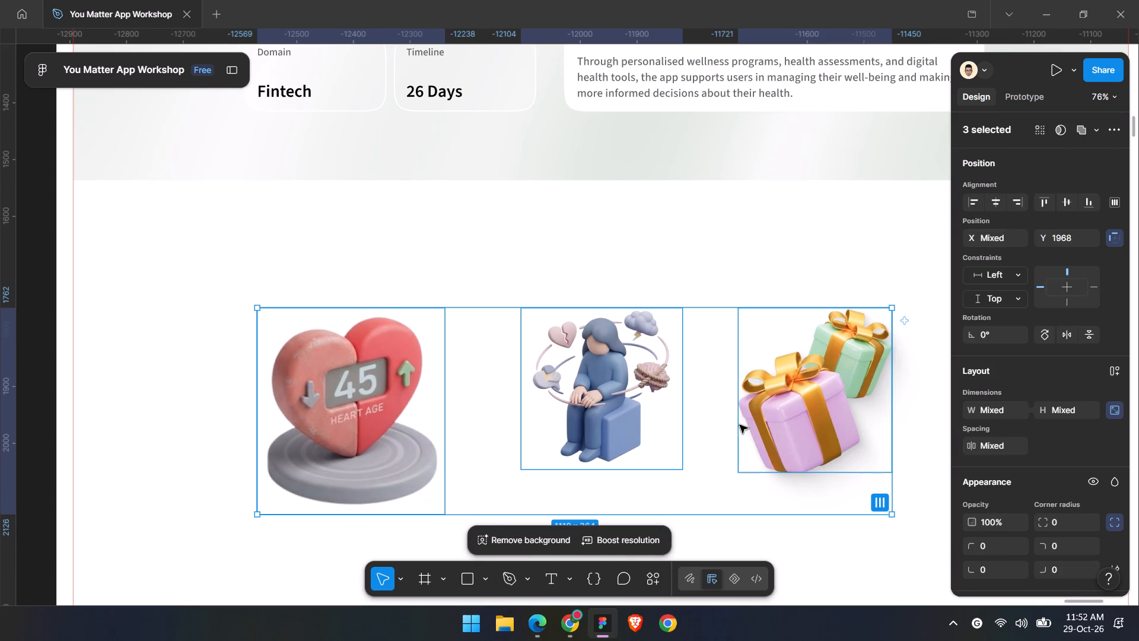
# Scale the seated figure illustration to 290 × 290 and the heart age illustration to the same 290 height.
pyautogui.click(740, 425)
pyautogui.keyDown('shift'); pyautogui.click(596, 449); pyautogui.keyUp('shift')
pyautogui.click(632, 443)
pyautogui.moveTo(660, 471); pyautogui.dragTo(648, 472)
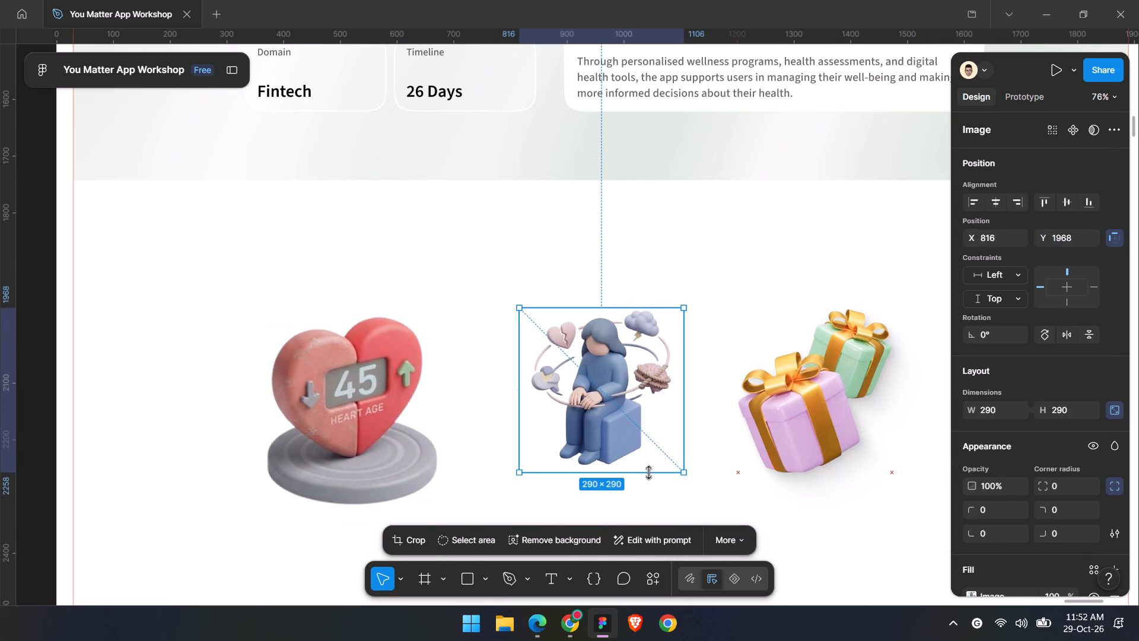
pyautogui.moveTo(648, 472); pyautogui.dragTo(648, 472)
pyautogui.click(350, 477)
pyautogui.moveTo(351, 511); pyautogui.dragTo(324, 488)
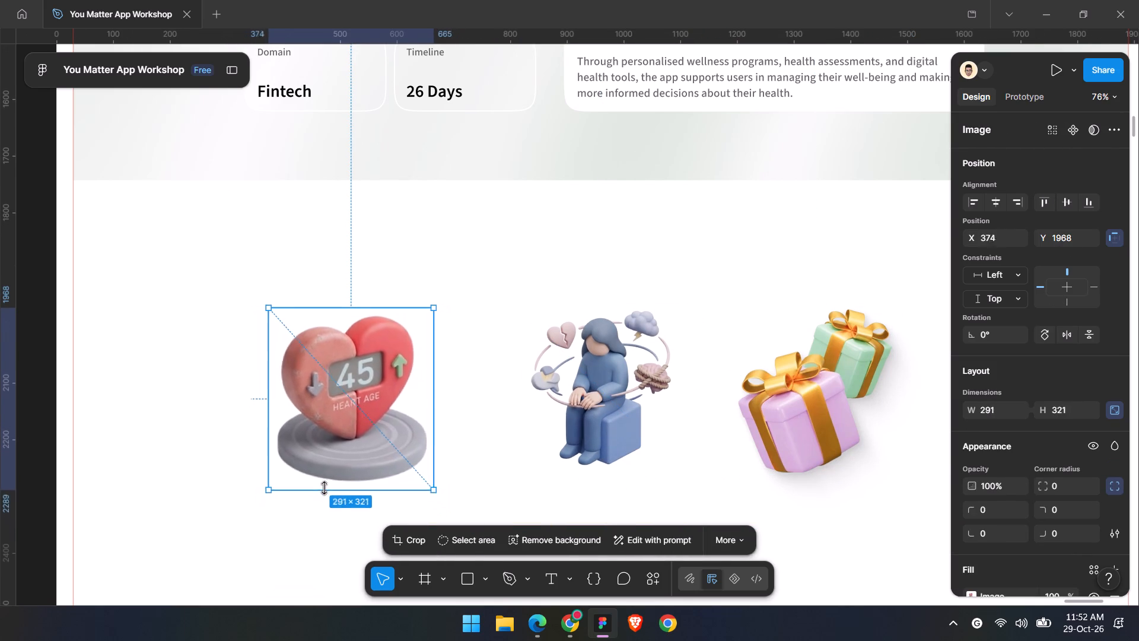
pyautogui.moveTo(324, 488); pyautogui.dragTo(307, 470)
# Distribute the heart, seated figure and gift illustrations horizontally with equal spacing of 130.
pyautogui.keyDown('shift'); pyautogui.click(593, 450); pyautogui.keyUp('shift')
pyautogui.keyDown('shift'); pyautogui.click(783, 434); pyautogui.keyUp('shift')
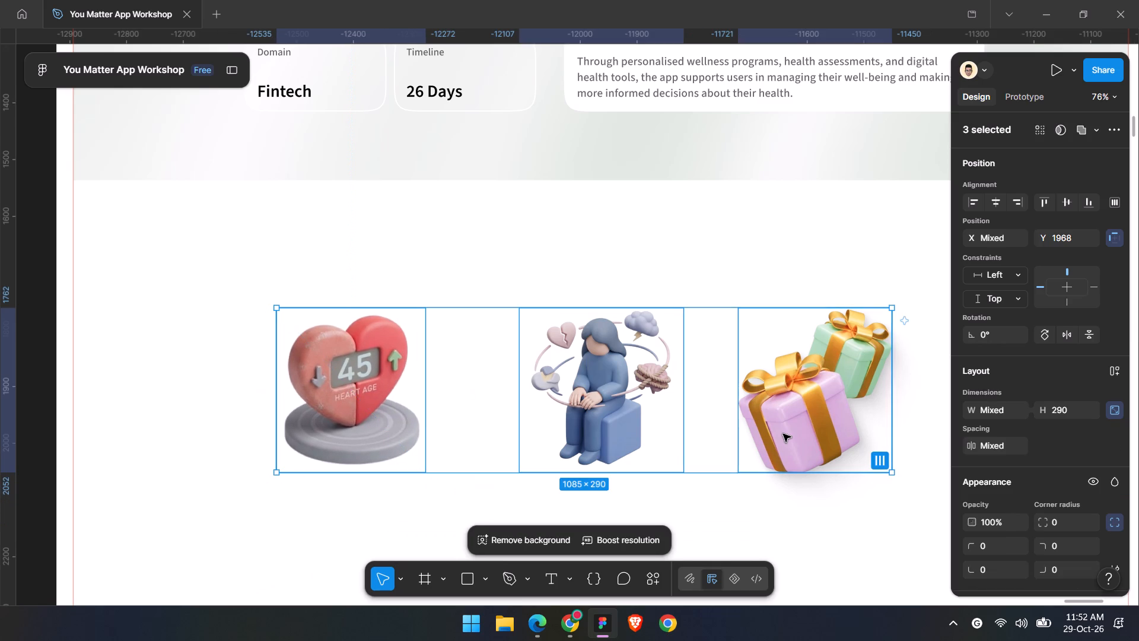
pyautogui.hotkey('alt', 'shift', 'h')
pyautogui.keyDown('ctrl'); pyautogui.scroll(-7, 765, 434); pyautogui.keyUp('ctrl')
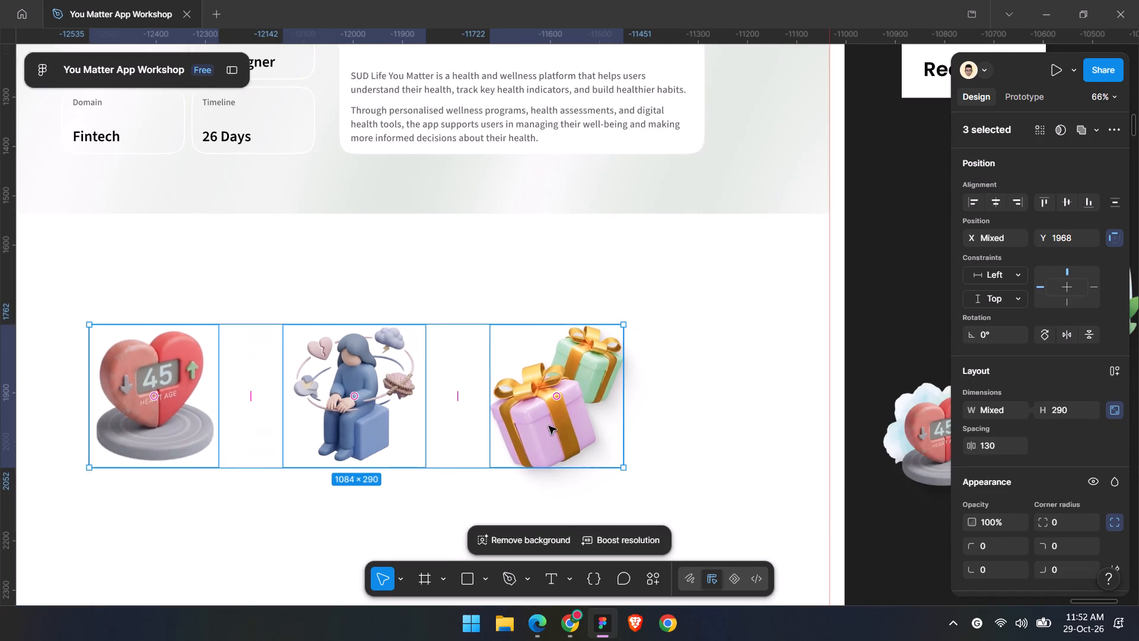
pyautogui.keyDown('ctrl'); pyautogui.scroll(-3, 548, 425); pyautogui.keyUp('ctrl')
pyautogui.keyDown('shift'); pyautogui.scroll(3, 604, 425); pyautogui.keyUp('shift')
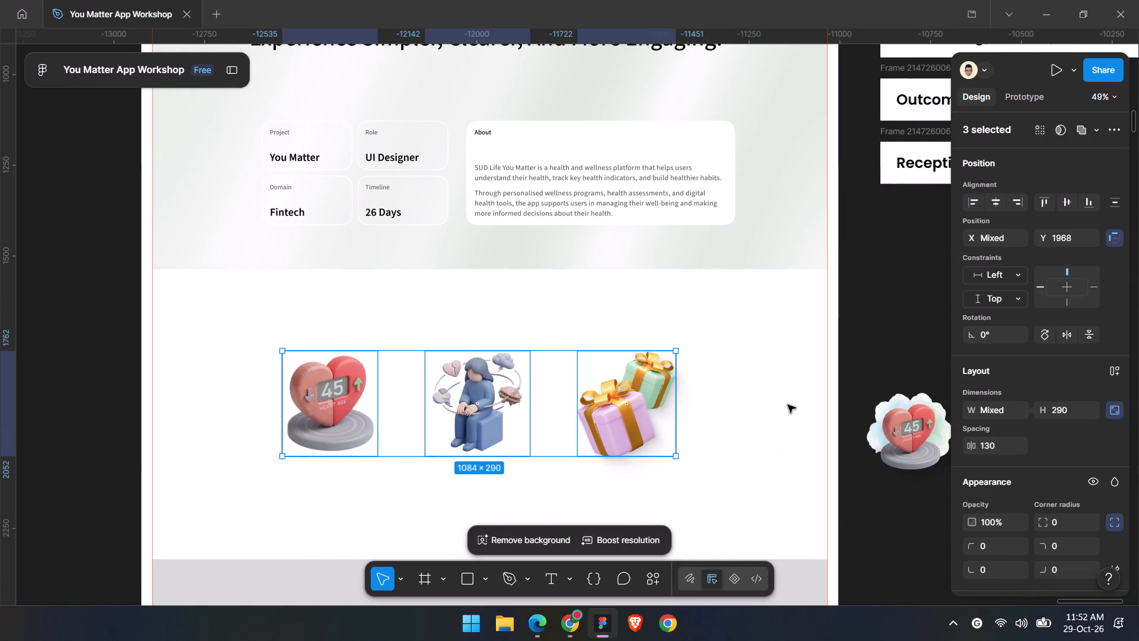
# Enlarge the three illustrations together to about 1120 × 300 and move the row up to Y 1868, toward the slide's left edge.
pyautogui.keyDown('shift'); pyautogui.moveTo(676, 405); pyautogui.dragTo(689, 412); pyautogui.keyUp('shift')
pyautogui.moveTo(666, 409); pyautogui.dragTo(564, 404)
pyautogui.moveTo(556, 404); pyautogui.dragTo(549, 369)
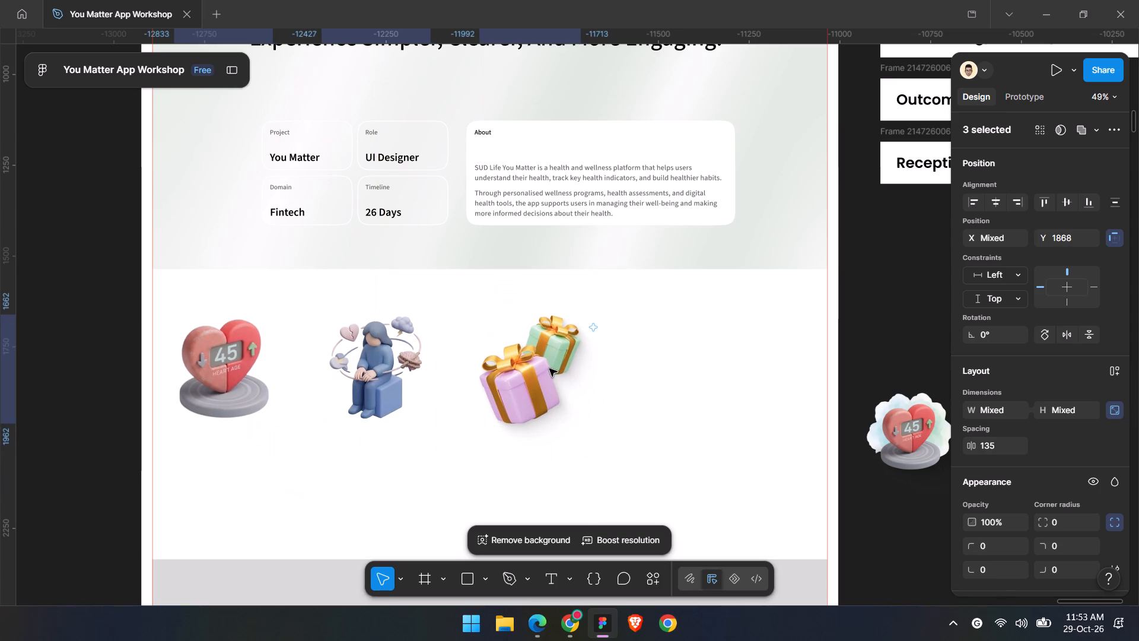
pyautogui.click(663, 378)
# Close the You Matter Google Play browser window and return to Figma.
pyautogui.click(529, 617)
pyautogui.click(529, 617)
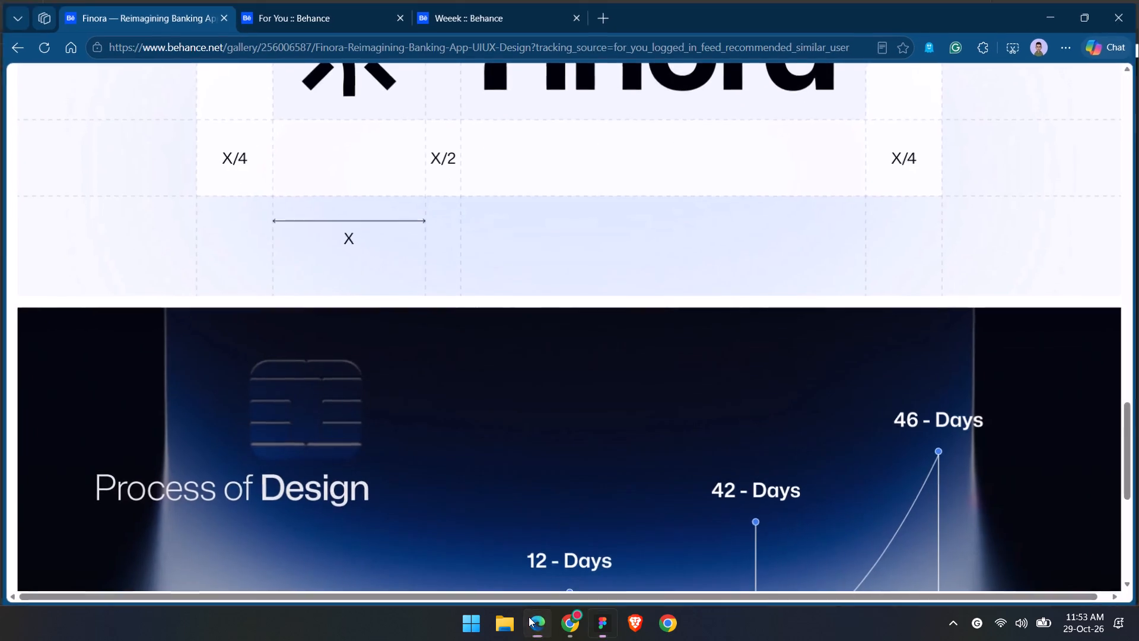
pyautogui.click(563, 626)
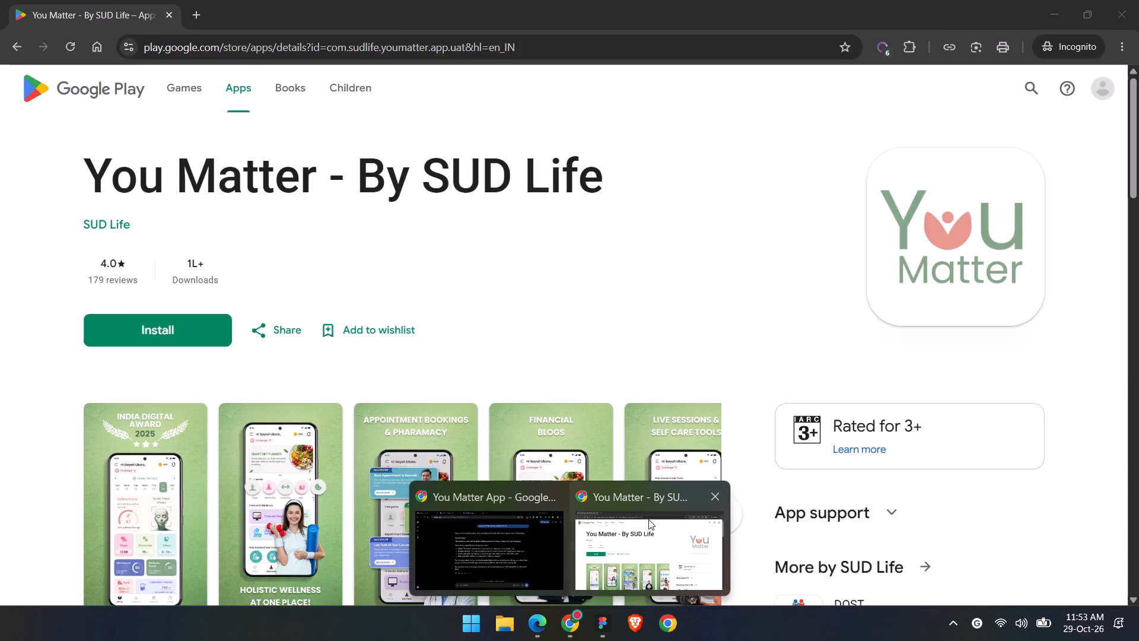
pyautogui.click(713, 490)
pyautogui.click(593, 607)
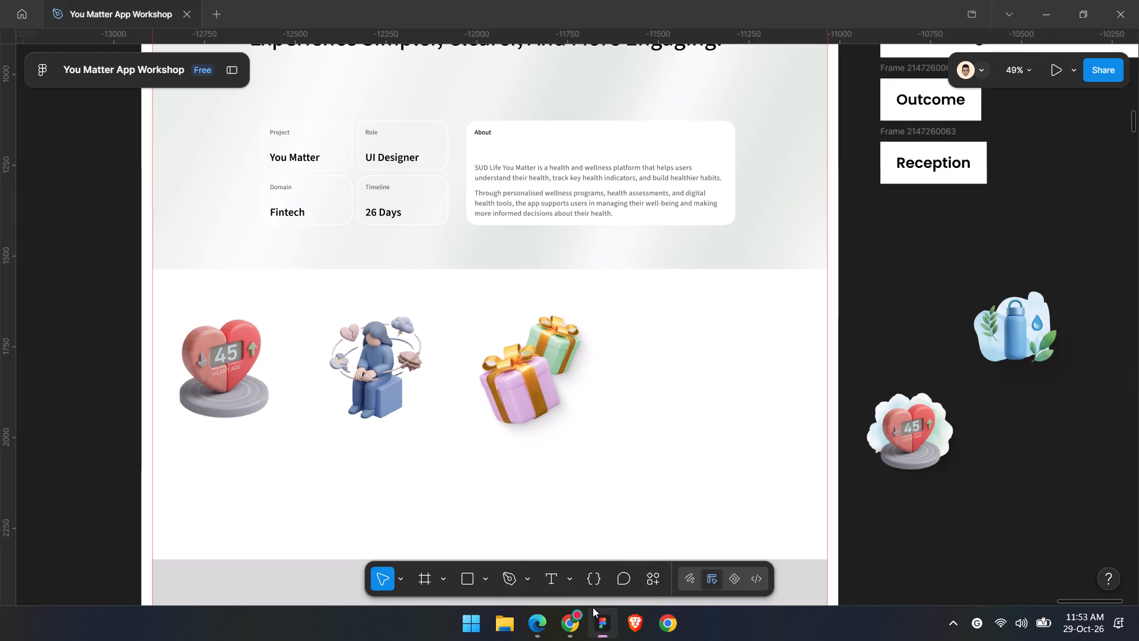
# Go to Page 1 and search its screen groups, including the Heart Report result screens, for another illustration.
pyautogui.click(241, 72)
pyautogui.click(97, 121)
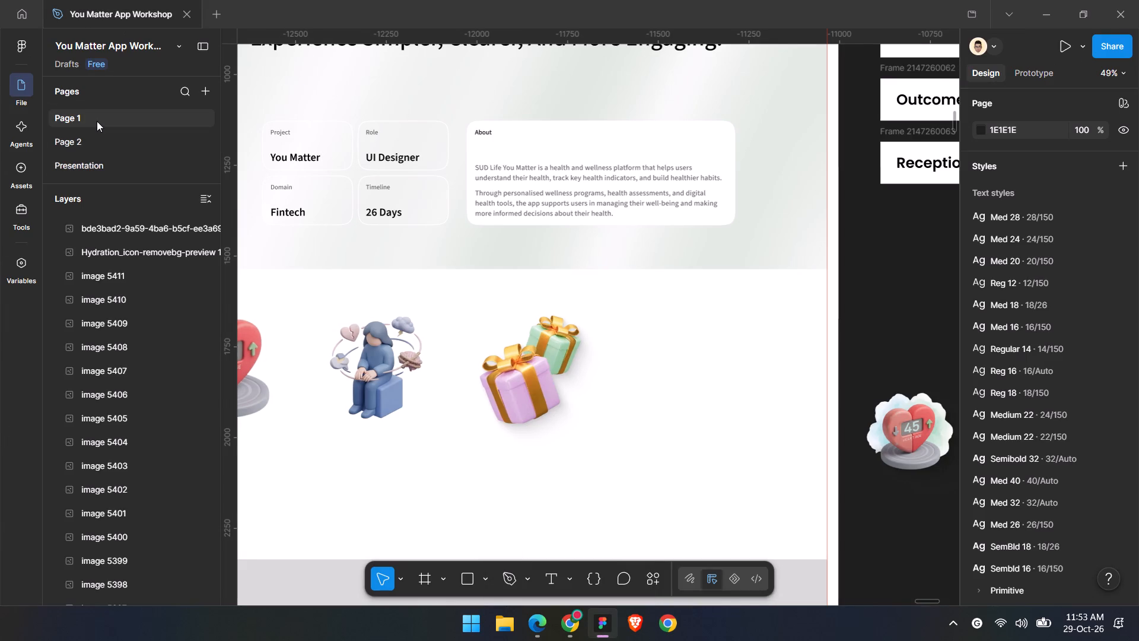
pyautogui.click(483, 288)
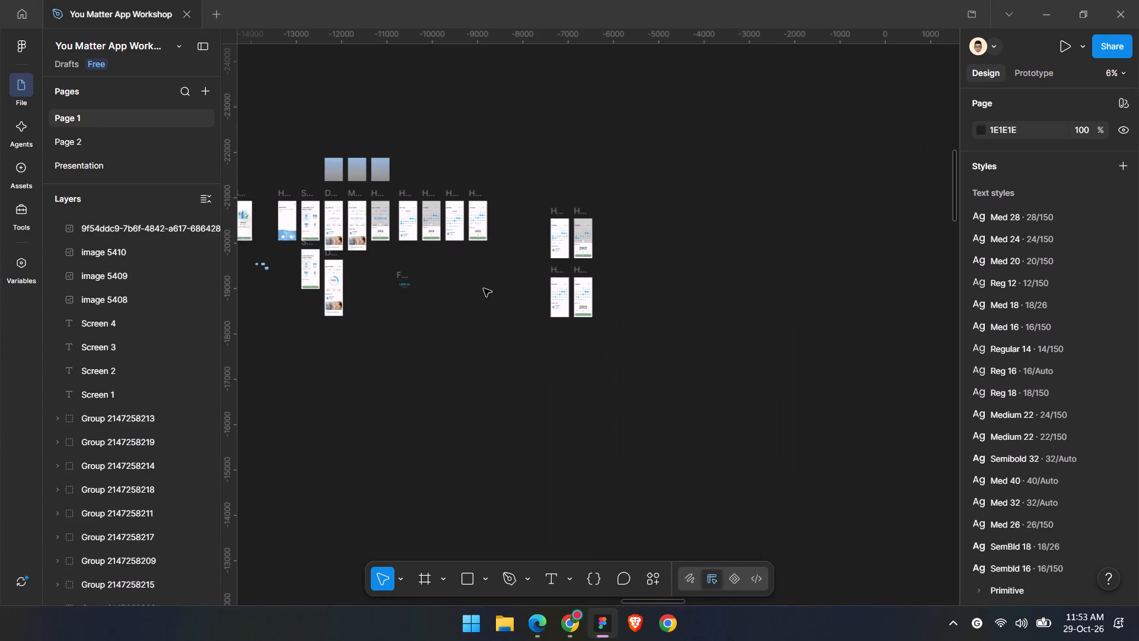
pyautogui.keyDown('ctrl'); pyautogui.scroll(-5, 483, 288); pyautogui.keyUp('ctrl')
pyautogui.keyDown('shift'); pyautogui.scroll(4, 483, 288); pyautogui.keyUp('shift')
pyautogui.keyDown('ctrl'); pyautogui.scroll(-5, 483, 289); pyautogui.keyUp('ctrl')
pyautogui.scroll(-5, 483, 289)
pyautogui.keyDown('ctrl'); pyautogui.scroll(4, 406, 406); pyautogui.keyUp('ctrl')
pyautogui.keyDown('shift'); pyautogui.scroll(2, 436, 382); pyautogui.keyUp('shift')
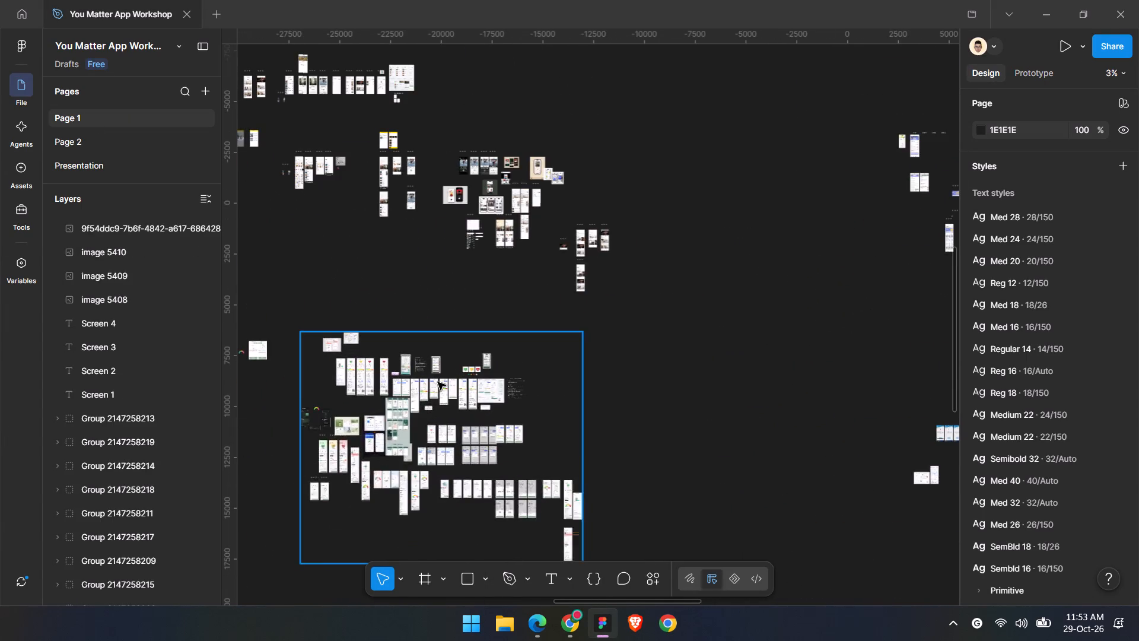
pyautogui.keyDown('shift'); pyautogui.scroll(15, 438, 382); pyautogui.keyUp('shift')
pyautogui.scroll(3, 634, 309)
pyautogui.keyDown('ctrl'); pyautogui.scroll(7, 583, 331); pyautogui.keyUp('ctrl')
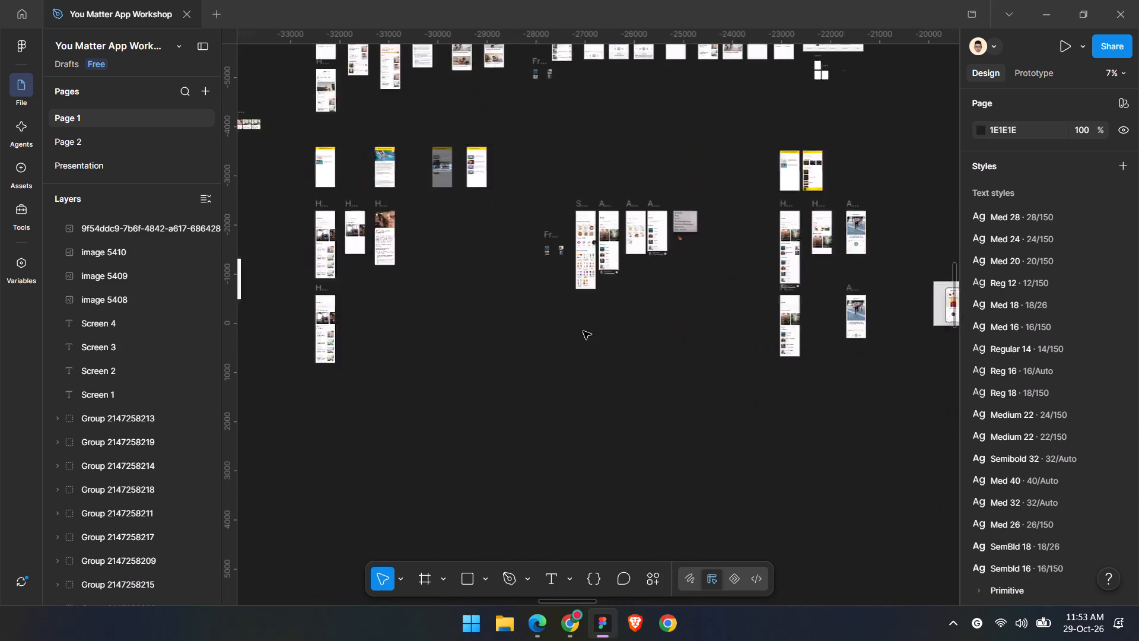
pyautogui.keyDown('ctrl'); pyautogui.scroll(2, 583, 331); pyautogui.keyUp('ctrl')
pyautogui.keyDown('ctrl'); pyautogui.scroll(3, 463, 285); pyautogui.keyUp('ctrl')
pyautogui.keyDown('ctrl'); pyautogui.scroll(-12, 463, 284); pyautogui.keyUp('ctrl')
pyautogui.keyDown('ctrl'); pyautogui.scroll(4, 459, 281); pyautogui.keyUp('ctrl')
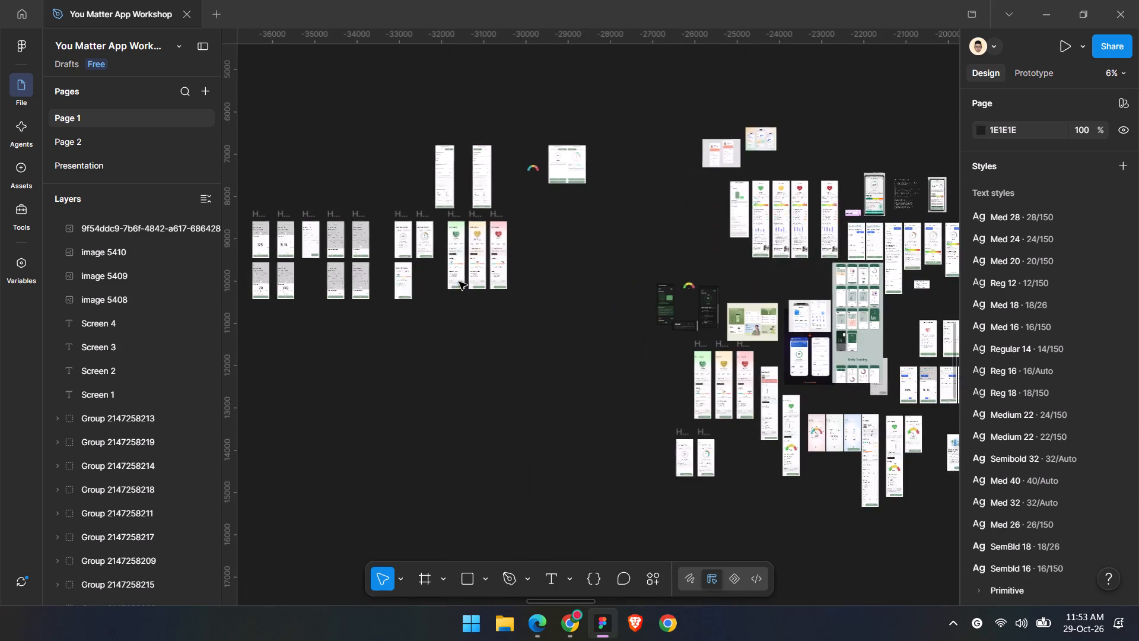
pyautogui.keyDown('ctrl'); pyautogui.scroll(12, 459, 282); pyautogui.keyUp('ctrl')
pyautogui.keyDown('ctrl'); pyautogui.scroll(9, 607, 284); pyautogui.keyUp('ctrl')
pyautogui.keyDown('ctrl'); pyautogui.click(446, 238); pyautogui.keyUp('ctrl')
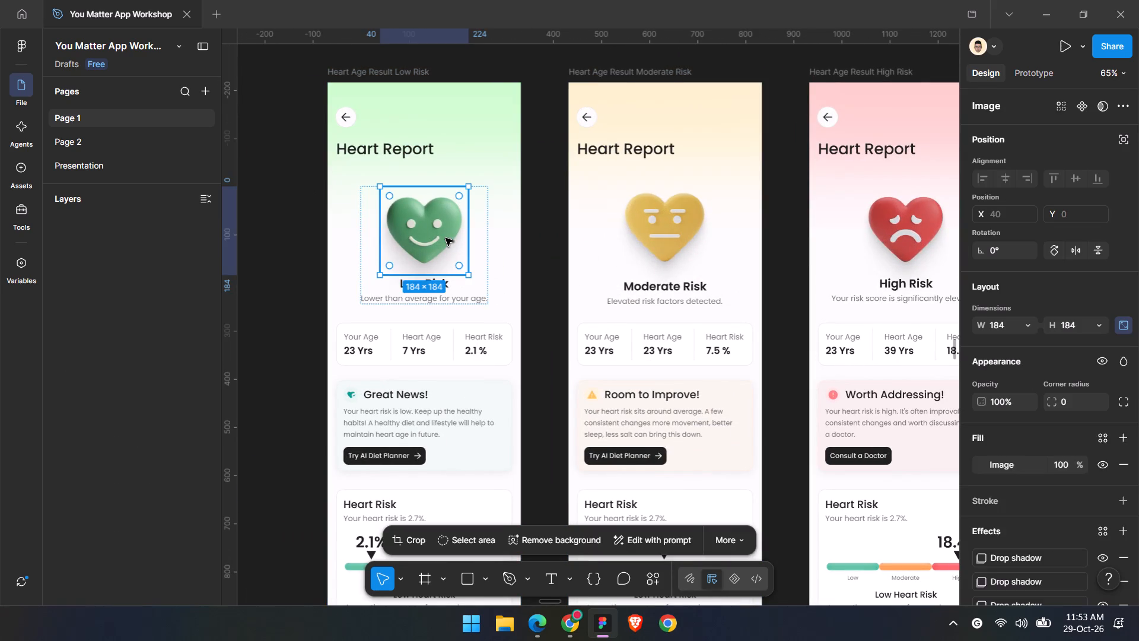
pyautogui.keyDown('ctrl'); pyautogui.scroll(-20, 446, 238); pyautogui.keyUp('ctrl')
pyautogui.keyDown('ctrl'); pyautogui.scroll(-12, 446, 238); pyautogui.keyUp('ctrl')
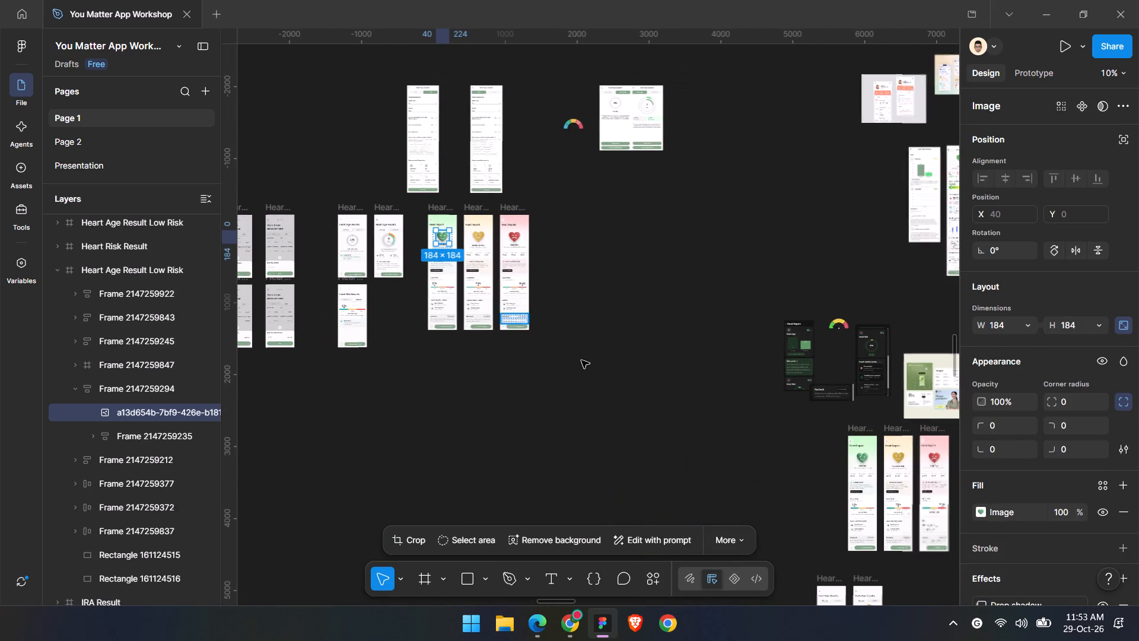
# Look across the heart age, health article and rewards screen groups on Page 1 for a further illustration.
pyautogui.click(582, 360)
pyautogui.keyDown('ctrl'); pyautogui.scroll(-4, 582, 360); pyautogui.keyUp('ctrl')
pyautogui.keyDown('shift'); pyautogui.scroll(5, 579, 360); pyautogui.keyUp('shift')
pyautogui.moveTo(224, 74); pyautogui.dragTo(168, 74)
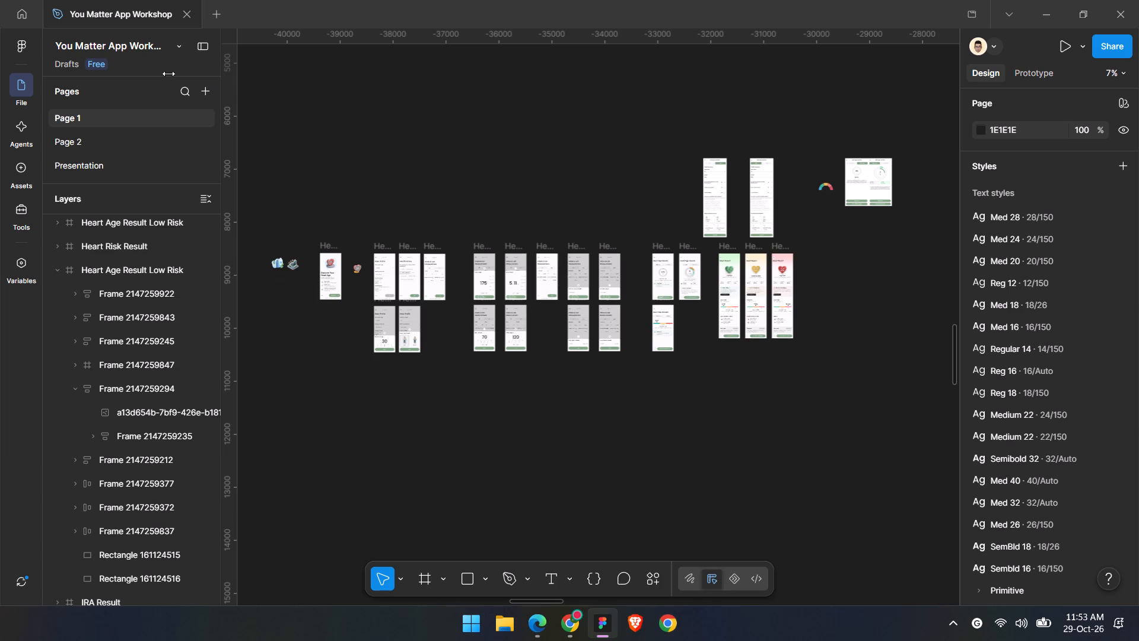
pyautogui.moveTo(168, 74); pyautogui.dragTo(158, 75)
pyautogui.keyDown('ctrl'); pyautogui.scroll(-4, 283, 258); pyautogui.keyUp('ctrl')
pyautogui.scroll(7, 438, 249)
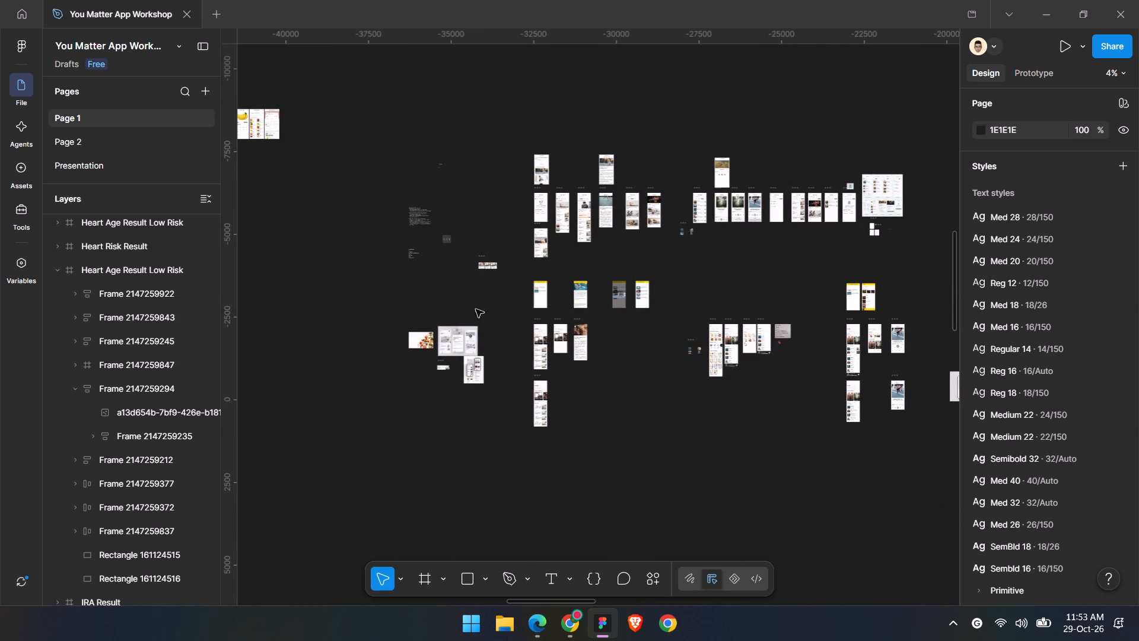
pyautogui.scroll(-1, 479, 330)
pyautogui.scroll(-20, 483, 336)
pyautogui.keyDown('ctrl'); pyautogui.scroll(4, 653, 324); pyautogui.keyUp('ctrl')
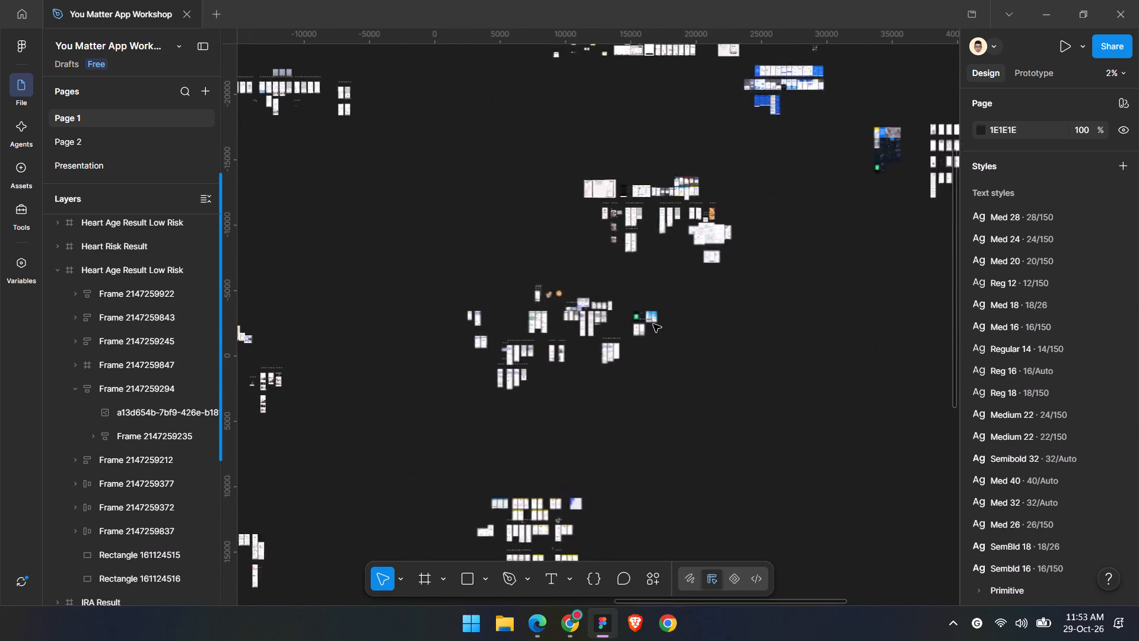
pyautogui.keyDown('ctrl'); pyautogui.scroll(1, 653, 324); pyautogui.keyUp('ctrl')
pyautogui.click(647, 354)
pyautogui.keyDown('ctrl'); pyautogui.scroll(7, 384, 372); pyautogui.keyUp('ctrl')
pyautogui.click(480, 294)
pyautogui.keyDown('ctrl'); pyautogui.scroll(-2, 644, 293); pyautogui.keyUp('ctrl')
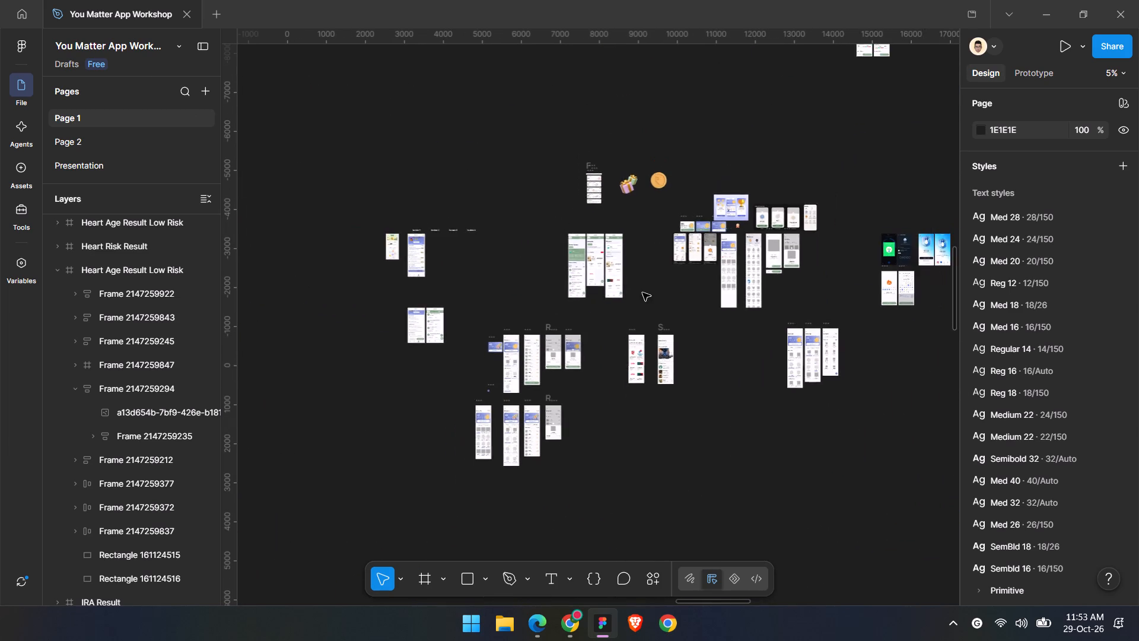
pyautogui.keyDown('shift'); pyautogui.scroll(-5, 642, 292); pyautogui.keyUp('shift')
pyautogui.keyDown('ctrl'); pyautogui.scroll(1, 569, 348); pyautogui.keyUp('ctrl')
pyautogui.keyDown('ctrl'); pyautogui.scroll(-3, 569, 348); pyautogui.keyUp('ctrl')
pyautogui.click(616, 386)
pyautogui.keyDown('shift'); pyautogui.scroll(4, 614, 388); pyautogui.keyUp('shift')
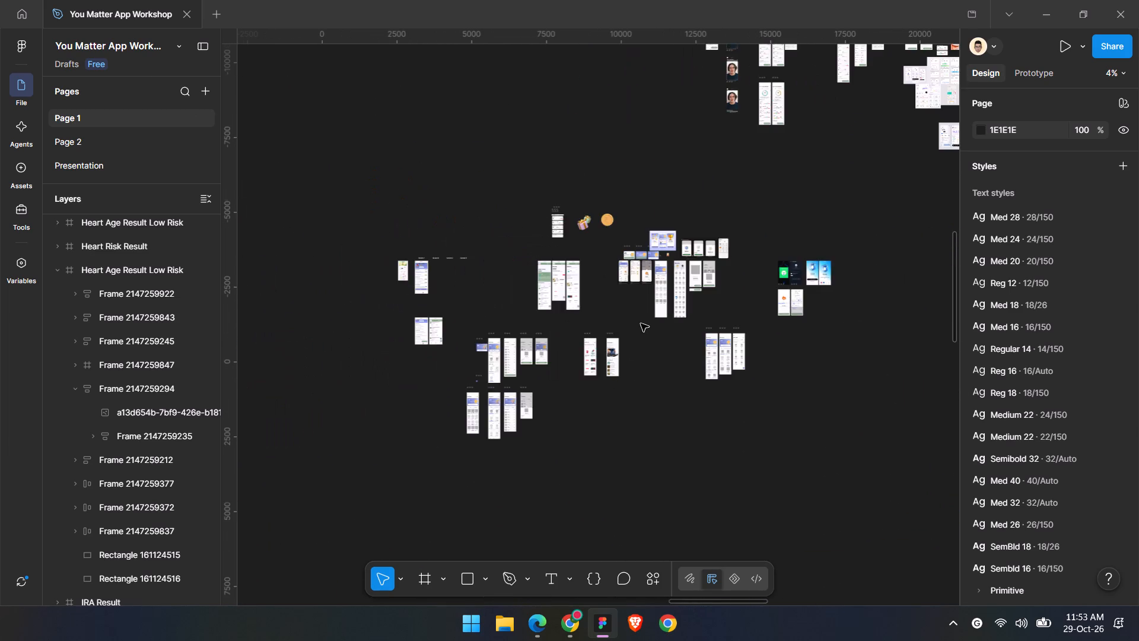
pyautogui.keyDown('ctrl'); pyautogui.scroll(5, 641, 323); pyautogui.keyUp('ctrl')
pyautogui.click(641, 323)
pyautogui.keyDown('ctrl'); pyautogui.scroll(-10, 697, 350); pyautogui.keyUp('ctrl')
pyautogui.scroll(4, 763, 353)
pyautogui.click(749, 348)
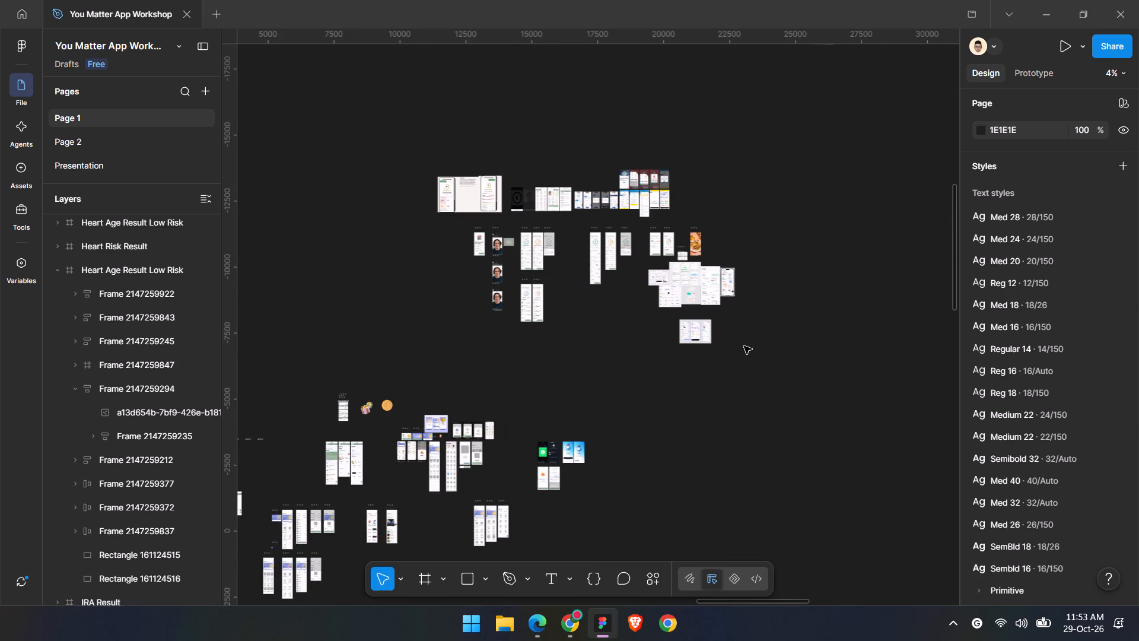
# Examine the Face Scan onboarding screens and the rewards area with its loose gold coin image for a usable illustration.
pyautogui.keyDown('ctrl'); pyautogui.scroll(5, 459, 335); pyautogui.keyUp('ctrl')
pyautogui.keyDown('ctrl'); pyautogui.scroll(14, 533, 179); pyautogui.keyUp('ctrl')
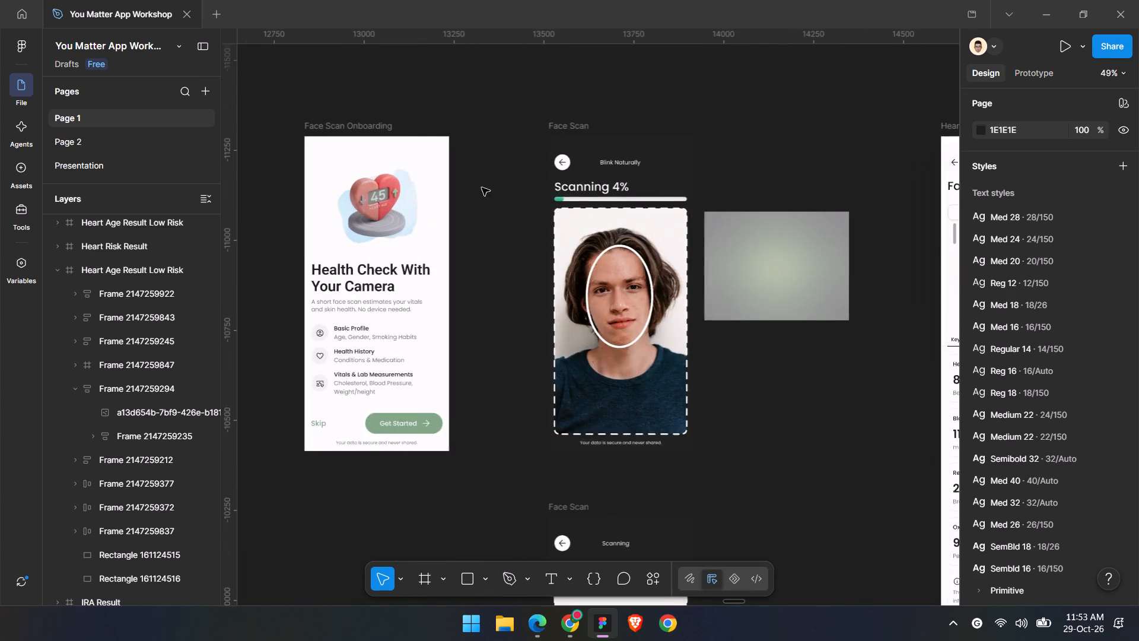
pyautogui.keyDown('ctrl'); pyautogui.scroll(2, 482, 188); pyautogui.keyUp('ctrl')
pyautogui.keyDown('ctrl'); pyautogui.scroll(-19, 478, 199); pyautogui.keyUp('ctrl')
pyautogui.keyDown('shift'); pyautogui.scroll(5, 516, 272); pyautogui.keyUp('shift')
pyautogui.scroll(-6, 516, 272)
pyautogui.keyDown('ctrl'); pyautogui.scroll(6, 520, 301); pyautogui.keyUp('ctrl')
pyautogui.click(520, 301)
pyautogui.keyDown('shift'); pyautogui.scroll(-3, 540, 287); pyautogui.keyUp('shift')
pyautogui.keyDown('ctrl'); pyautogui.scroll(2, 598, 268); pyautogui.keyUp('ctrl')
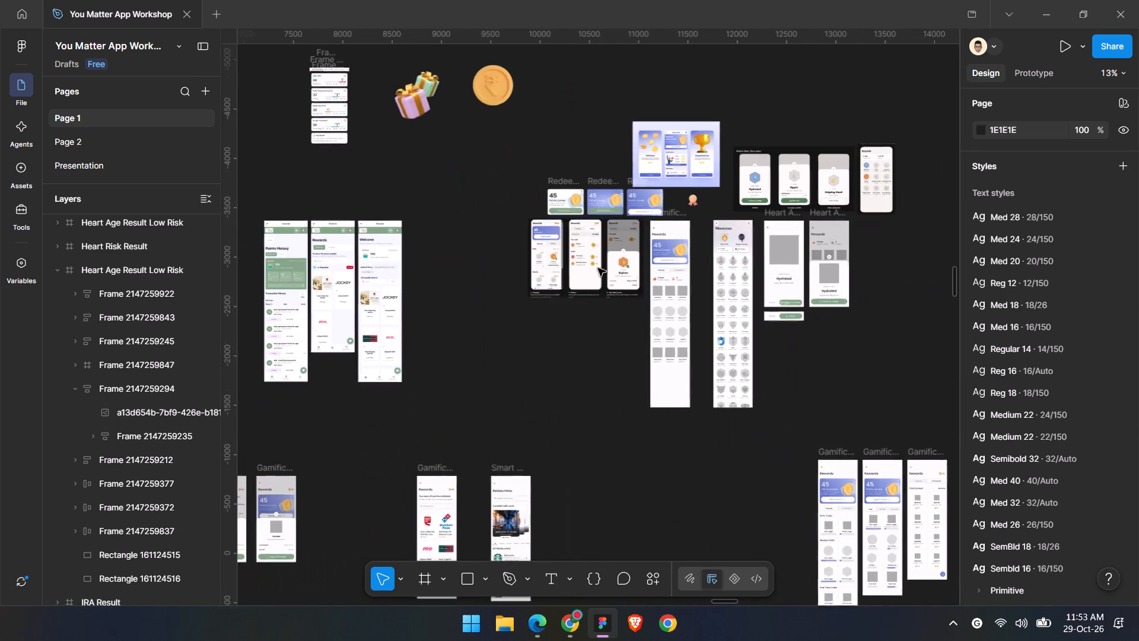
pyautogui.keyDown('ctrl'); pyautogui.scroll(4, 598, 268); pyautogui.keyUp('ctrl')
pyautogui.keyDown('ctrl'); pyautogui.scroll(-7, 598, 268); pyautogui.keyUp('ctrl')
pyautogui.keyDown('shift'); pyautogui.scroll(3, 598, 268); pyautogui.keyUp('shift')
pyautogui.click(559, 137)
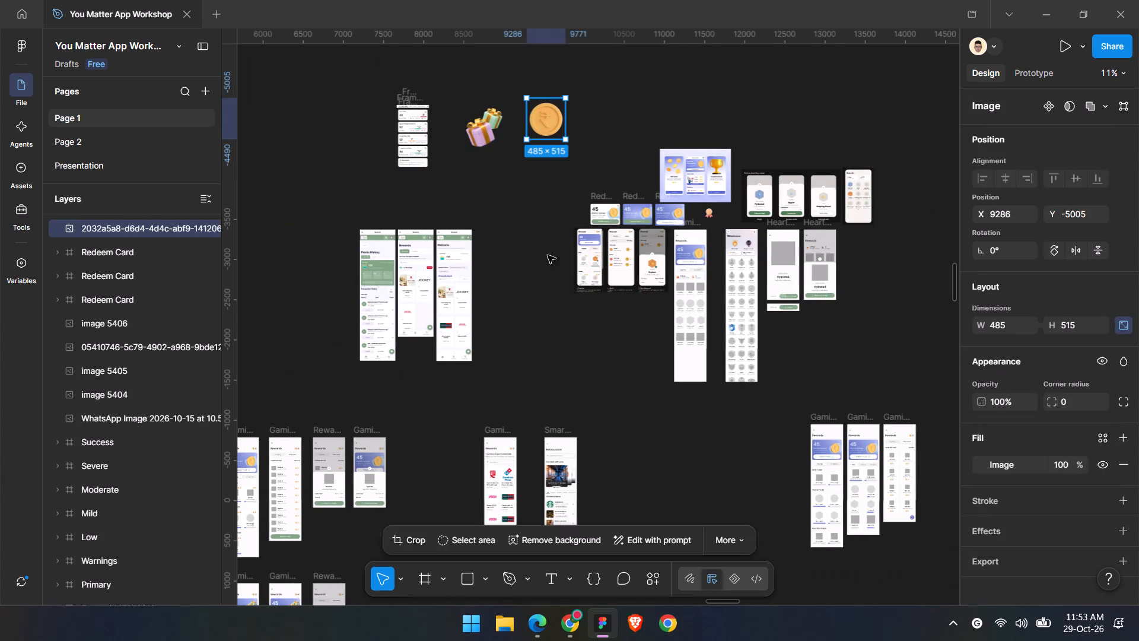
pyautogui.click(540, 298)
# Copy the red cross and stethoscope illustration from the Diet Planner MCQ Health Conditions screen on Page 1.
pyautogui.scroll(-2, 553, 307)
pyautogui.keyDown('ctrl'); pyautogui.scroll(-5, 564, 318); pyautogui.keyUp('ctrl')
pyautogui.keyDown('shift'); pyautogui.scroll(5, 610, 343); pyautogui.keyUp('shift')
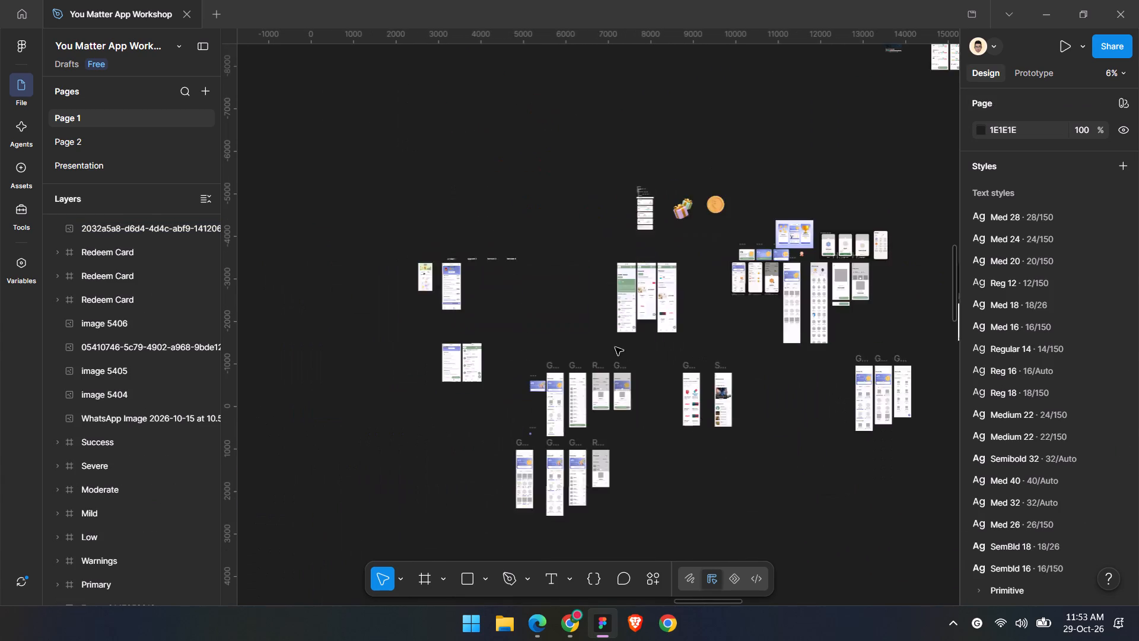
pyautogui.scroll(-5, 615, 347)
pyautogui.scroll(10, 611, 345)
pyautogui.keyDown('shift'); pyautogui.scroll(5, 595, 329); pyautogui.keyUp('shift')
pyautogui.scroll(-10, 595, 329)
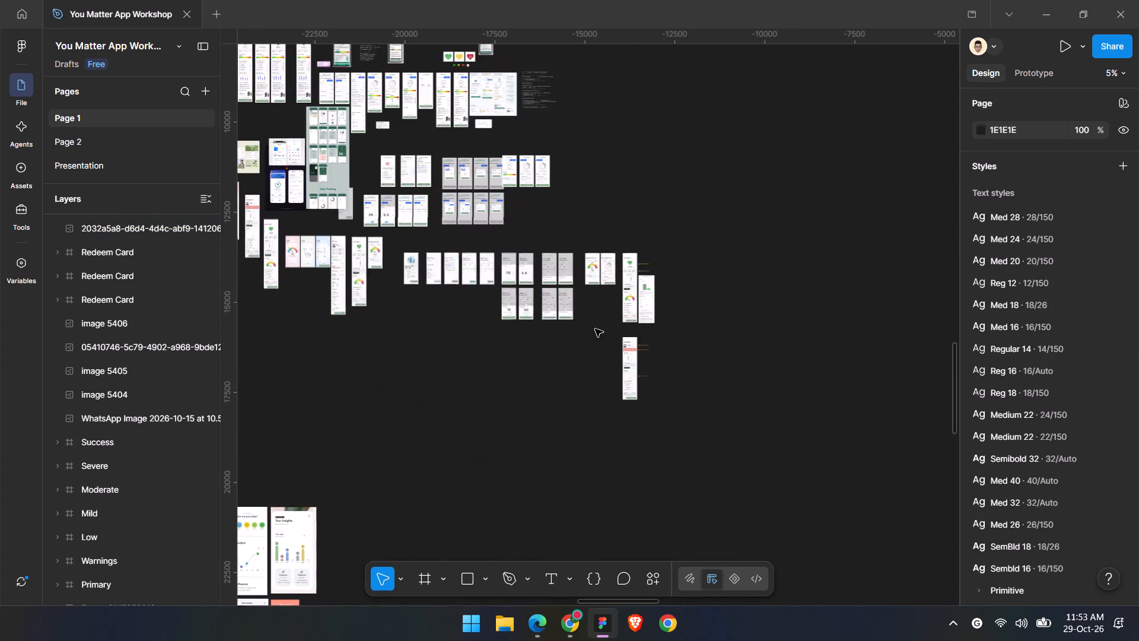
pyautogui.scroll(-16, 595, 329)
pyautogui.scroll(-4, 635, 358)
pyautogui.keyDown('ctrl'); pyautogui.scroll(9, 682, 339); pyautogui.keyUp('ctrl')
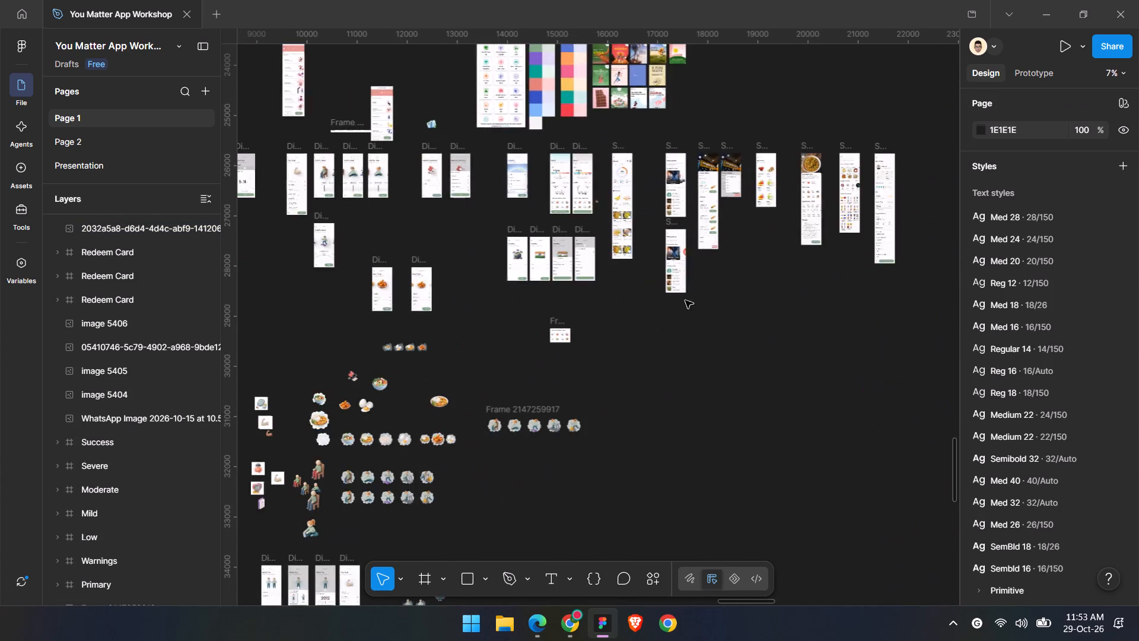
pyautogui.keyDown('ctrl'); pyautogui.scroll(6, 709, 247); pyautogui.keyUp('ctrl')
pyautogui.scroll(14, 524, 345)
pyautogui.click(558, 370)
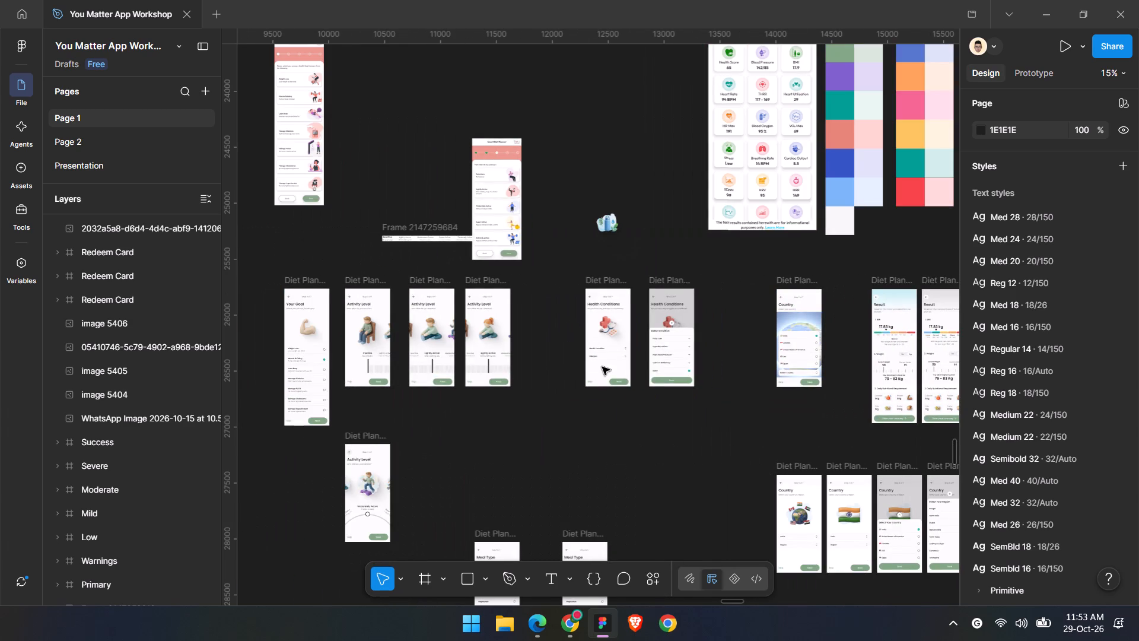
pyautogui.keyDown('ctrl'); pyautogui.scroll(5, 572, 353); pyautogui.keyUp('ctrl')
pyautogui.scroll(7, 679, 362)
pyautogui.keyDown('ctrl'); pyautogui.click(644, 312); pyautogui.keyUp('ctrl')
pyautogui.hotkey('ctrl', 'c')
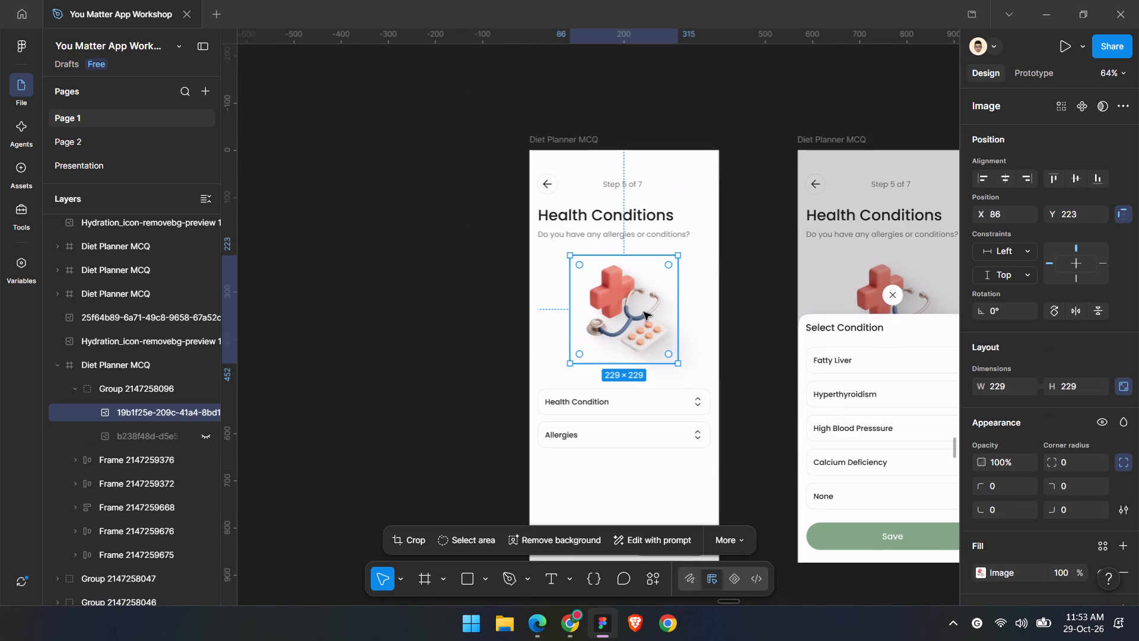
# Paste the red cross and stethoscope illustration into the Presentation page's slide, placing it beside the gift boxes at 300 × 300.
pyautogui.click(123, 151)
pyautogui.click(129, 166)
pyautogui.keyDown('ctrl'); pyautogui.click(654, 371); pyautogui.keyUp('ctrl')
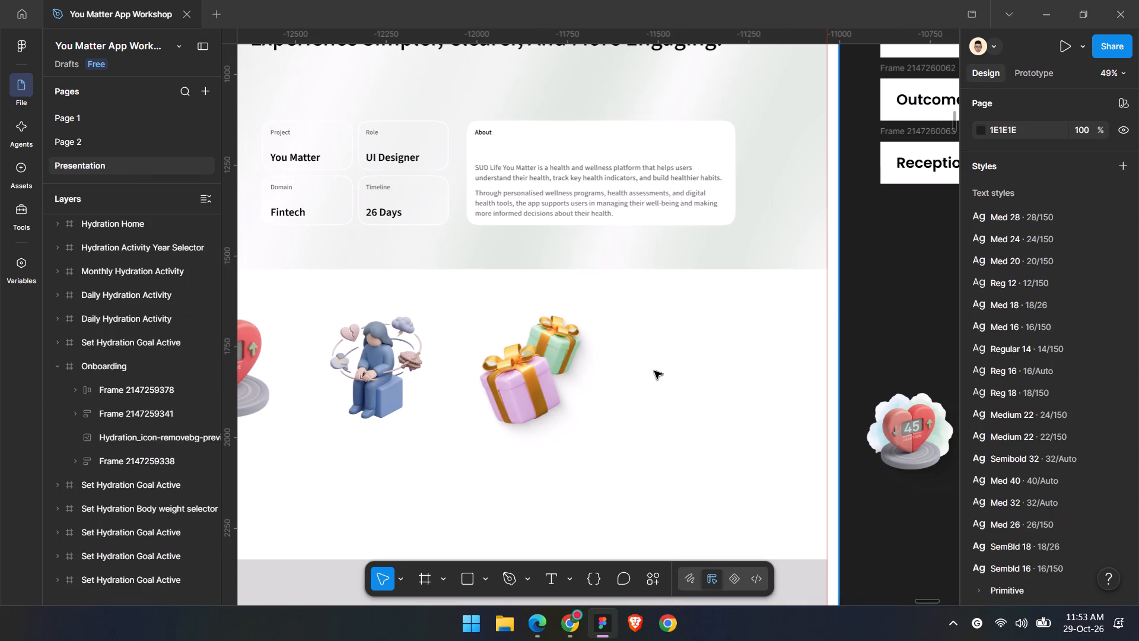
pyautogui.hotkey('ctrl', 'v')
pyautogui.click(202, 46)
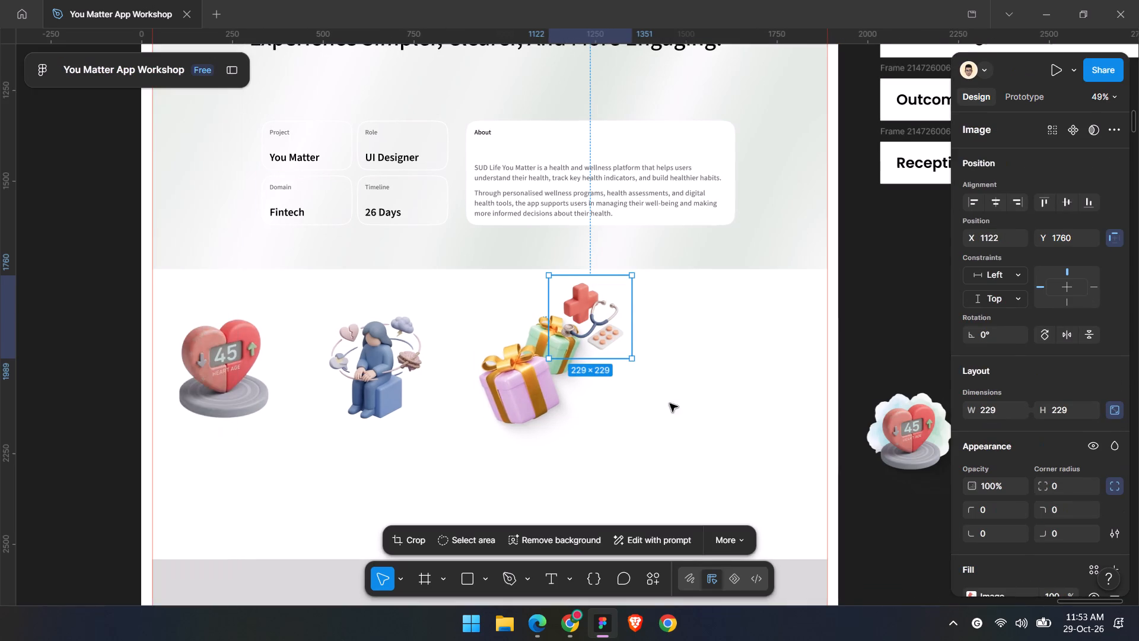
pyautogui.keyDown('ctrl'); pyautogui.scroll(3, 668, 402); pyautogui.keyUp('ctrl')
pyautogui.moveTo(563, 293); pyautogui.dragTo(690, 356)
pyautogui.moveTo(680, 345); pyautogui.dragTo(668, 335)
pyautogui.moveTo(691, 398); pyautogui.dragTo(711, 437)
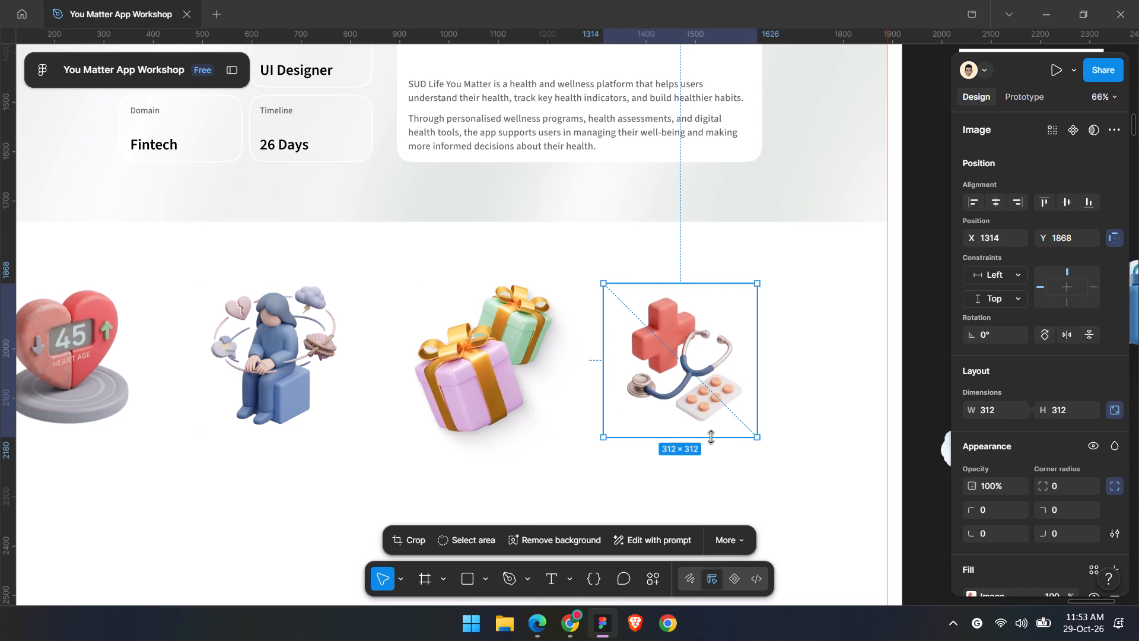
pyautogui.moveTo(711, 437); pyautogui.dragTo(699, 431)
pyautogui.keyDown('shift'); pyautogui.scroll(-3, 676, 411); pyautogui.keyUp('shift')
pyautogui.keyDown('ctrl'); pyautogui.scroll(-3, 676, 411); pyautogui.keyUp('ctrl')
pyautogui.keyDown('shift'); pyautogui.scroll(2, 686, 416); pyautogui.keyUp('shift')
# Distribute the four illustrations with equal horizontal spacing and move the row about 106 px toward the slide's centre.
pyautogui.moveTo(705, 464); pyautogui.dragTo(704, 463)
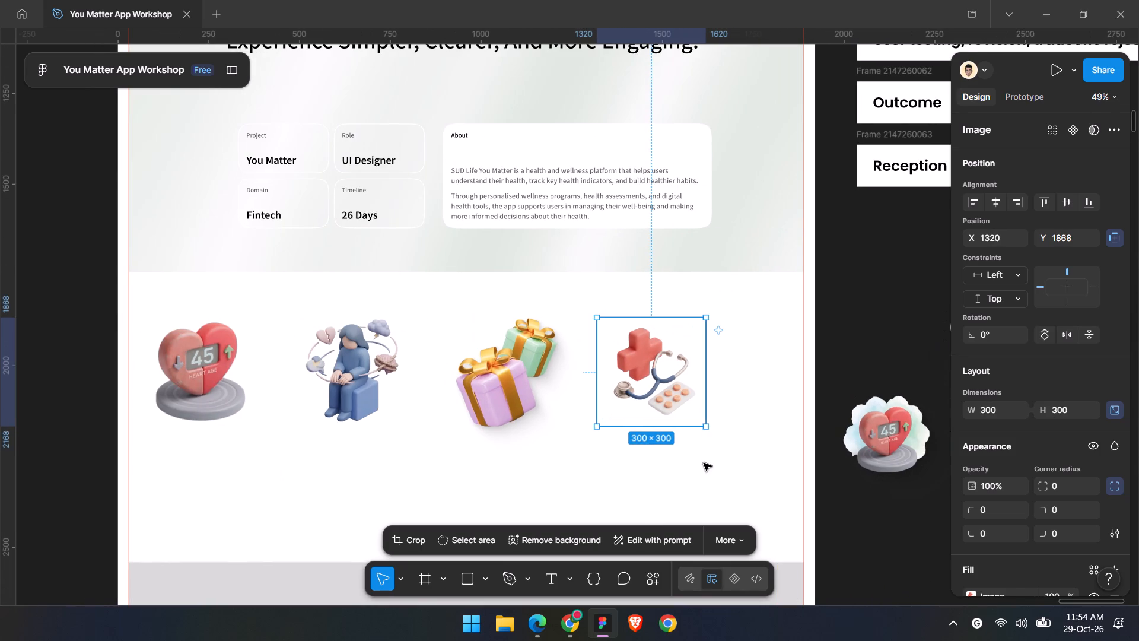
pyautogui.moveTo(704, 463); pyautogui.dragTo(216, 356)
pyautogui.hotkey('alt', 'shift', 'h')
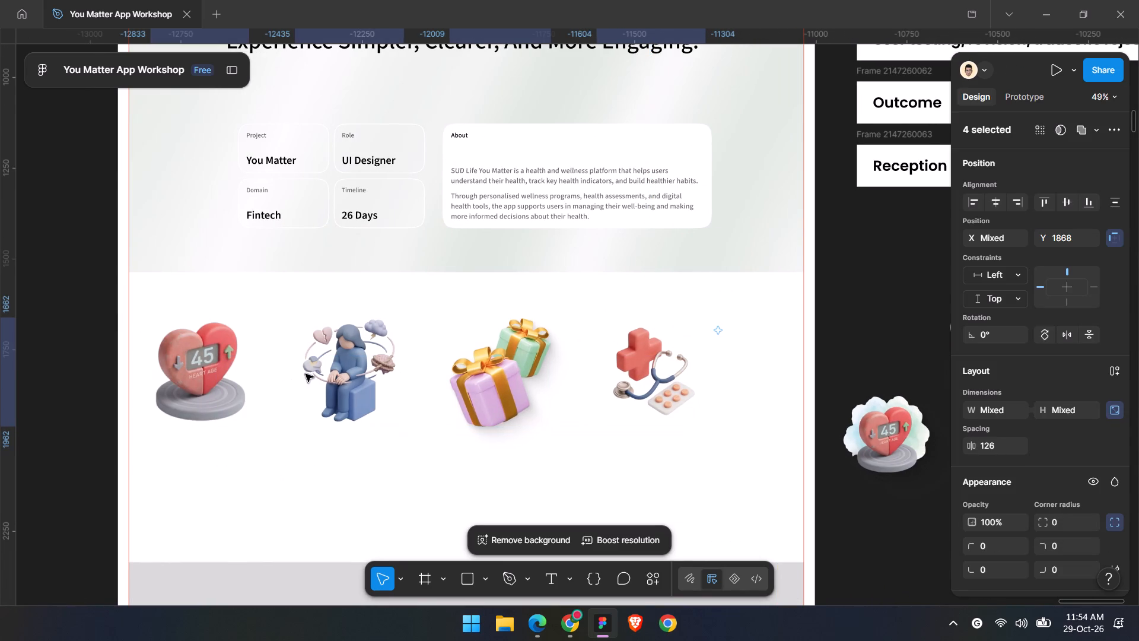
pyautogui.keyDown('shift'); pyautogui.moveTo(491, 378); pyautogui.dragTo(529, 380); pyautogui.keyUp('shift')
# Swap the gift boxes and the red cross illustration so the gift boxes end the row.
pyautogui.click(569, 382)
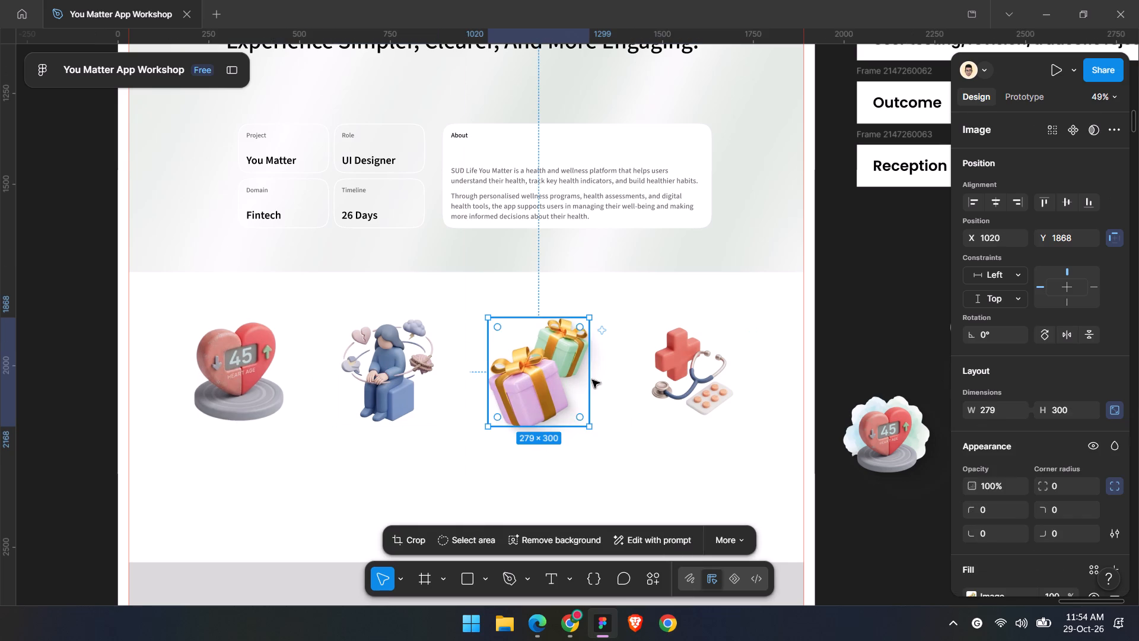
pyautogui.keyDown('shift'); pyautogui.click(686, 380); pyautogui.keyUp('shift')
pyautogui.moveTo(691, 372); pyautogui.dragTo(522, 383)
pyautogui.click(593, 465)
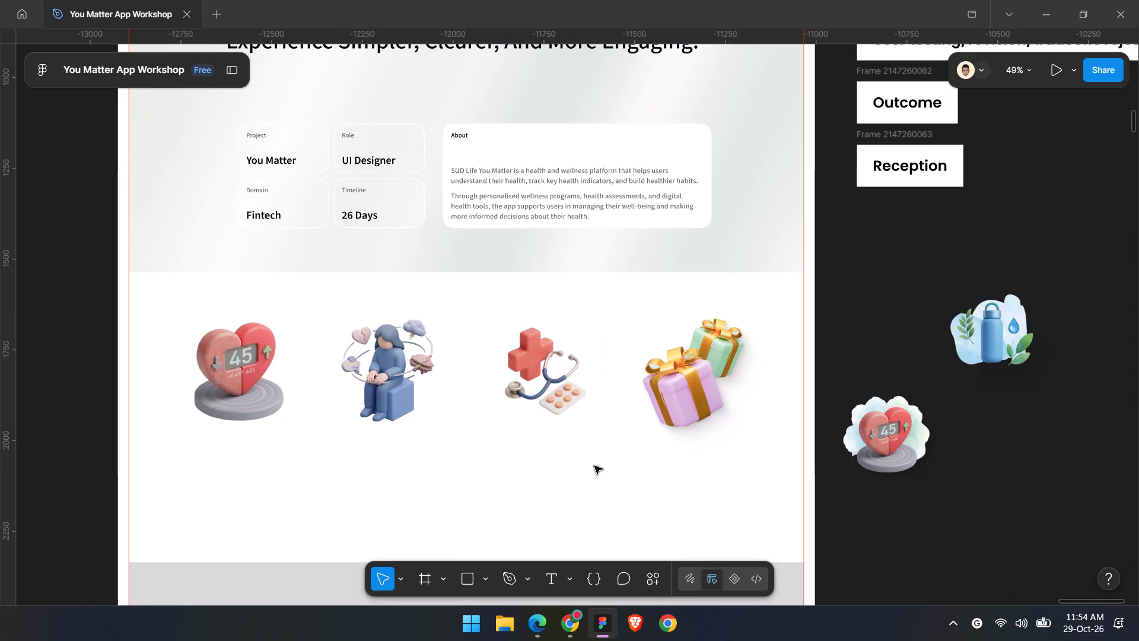
# Delete the gift boxes illustration from the row.
pyautogui.click(655, 401)
pyautogui.press('BackSpace')
pyautogui.moveTo(721, 430); pyautogui.dragTo(182, 379)
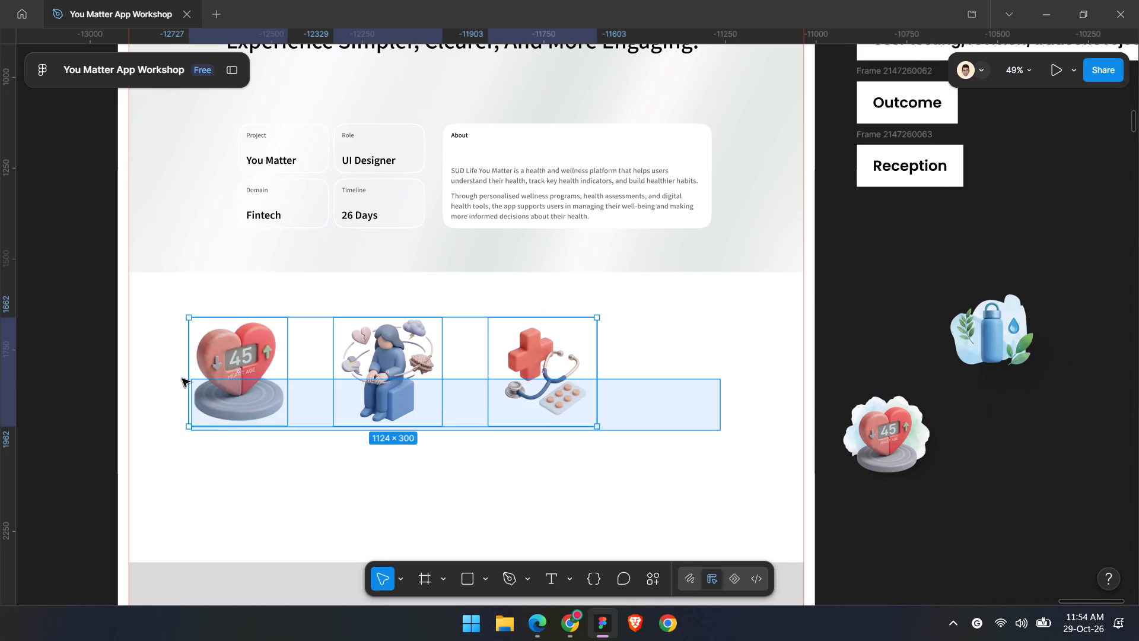
pyautogui.moveTo(182, 379); pyautogui.dragTo(178, 379)
pyautogui.click(678, 461)
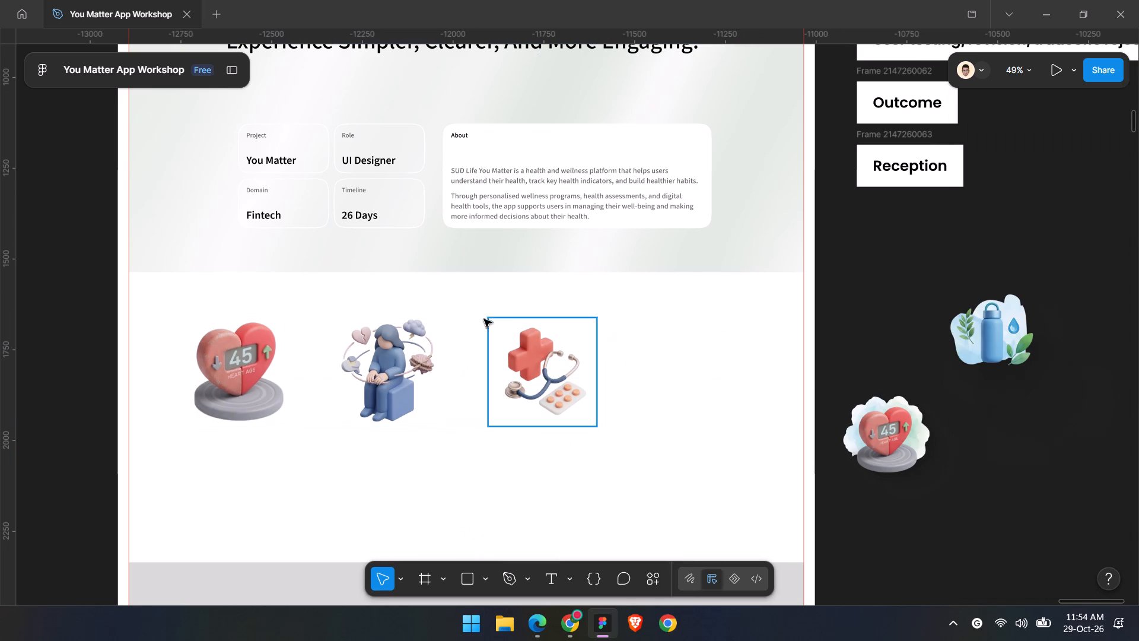
# Go to Page 2 and examine its icon library, from the health condition icons to the water and woman figures.
pyautogui.click(232, 75)
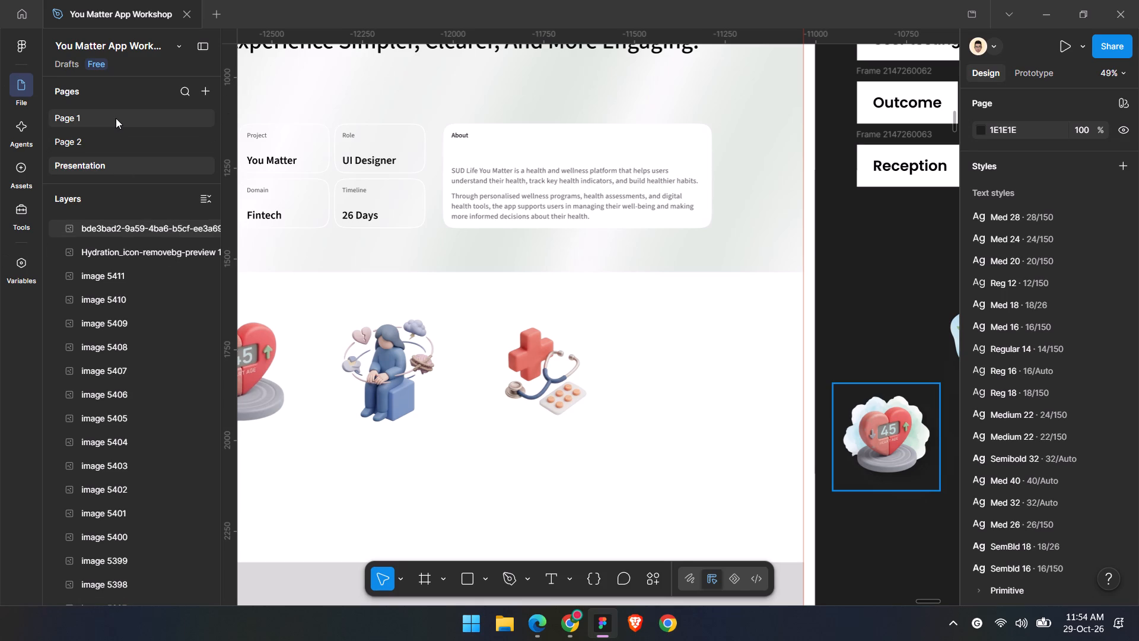
pyautogui.click(122, 143)
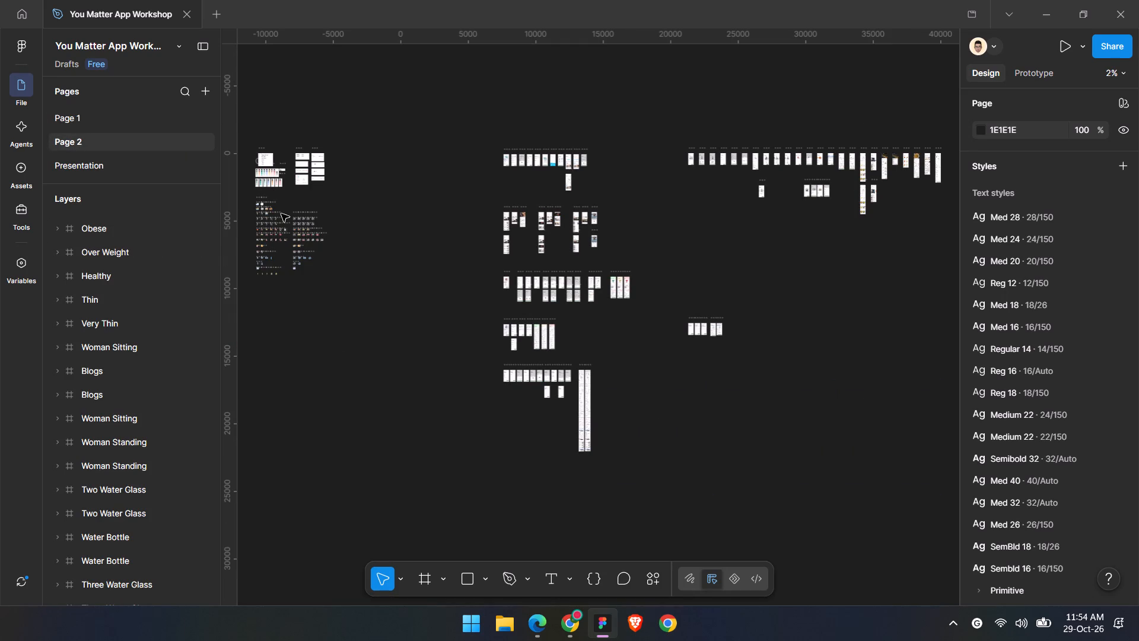
pyautogui.scroll(10, 311, 230)
pyautogui.keyDown('shift'); pyautogui.scroll(7, 426, 315); pyautogui.keyUp('shift')
pyautogui.scroll(-4, 431, 323)
pyautogui.keyDown('ctrl'); pyautogui.scroll(8, 515, 250); pyautogui.keyUp('ctrl')
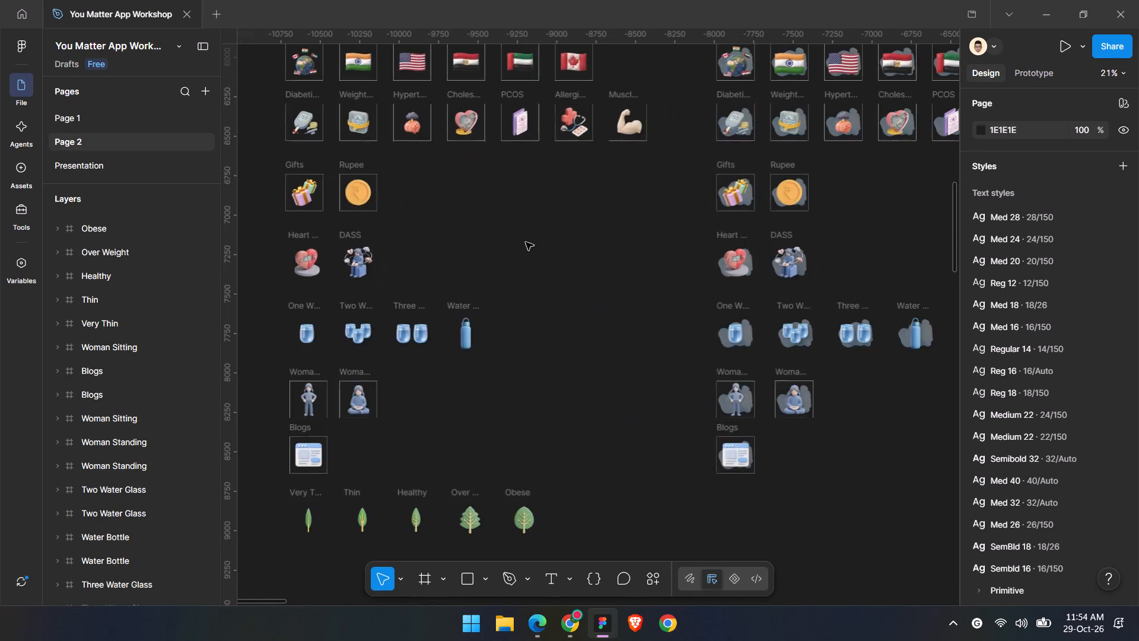
pyautogui.keyDown('ctrl'); pyautogui.scroll(5, 526, 242); pyautogui.keyUp('ctrl')
pyautogui.scroll(-4, 438, 325)
pyautogui.keyDown('ctrl'); pyautogui.scroll(-3, 438, 325); pyautogui.keyUp('ctrl')
pyautogui.click(473, 323)
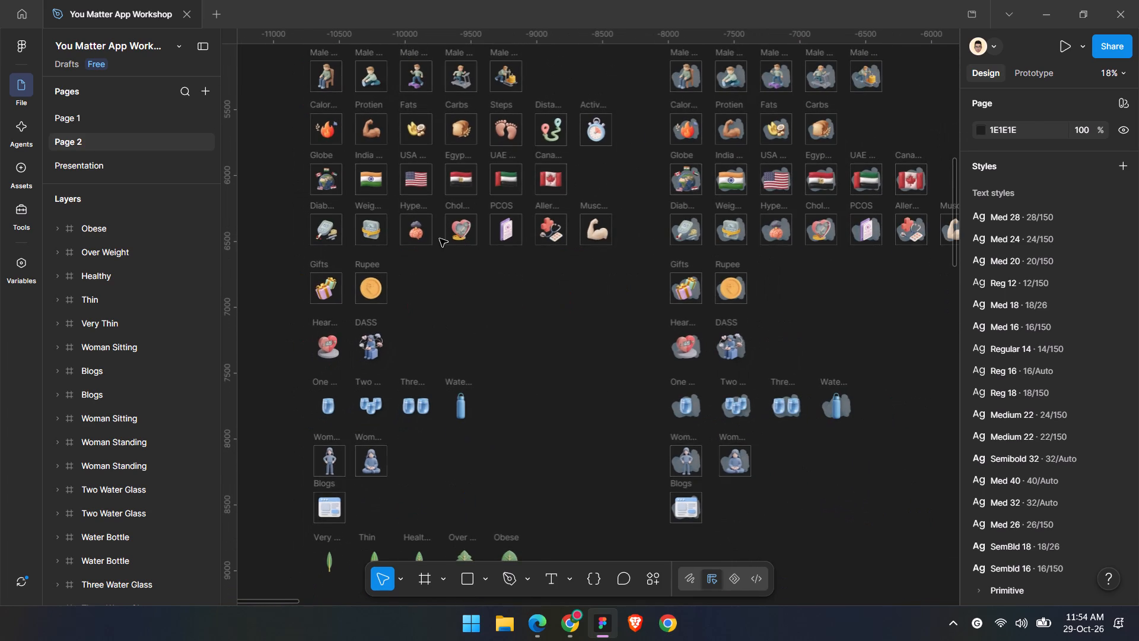
pyautogui.keyDown('ctrl'); pyautogui.scroll(8, 440, 239); pyautogui.keyUp('ctrl')
pyautogui.keyDown('shift'); pyautogui.scroll(-3, 440, 239); pyautogui.keyUp('shift')
pyautogui.scroll(-4, 645, 276)
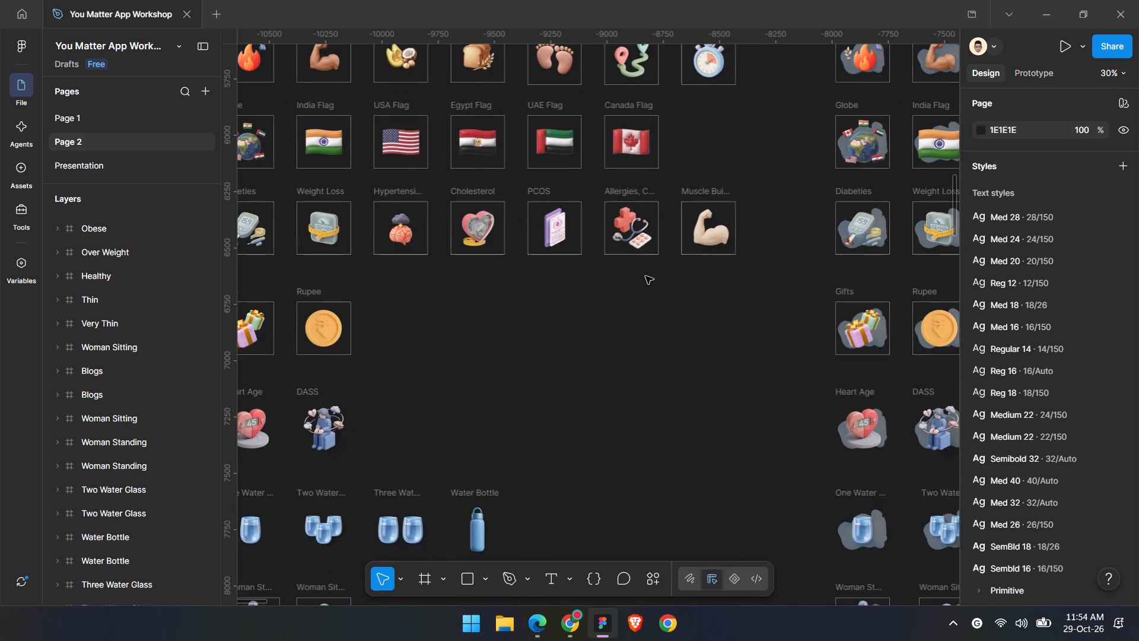
# Examine the lower icon rows on Page 2, from gifts and heart age to blogs and leaves, for matching illustrations.
pyautogui.keyDown('shift'); pyautogui.scroll(3, 645, 276); pyautogui.keyUp('shift')
pyautogui.scroll(-6, 645, 276)
pyautogui.keyDown('ctrl'); pyautogui.scroll(-2, 645, 276); pyautogui.keyUp('ctrl')
pyautogui.scroll(-3, 645, 276)
pyautogui.scroll(2, 645, 276)
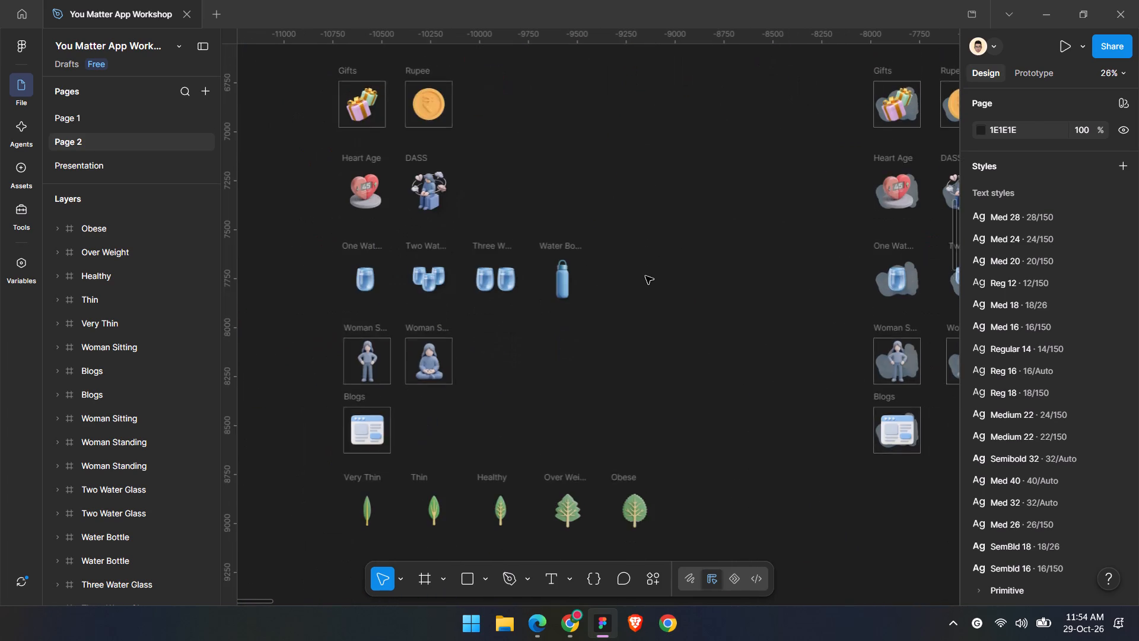
pyautogui.scroll(11, 645, 276)
pyautogui.scroll(-11, 642, 275)
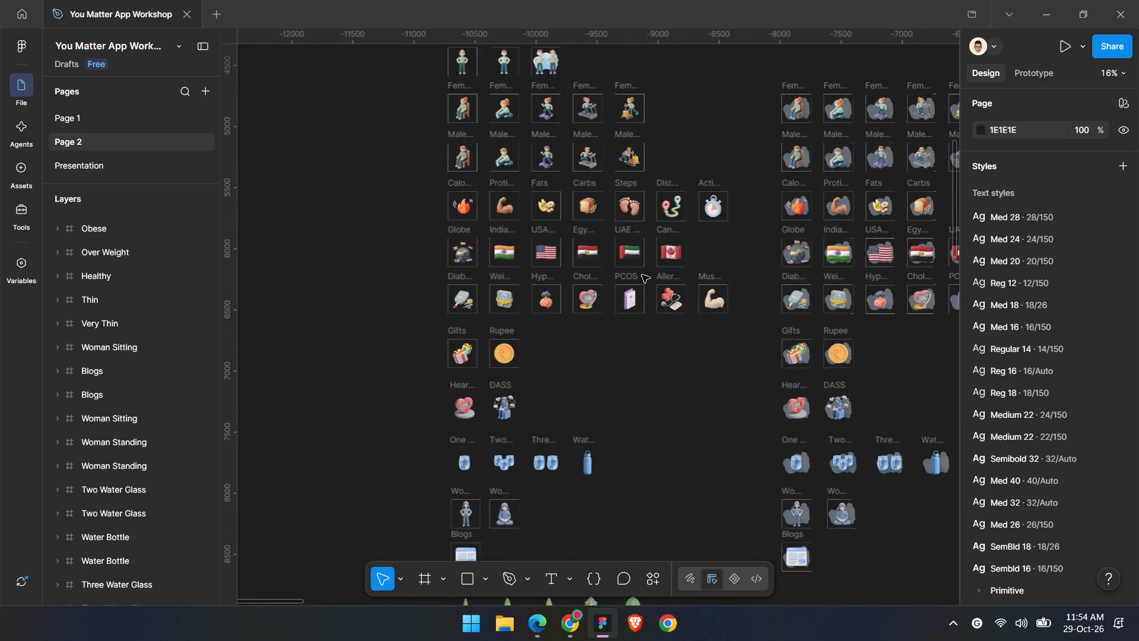
# Copy the images inside the Cholesterol, Weight Loss and Diabeties icon frames on Page 2.
pyautogui.keyDown('ctrl'); pyautogui.scroll(6, 547, 244); pyautogui.keyUp('ctrl')
pyautogui.scroll(2, 575, 348)
pyautogui.keyDown('shift'); pyautogui.scroll(-3, 575, 348); pyautogui.keyUp('shift')
pyautogui.keyDown('ctrl'); pyautogui.scroll(-3, 573, 348); pyautogui.keyUp('ctrl')
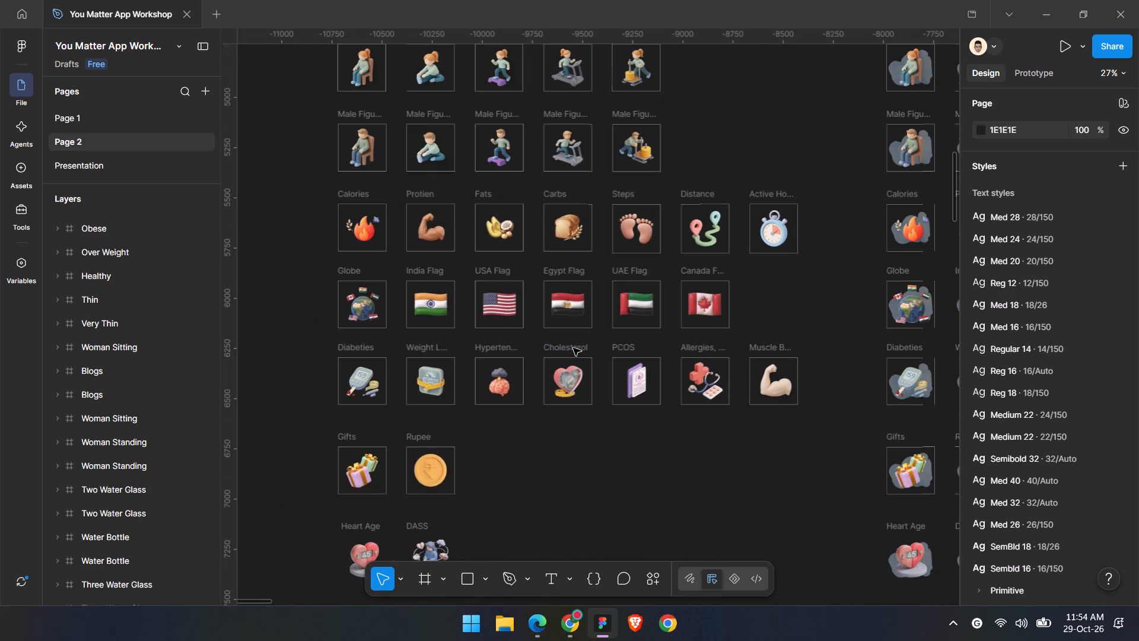
pyautogui.keyDown('shift'); pyautogui.scroll(-3, 571, 348); pyautogui.keyUp('shift')
pyautogui.click(667, 462)
pyautogui.keyDown('ctrl'); pyautogui.scroll(2, 669, 429); pyautogui.keyUp('ctrl')
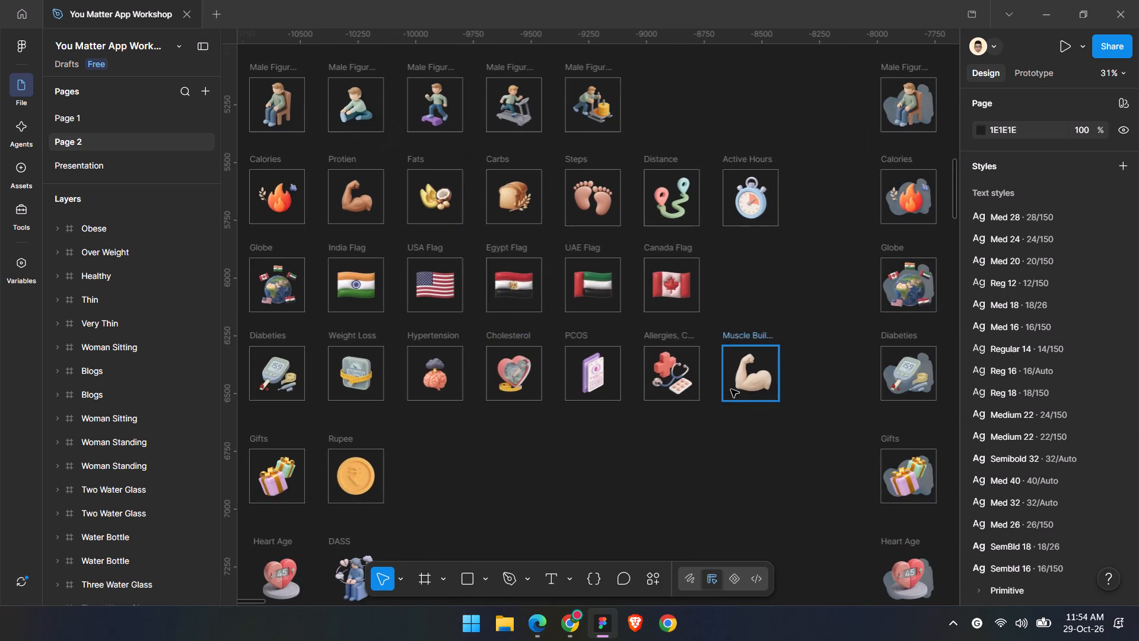
pyautogui.keyDown('ctrl'); pyautogui.scroll(2, 731, 389); pyautogui.keyUp('ctrl')
pyautogui.keyDown('shift'); pyautogui.scroll(3, 719, 426); pyautogui.keyUp('shift')
pyautogui.keyDown('ctrl'); pyautogui.click(581, 388); pyautogui.keyUp('ctrl')
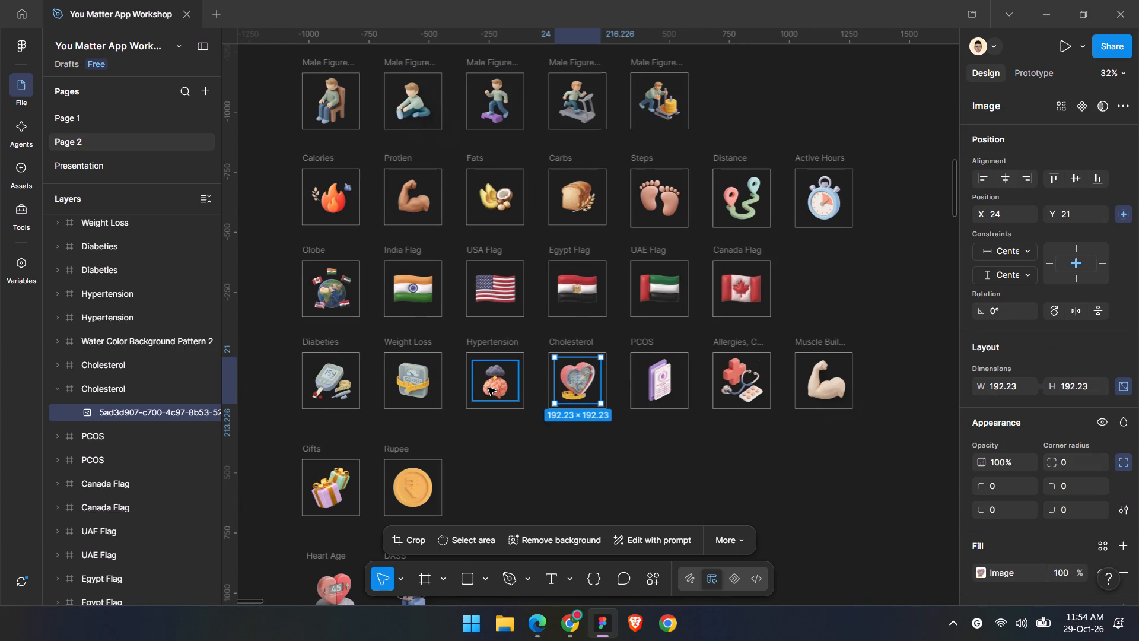
pyautogui.keyDown('ctrl'); pyautogui.keyDown('shift'); pyautogui.click(427, 375); pyautogui.keyUp('shift'); pyautogui.keyUp('ctrl')
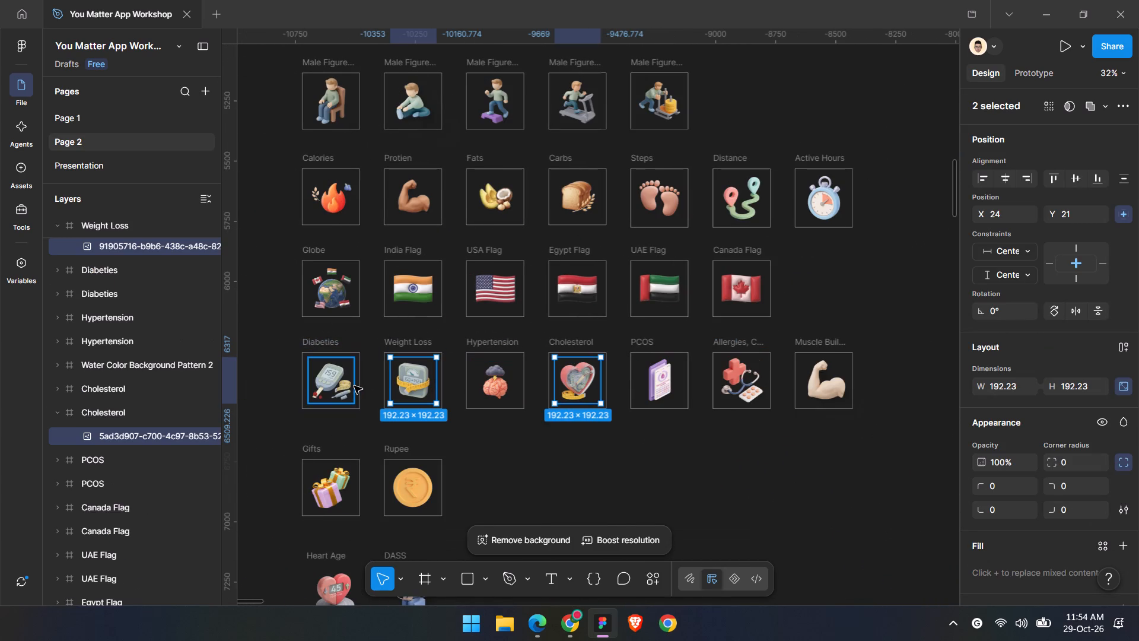
pyautogui.keyDown('ctrl'); pyautogui.keyDown('shift'); pyautogui.click(354, 386); pyautogui.keyUp('shift'); pyautogui.keyUp('ctrl')
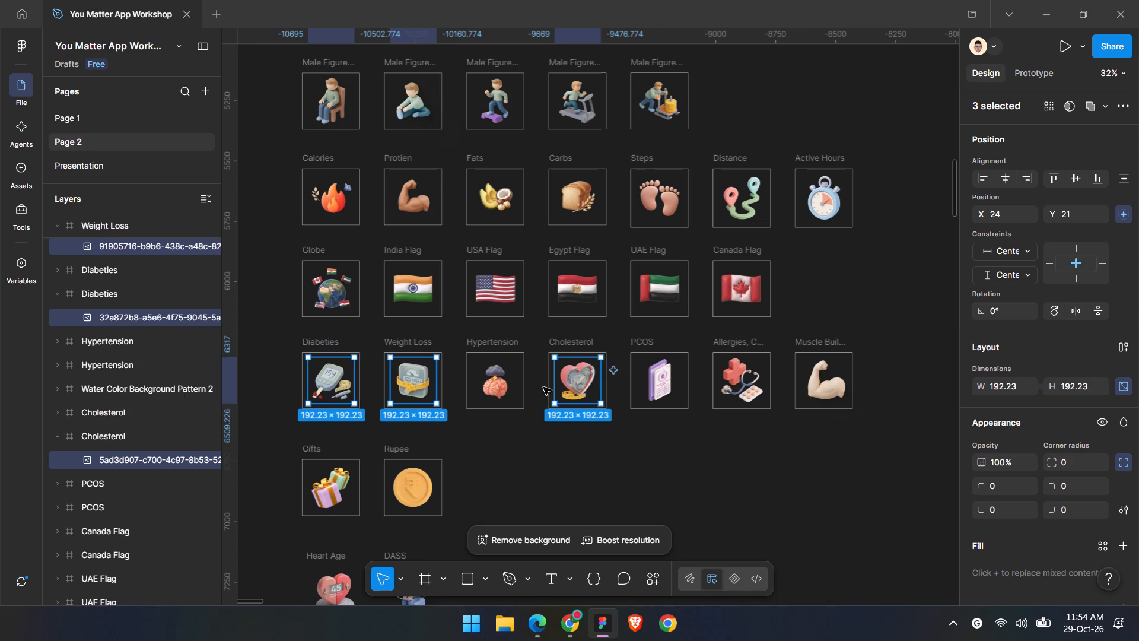
pyautogui.hotkey('ctrl', 'c')
# Paste the three copied health images into the Presentation page's slide and move them below the heart age illustration.
pyautogui.click(86, 164)
pyautogui.keyDown('ctrl'); pyautogui.click(581, 432); pyautogui.keyUp('ctrl')
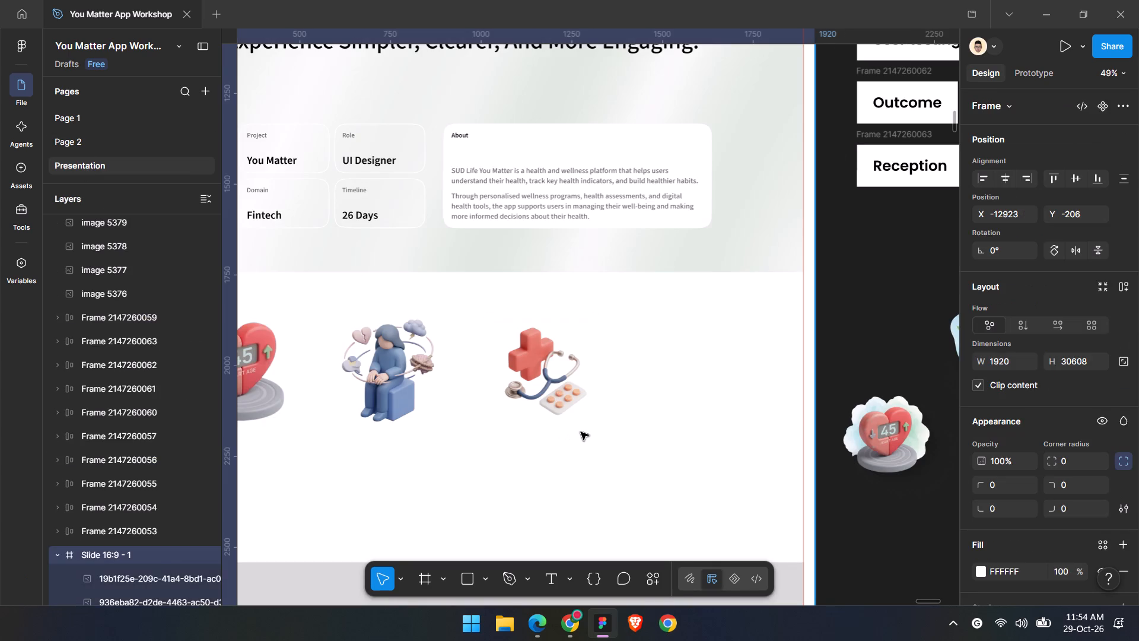
pyautogui.hotkey('ctrl', 'v')
pyautogui.keyDown('ctrl'); pyautogui.scroll(-1, 581, 432); pyautogui.keyUp('ctrl')
pyautogui.keyDown('ctrl'); pyautogui.scroll(-4, 336, 174); pyautogui.keyUp('ctrl')
pyautogui.moveTo(325, 142); pyautogui.dragTo(415, 626)
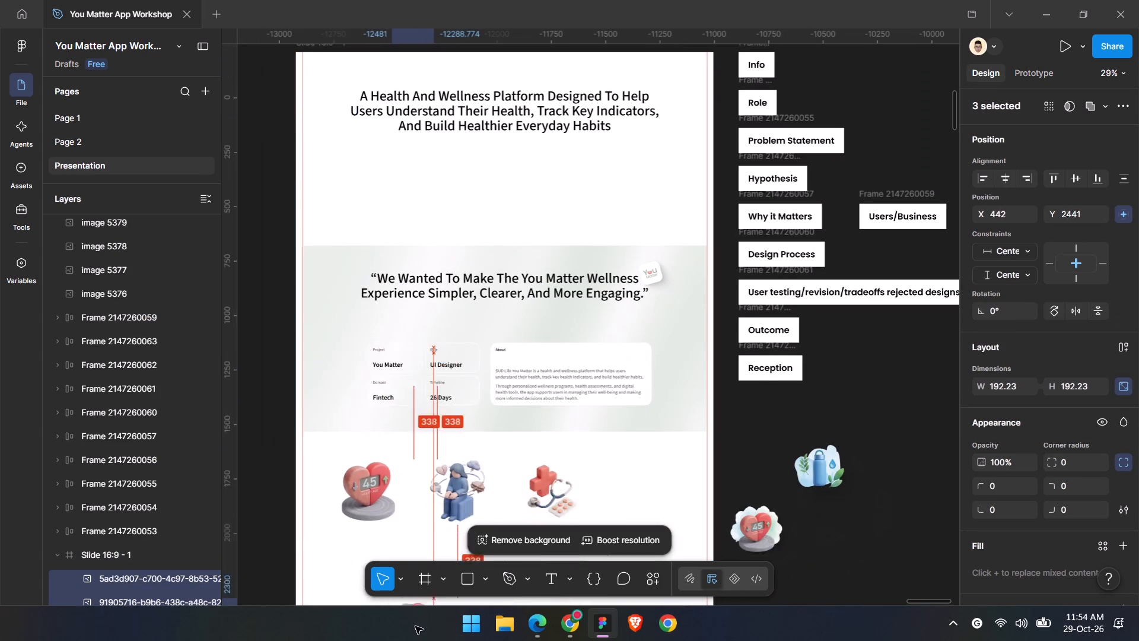
pyautogui.moveTo(415, 626); pyautogui.dragTo(400, 446)
# Spread the stacked images into a row below the heart age illustration: glucose meter, weight scale, cholesterol heart.
pyautogui.keyDown('ctrl'); pyautogui.scroll(6, 412, 446); pyautogui.keyUp('ctrl')
pyautogui.click(570, 464)
pyautogui.moveTo(377, 447); pyautogui.dragTo(565, 481)
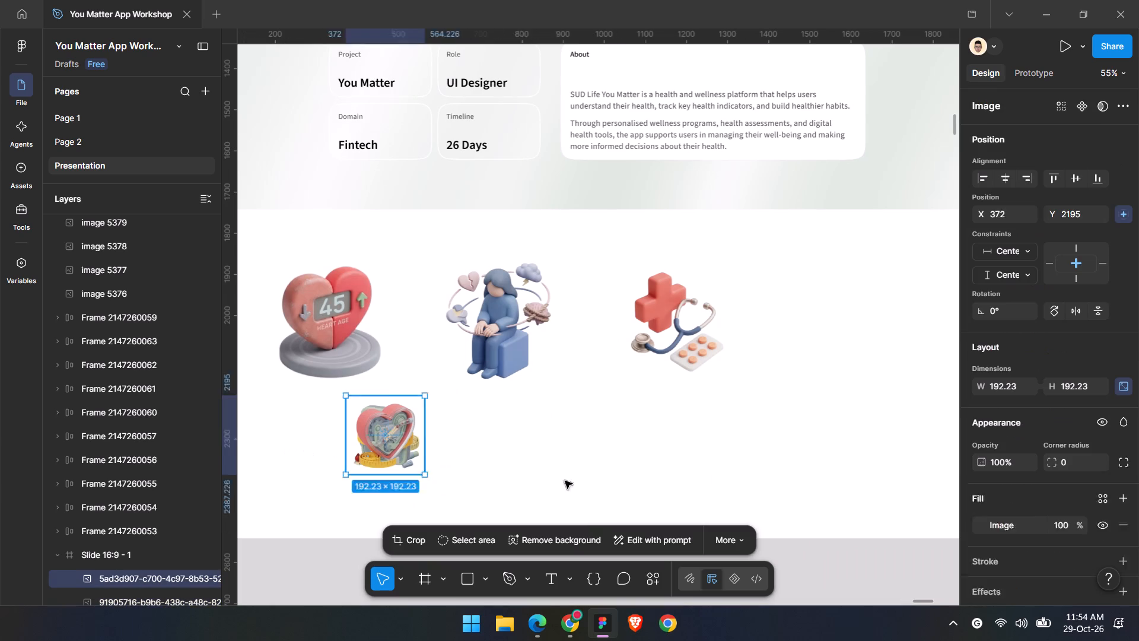
pyautogui.moveTo(565, 481); pyautogui.dragTo(570, 481)
pyautogui.moveTo(388, 434); pyautogui.dragTo(475, 443)
pyautogui.moveTo(394, 450); pyautogui.dragTo(325, 481)
pyautogui.moveTo(476, 458); pyautogui.dragTo(456, 467)
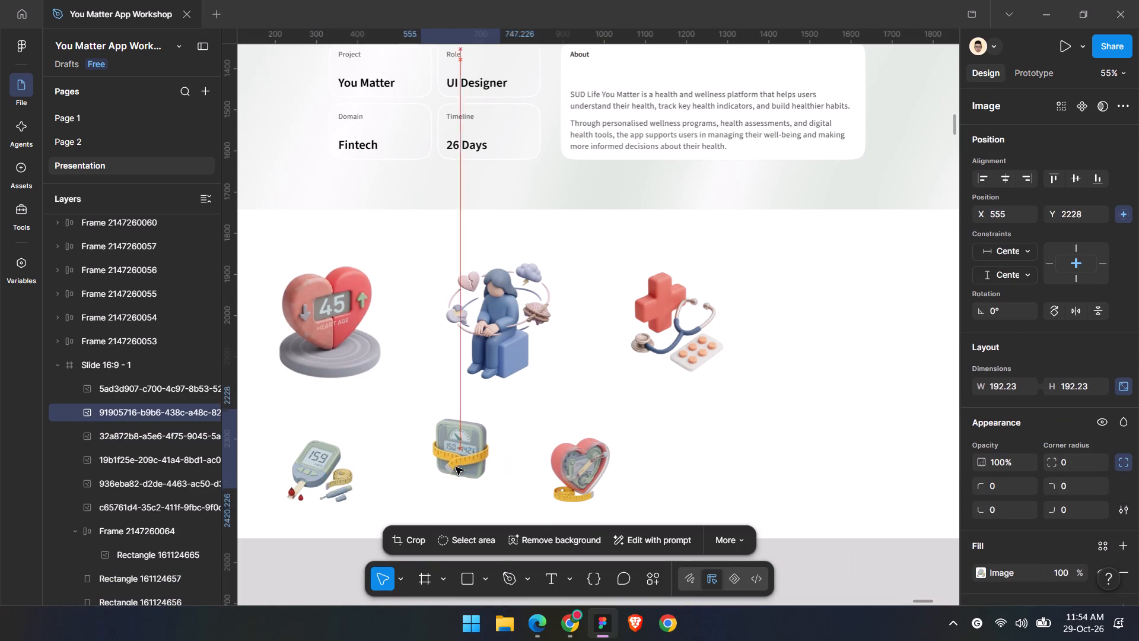
pyautogui.moveTo(456, 467); pyautogui.dragTo(432, 481)
pyautogui.moveTo(566, 470); pyautogui.dragTo(535, 469)
pyautogui.click(658, 440)
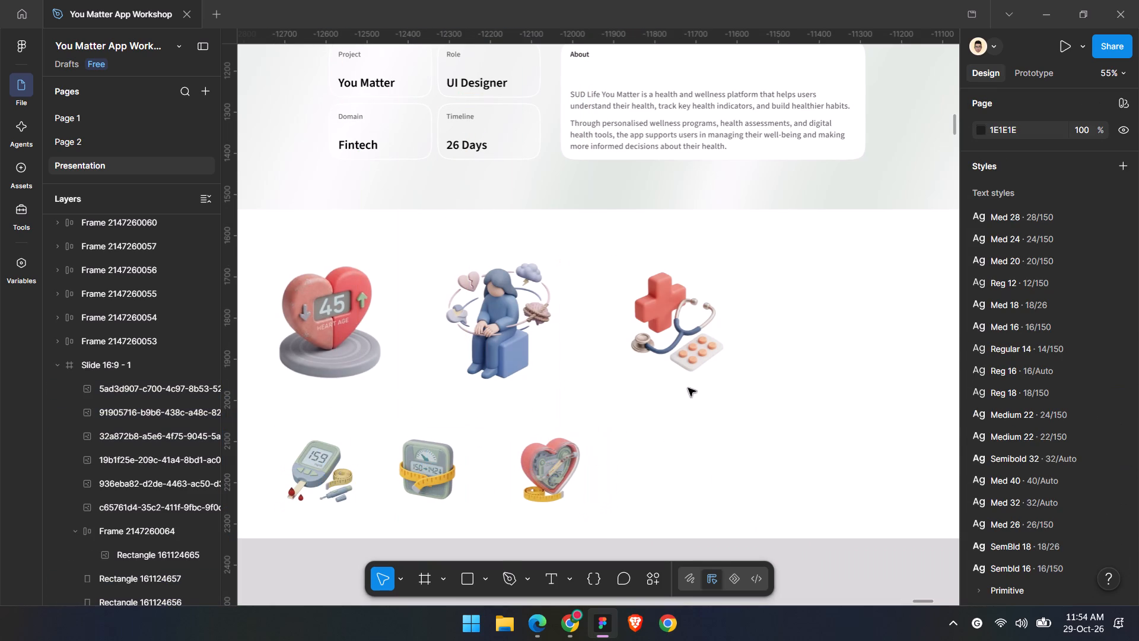
# Delete the seated woman and the red cross and stethoscope illustrations from the upper row.
pyautogui.moveTo(777, 384); pyautogui.dragTo(468, 329)
pyautogui.press('BackSpace')
# Move the glucose meter, weight scale and cholesterol heart images up beside the heart age illustration.
pyautogui.keyDown('ctrl'); pyautogui.scroll(-1, 456, 345); pyautogui.keyUp('ctrl')
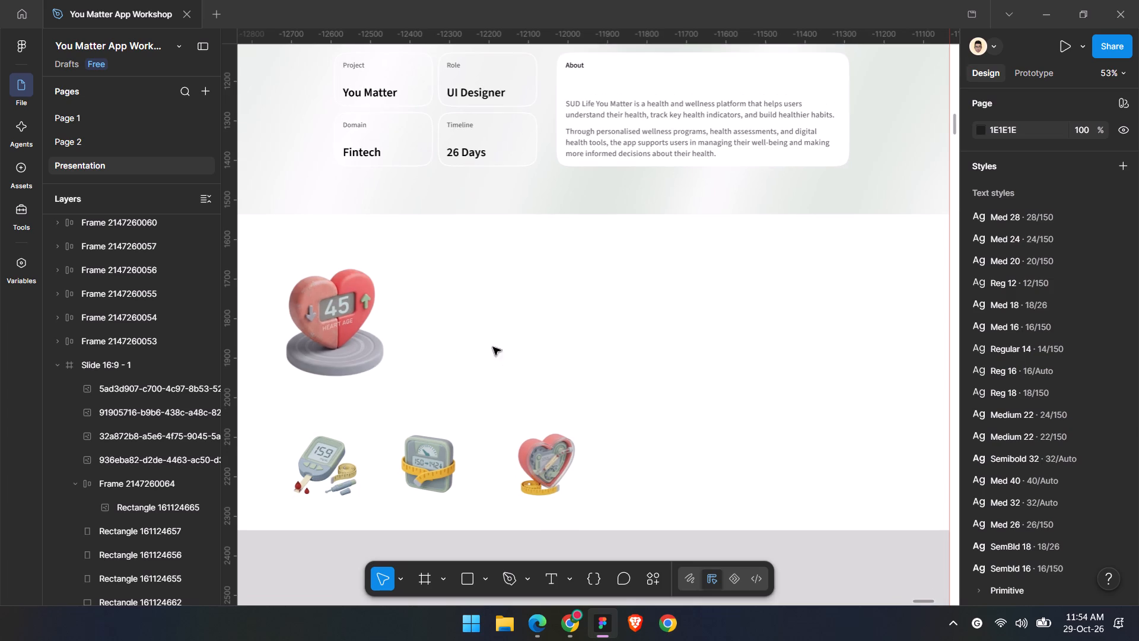
pyautogui.scroll(-1, 540, 351)
pyautogui.keyDown('ctrl'); pyautogui.scroll(-2, 541, 351); pyautogui.keyUp('ctrl')
pyautogui.moveTo(734, 447); pyautogui.dragTo(354, 440)
pyautogui.moveTo(362, 444); pyautogui.dragTo(403, 428)
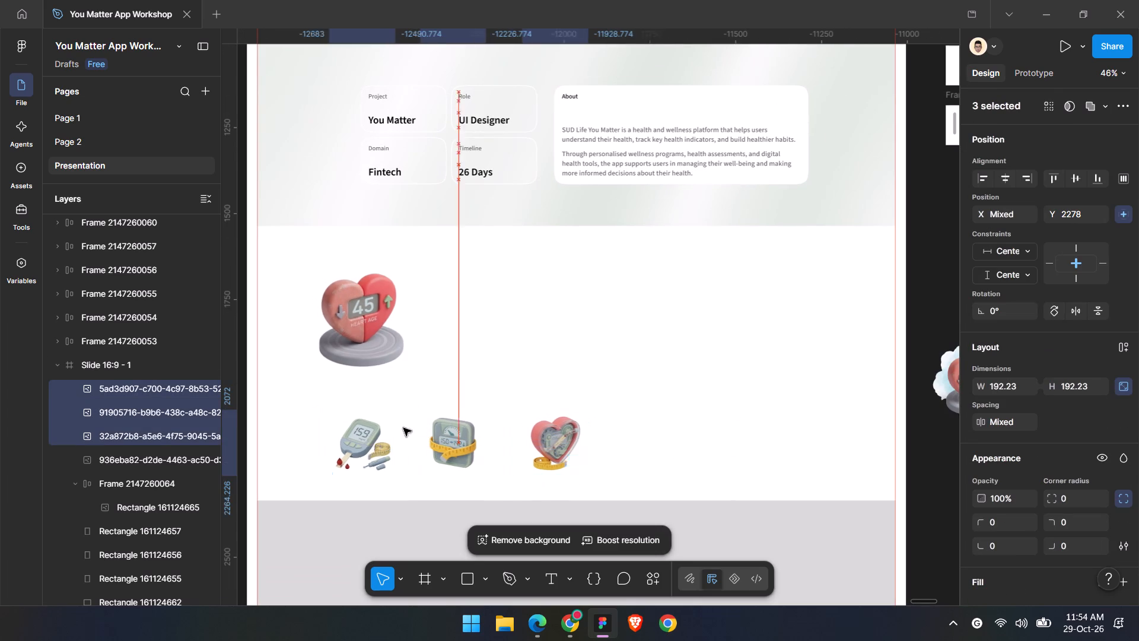
pyautogui.moveTo(403, 428); pyautogui.dragTo(489, 334)
# Set the width of the three new images to 272, matching the heart age illustration.
pyautogui.click(382, 325)
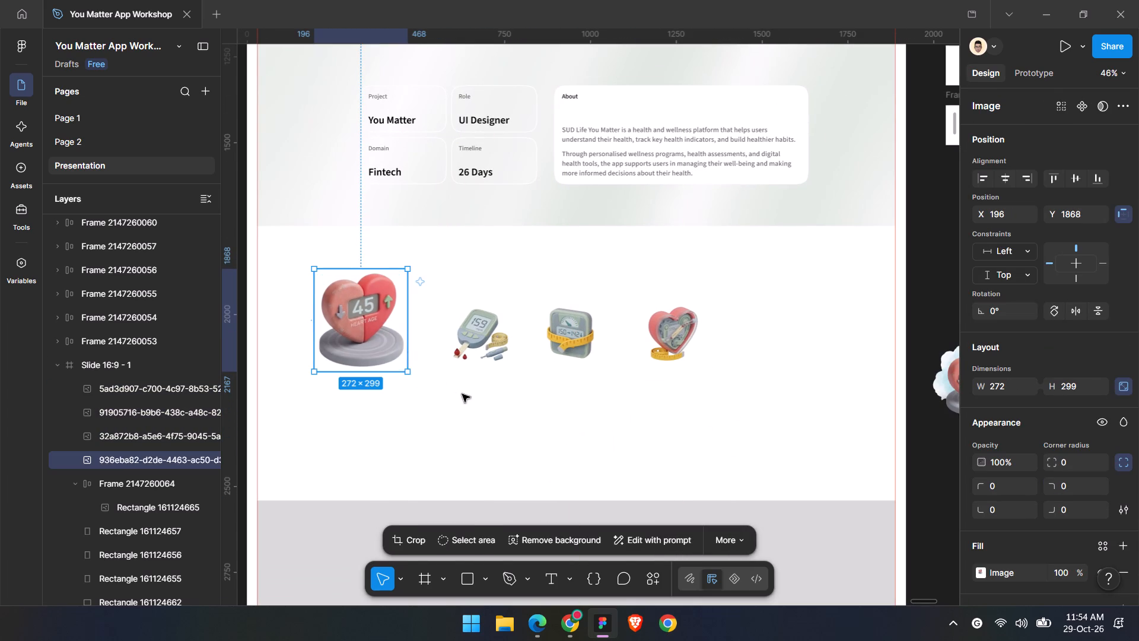
pyautogui.moveTo(459, 394); pyautogui.dragTo(692, 345)
pyautogui.click(1025, 390)
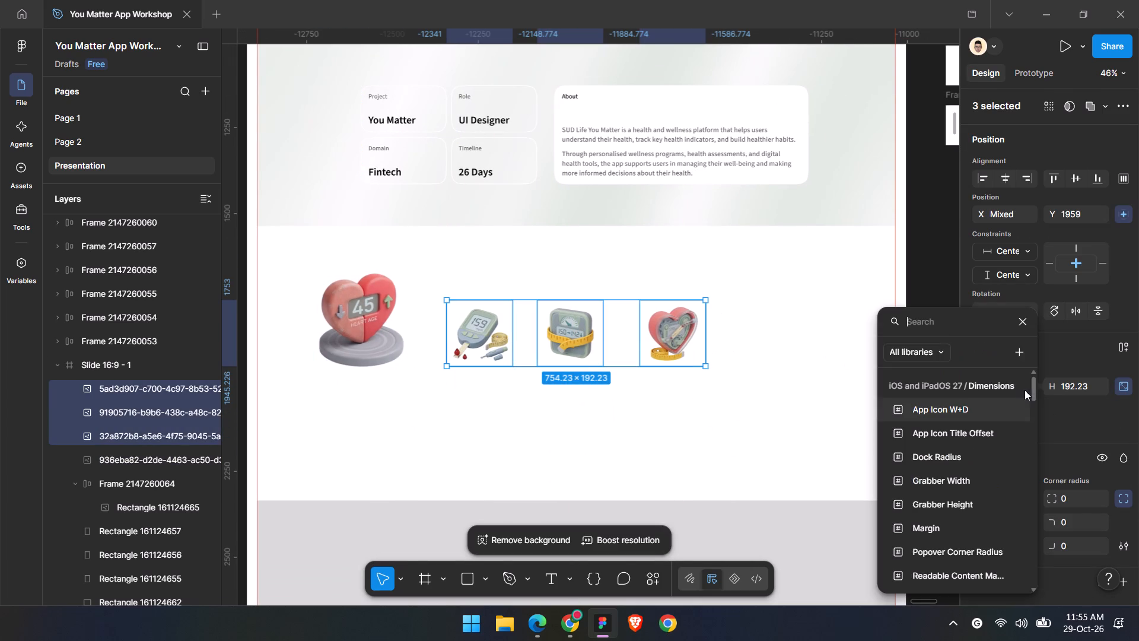
pyautogui.click(1023, 322)
pyautogui.click(1007, 384)
pyautogui.write('272')
pyautogui.press('Return')
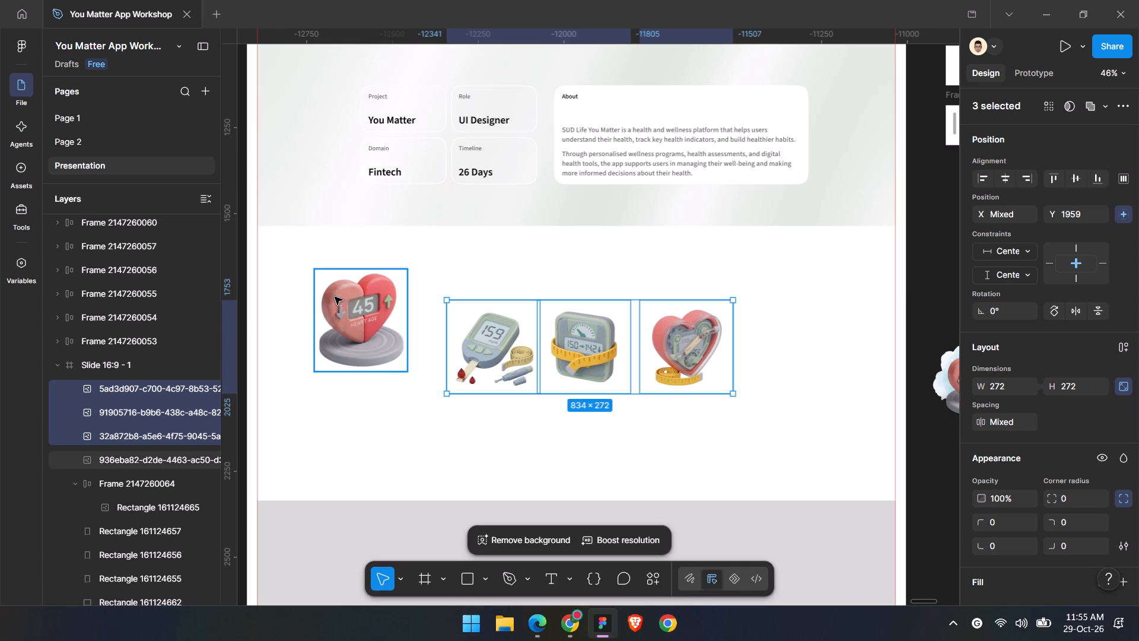
# Set the height of the three new images to 299 with the aspect ratio unlocked, and lock the ratio again.
pyautogui.click(335, 297)
pyautogui.moveTo(791, 437); pyautogui.dragTo(465, 353)
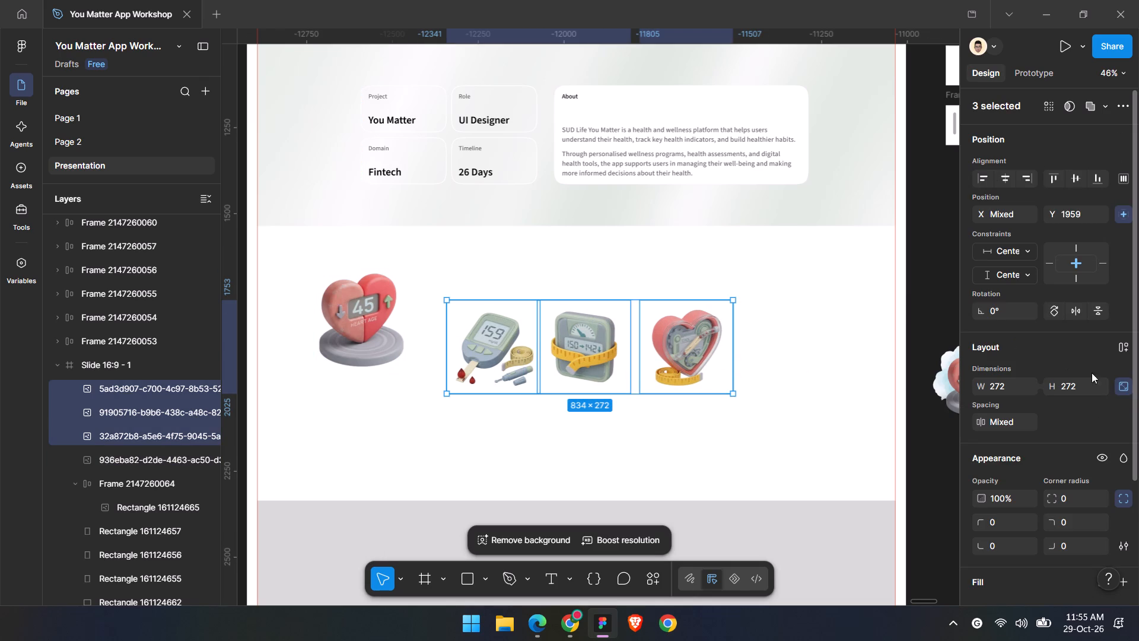
pyautogui.click(1127, 390)
pyautogui.click(1084, 390)
pyautogui.write('299')
pyautogui.press('Return')
pyautogui.click(1117, 380)
pyautogui.click(777, 363)
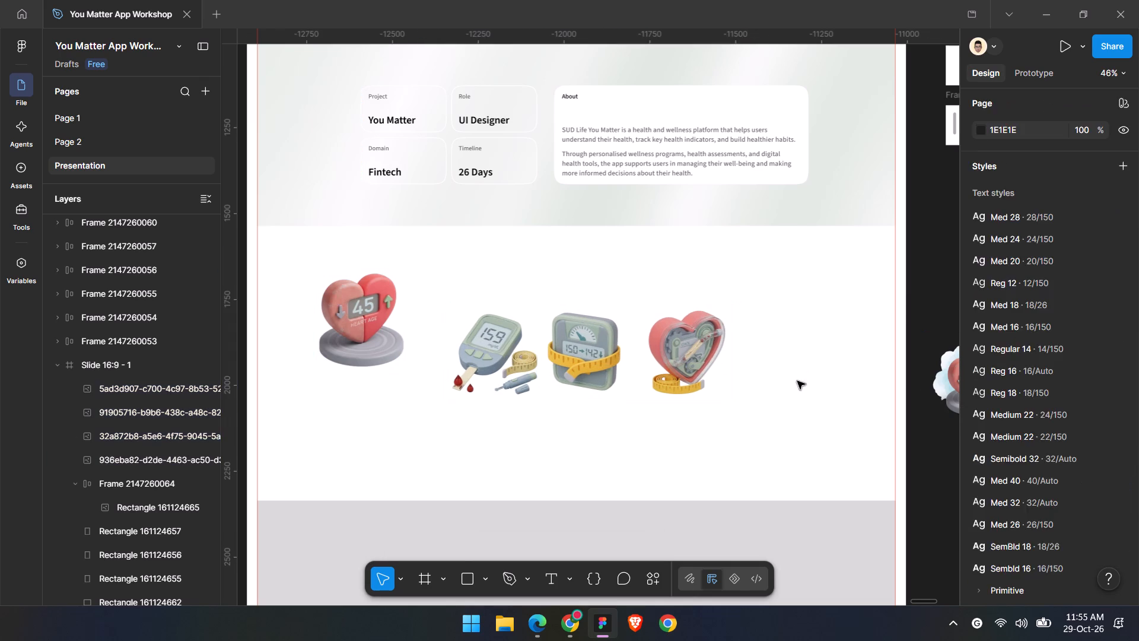
# Align the tops of all four illustrations and distribute them with equal horizontal spacing.
pyautogui.moveTo(800, 382); pyautogui.dragTo(334, 265)
pyautogui.click(1055, 174)
pyautogui.hotkey('alt', 'shift', 'h')
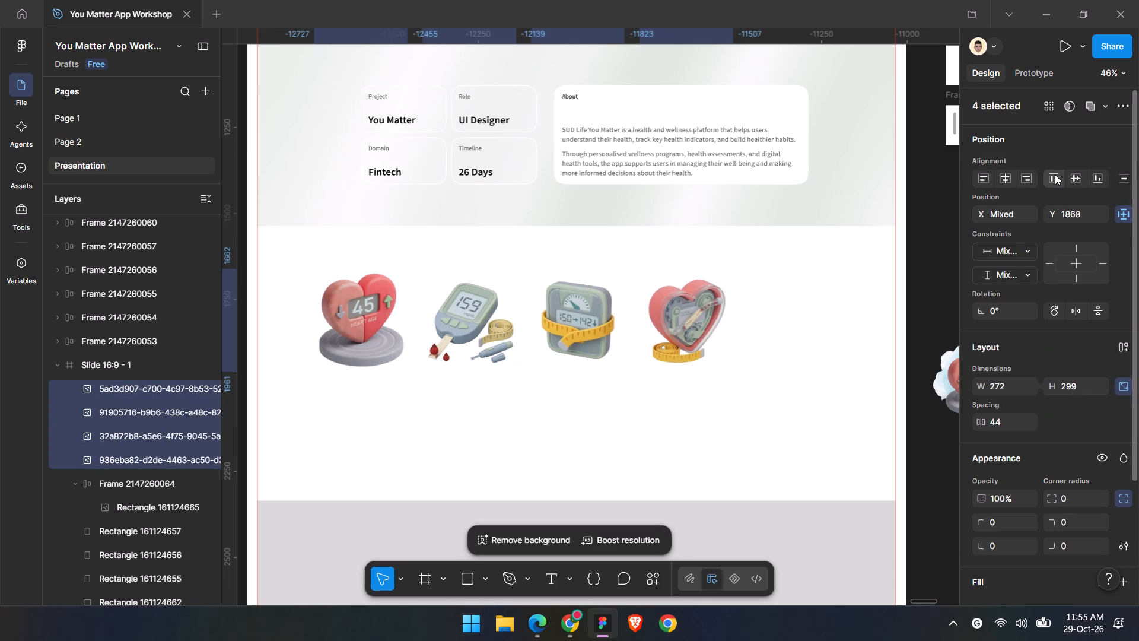
# Increase the horizontal spacing between the four health illustrations to 143.
pyautogui.moveTo(983, 427); pyautogui.dragTo(614, 317)
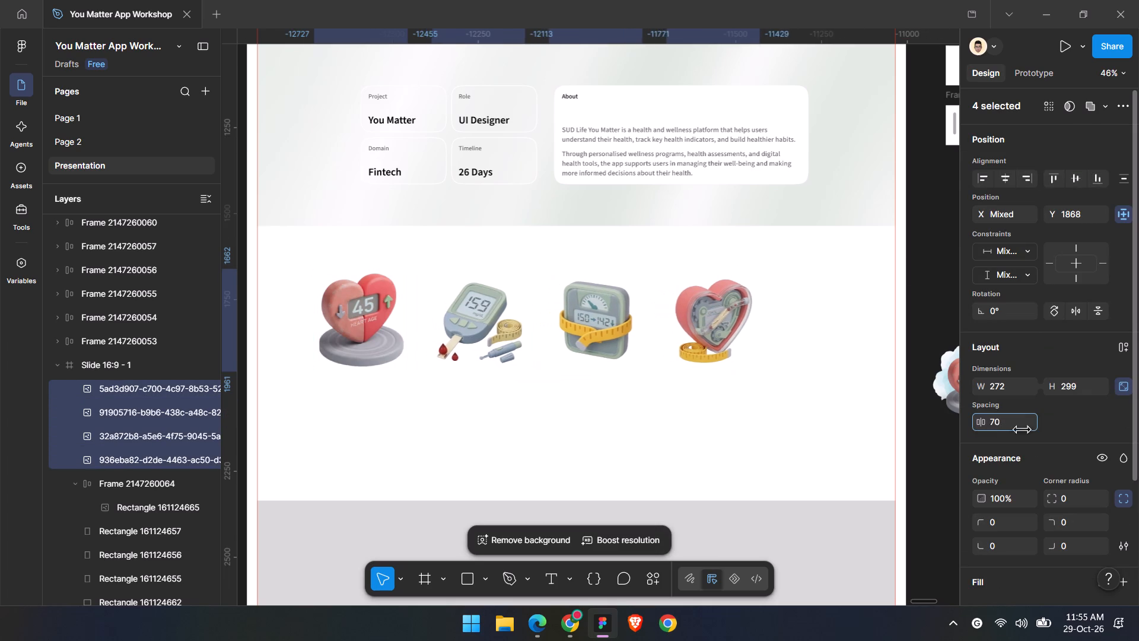
pyautogui.moveTo(614, 317); pyautogui.dragTo(716, 318)
# Move the row of four illustrations up to Y 1837, roughly centred across the slide's white area, and deselect it.
pyautogui.keyDown('ctrl'); pyautogui.scroll(-2, 628, 337); pyautogui.keyUp('ctrl')
pyautogui.moveTo(640, 325); pyautogui.dragTo(634, 323)
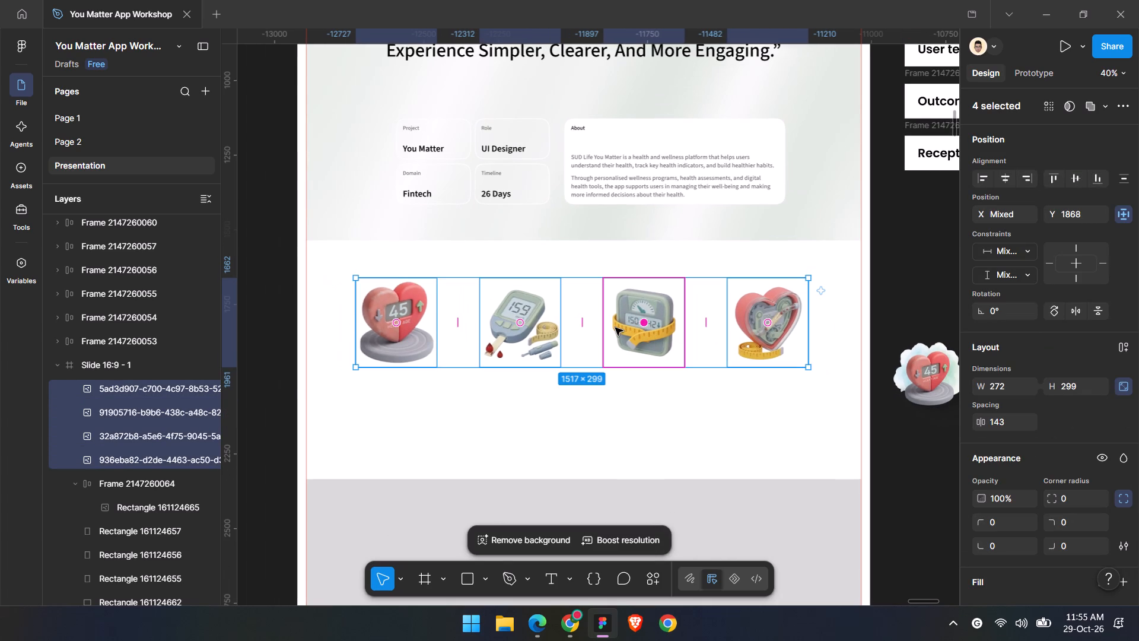
pyautogui.click(615, 328)
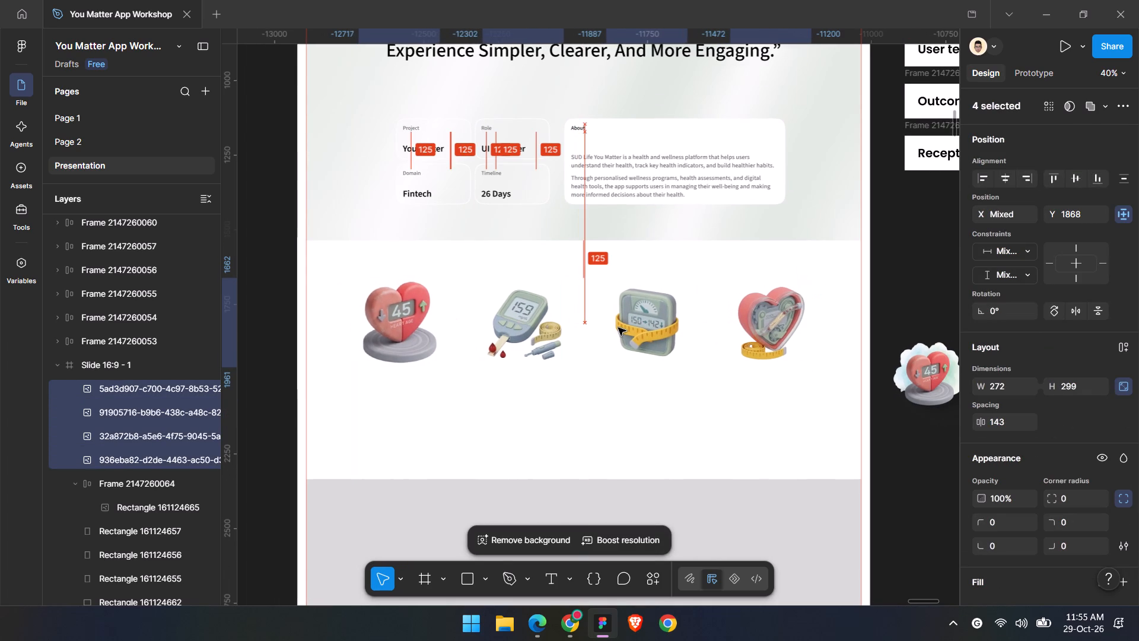
pyautogui.moveTo(614, 327); pyautogui.dragTo(616, 318)
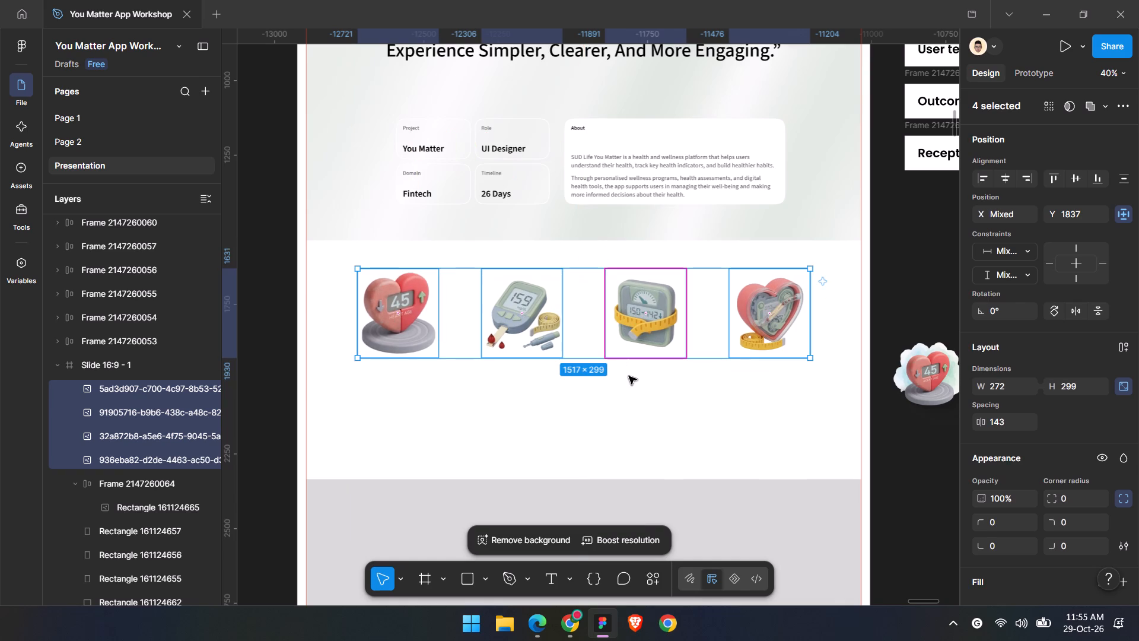
pyautogui.click(629, 376)
# Minimize the interface so the canvas gets the full width.
pyautogui.scroll(-5, 629, 376)
pyautogui.scroll(6, 677, 357)
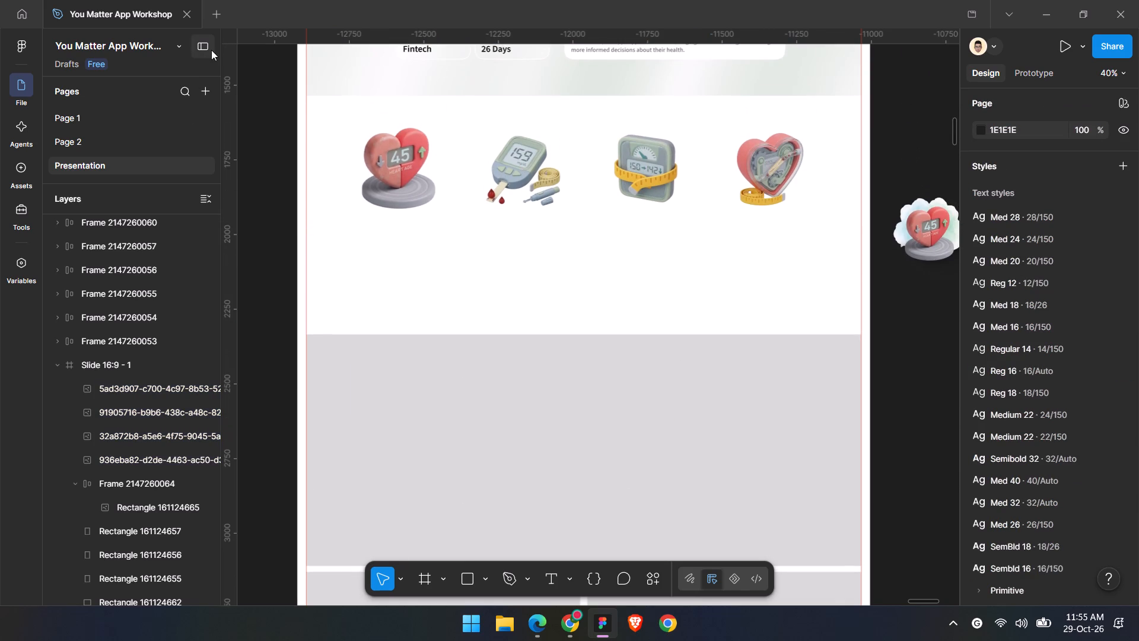
pyautogui.click(211, 50)
# Apply a Beautiful Shadows effect to the cholesterol heart image, with the light from the upper left casting toward the lower right.
pyautogui.scroll(10, 750, 219)
pyautogui.keyDown('ctrl'); pyautogui.scroll(-2, 720, 294); pyautogui.keyUp('ctrl')
pyautogui.keyDown('shift'); pyautogui.scroll(4, 732, 294); pyautogui.keyUp('shift')
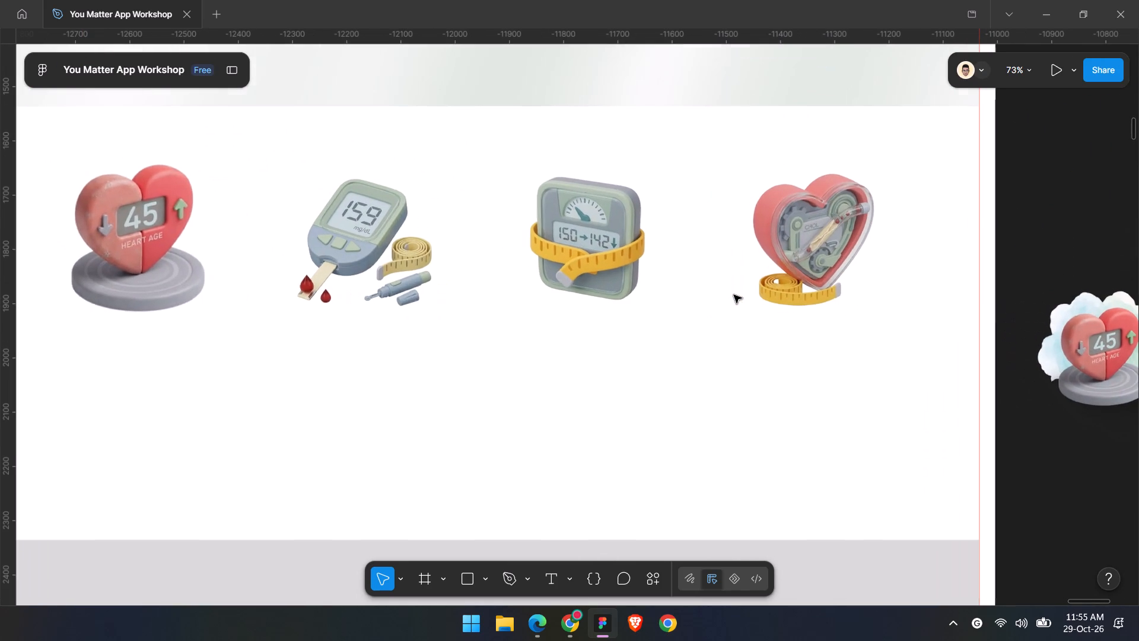
pyautogui.click(792, 285)
pyautogui.click(661, 570)
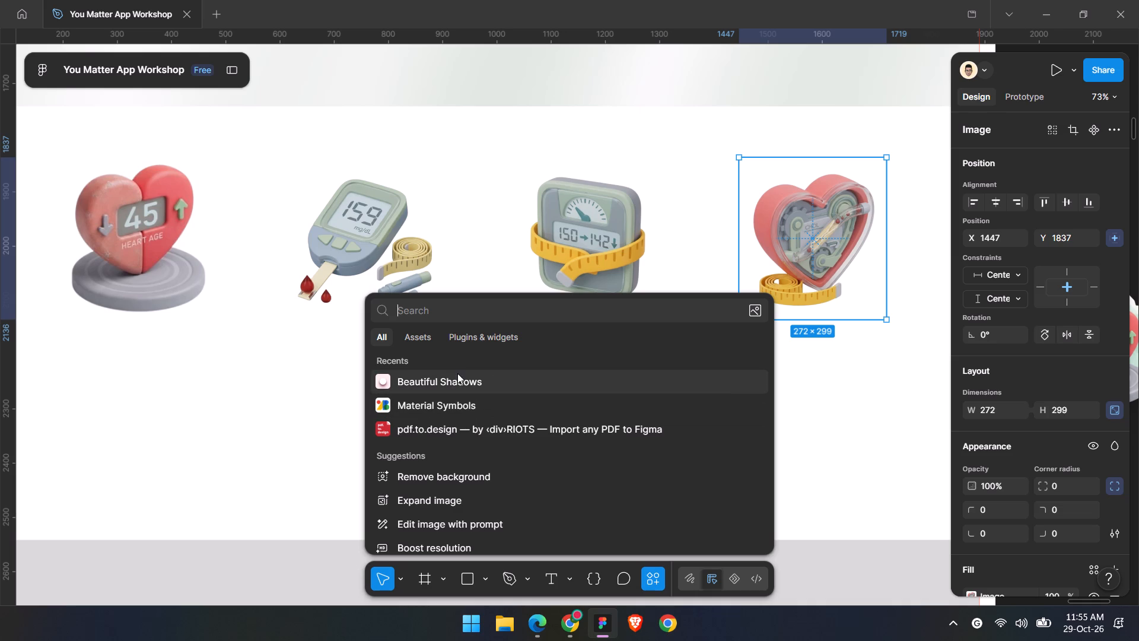
pyautogui.click(466, 389)
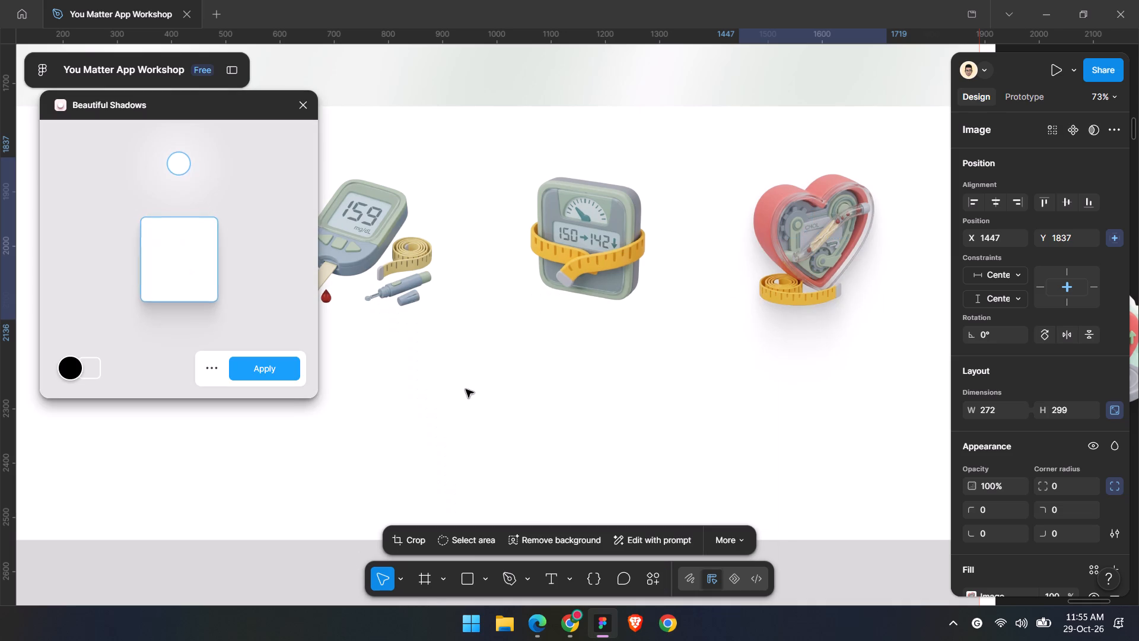
pyautogui.moveTo(177, 161); pyautogui.dragTo(99, 158)
pyautogui.click(278, 370)
# Apply a Beautiful Shadows effect to the weight scale image, with the light source at the far upper left.
pyautogui.click(511, 287)
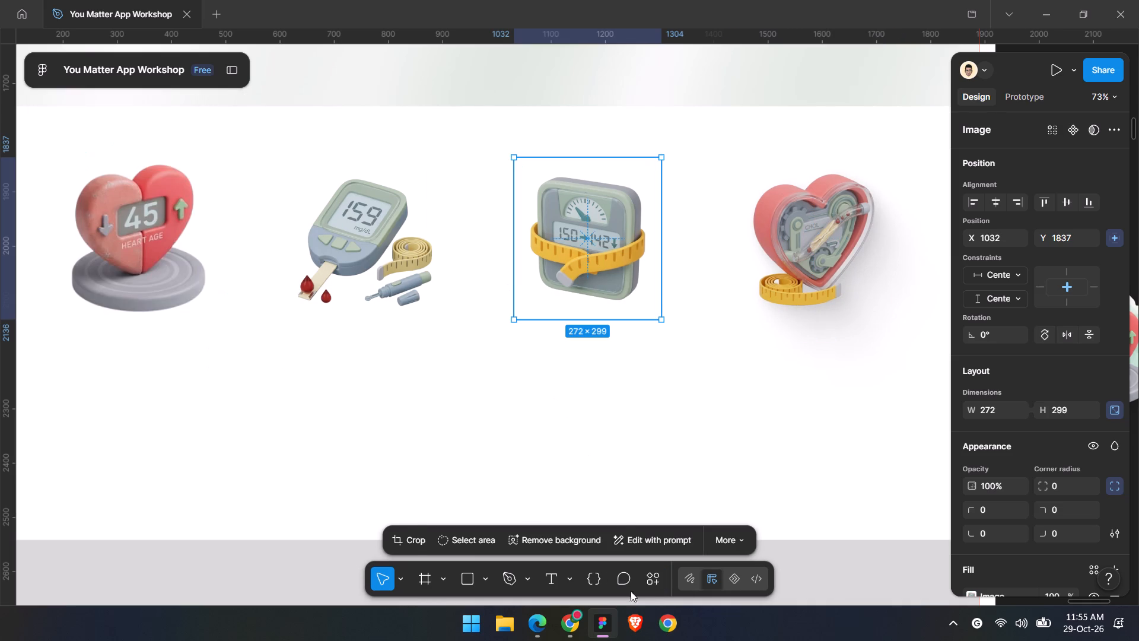
pyautogui.click(650, 589)
pyautogui.click(460, 392)
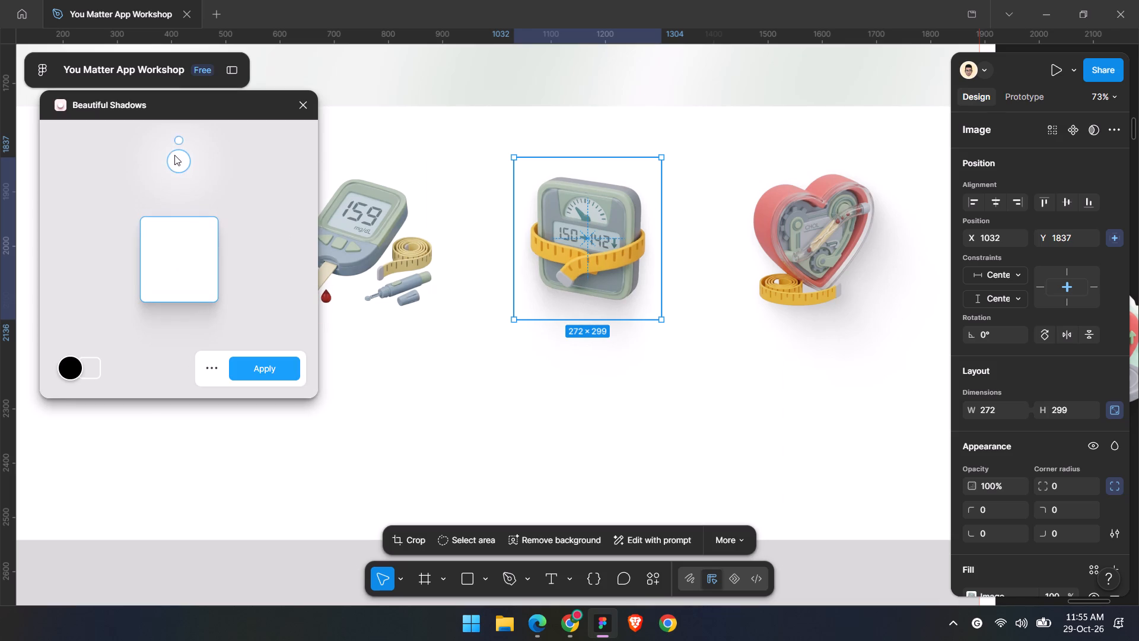
pyautogui.moveTo(177, 156); pyautogui.dragTo(59, 166)
pyautogui.click(270, 375)
# Apply a Beautiful Shadows effect to the glucose meter image, with the light source at the far upper left.
pyautogui.click(371, 281)
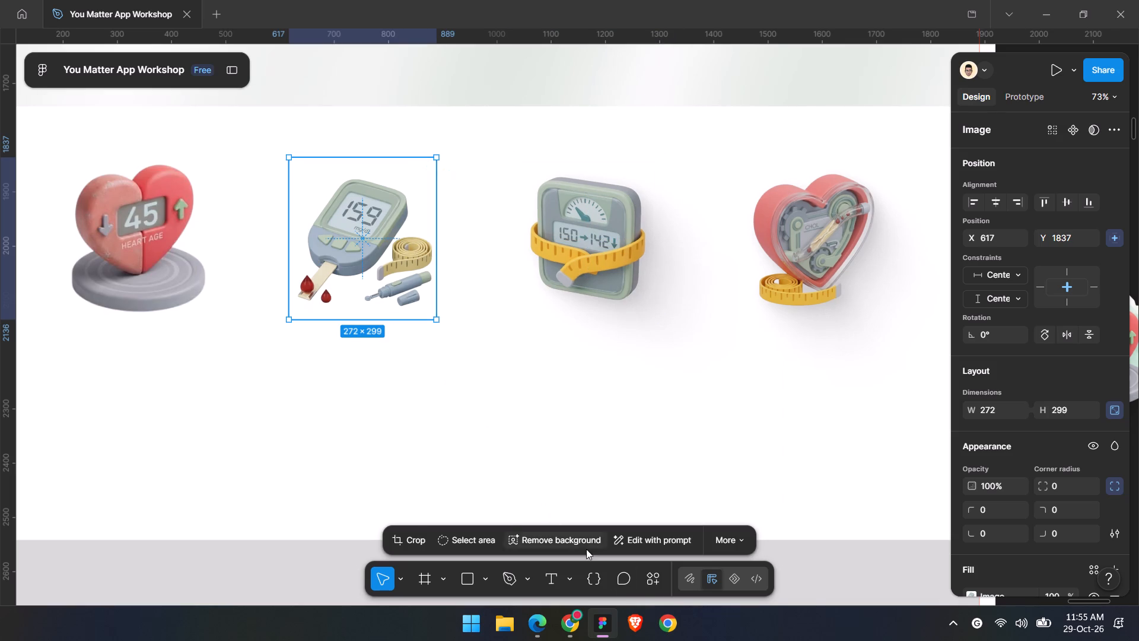
pyautogui.click(661, 586)
pyautogui.click(432, 380)
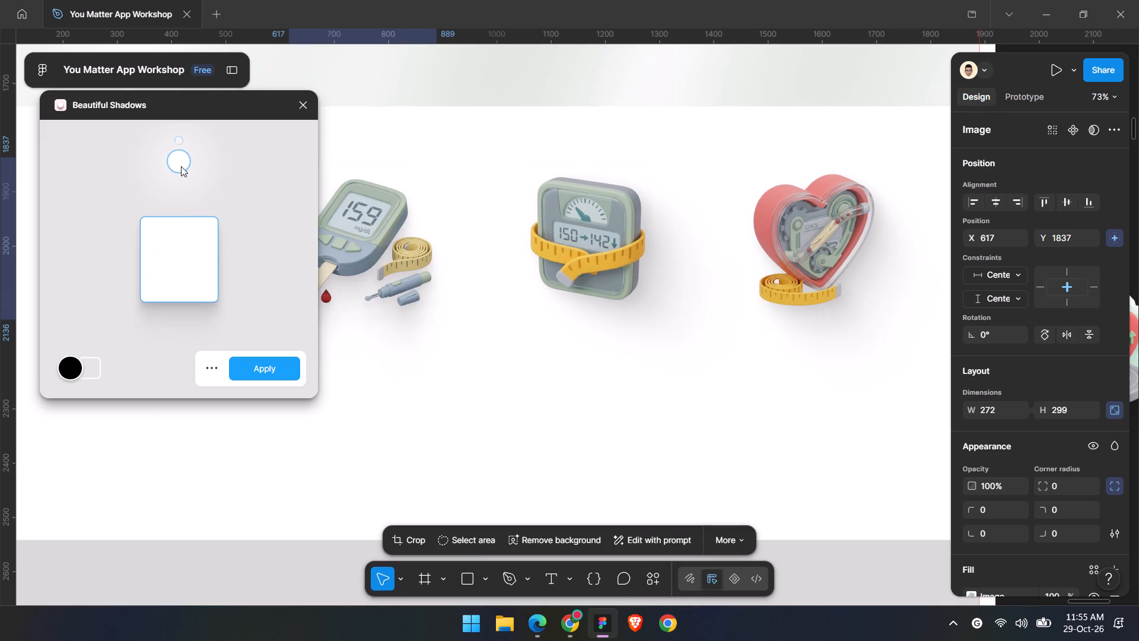
pyautogui.moveTo(180, 166); pyautogui.dragTo(55, 166)
pyautogui.click(267, 363)
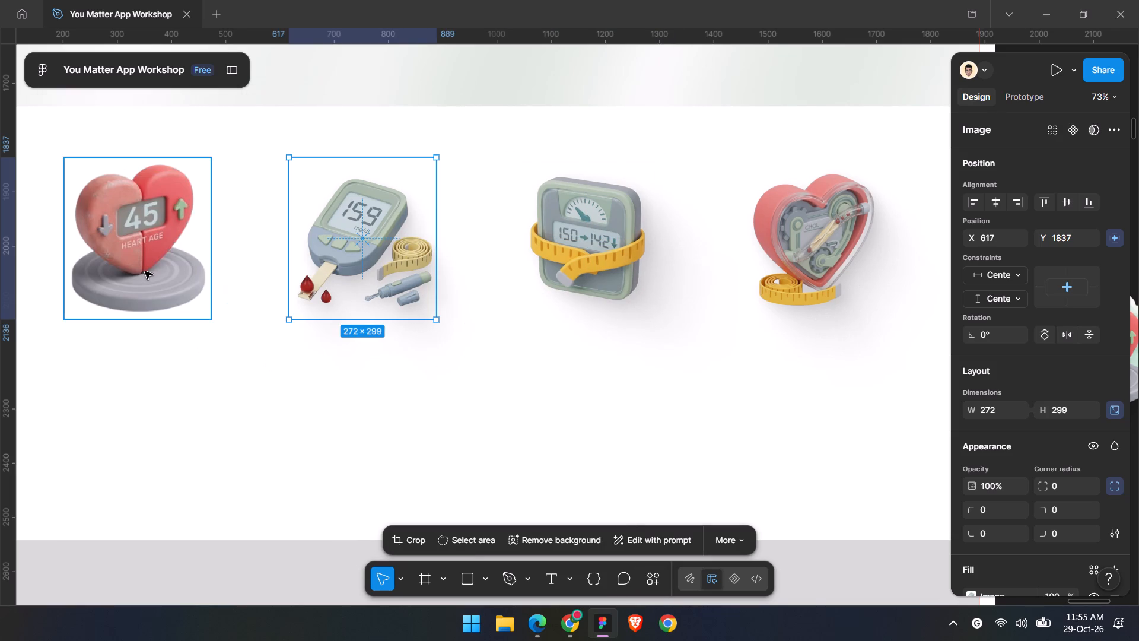
# Apply a Beautiful Shadows effect to the heart age image, with the light source at the far upper left, and deselect it.
pyautogui.click(145, 271)
pyautogui.click(656, 580)
pyautogui.click(414, 392)
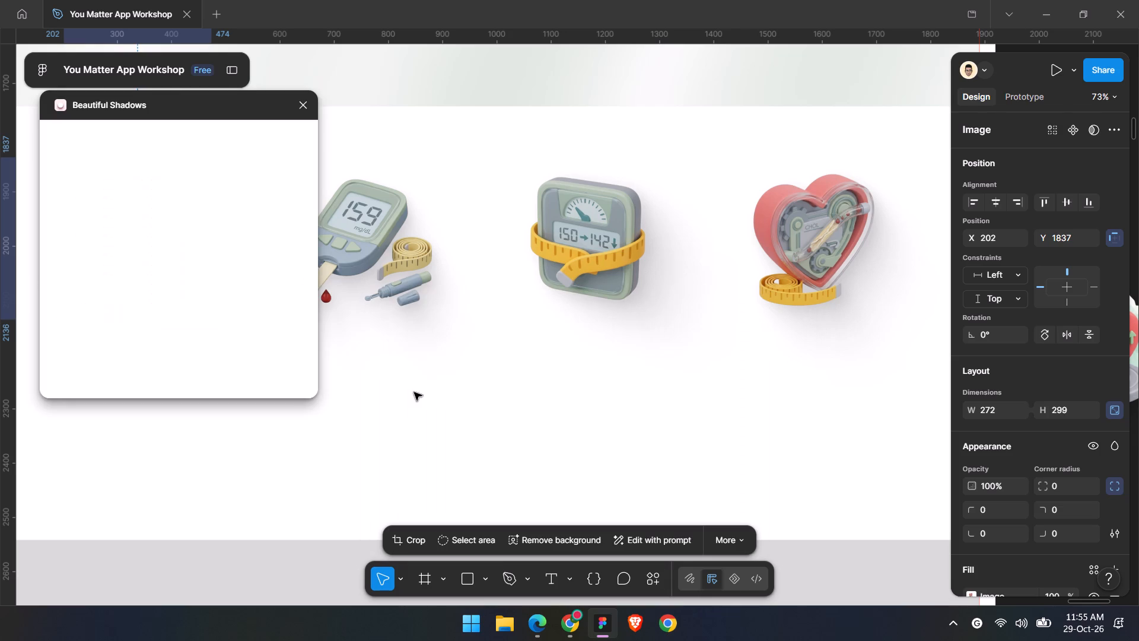
pyautogui.moveTo(176, 163); pyautogui.dragTo(33, 164)
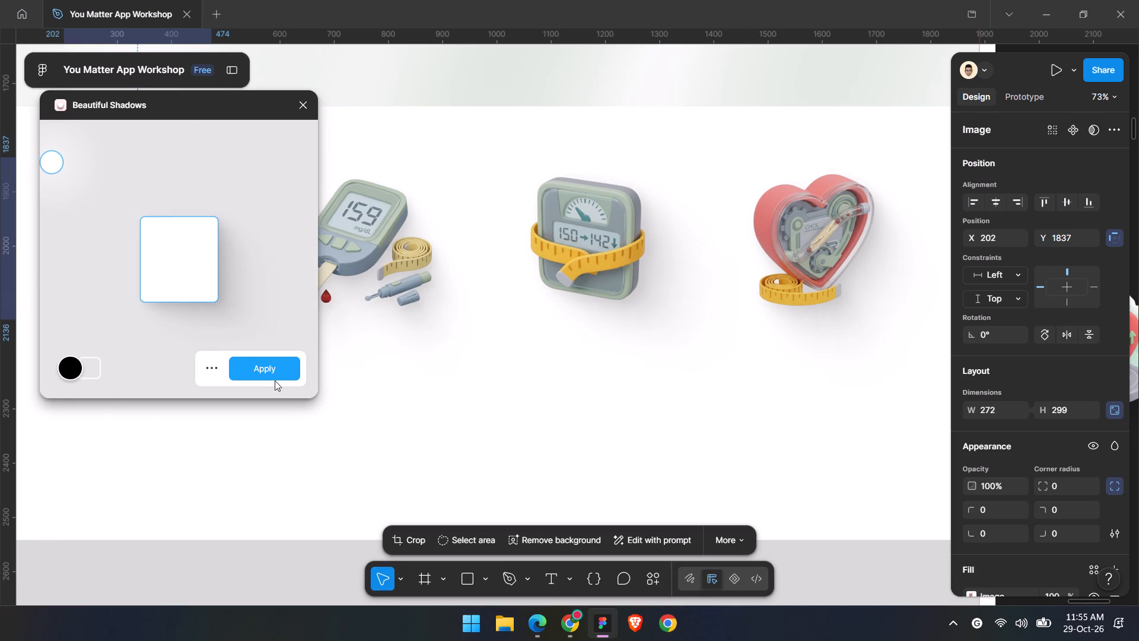
pyautogui.click(272, 366)
pyautogui.click(566, 373)
# Examine the row of four illustrations for consistent shadows and spacing within the white section.
pyautogui.scroll(2, 588, 367)
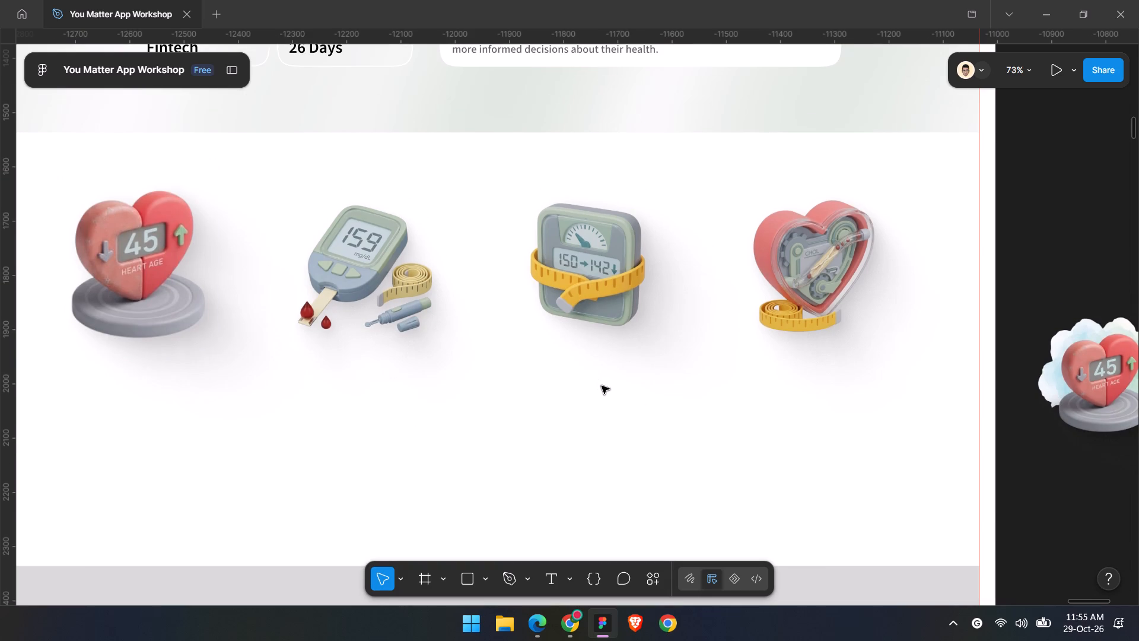
pyautogui.click(602, 386)
pyautogui.keyDown('shift'); pyautogui.scroll(2, 602, 386); pyautogui.keyUp('shift')
pyautogui.keyDown('ctrl'); pyautogui.scroll(-1, 602, 386); pyautogui.keyUp('ctrl')
pyautogui.keyDown('shift'); pyautogui.scroll(7, 602, 386); pyautogui.keyUp('shift')
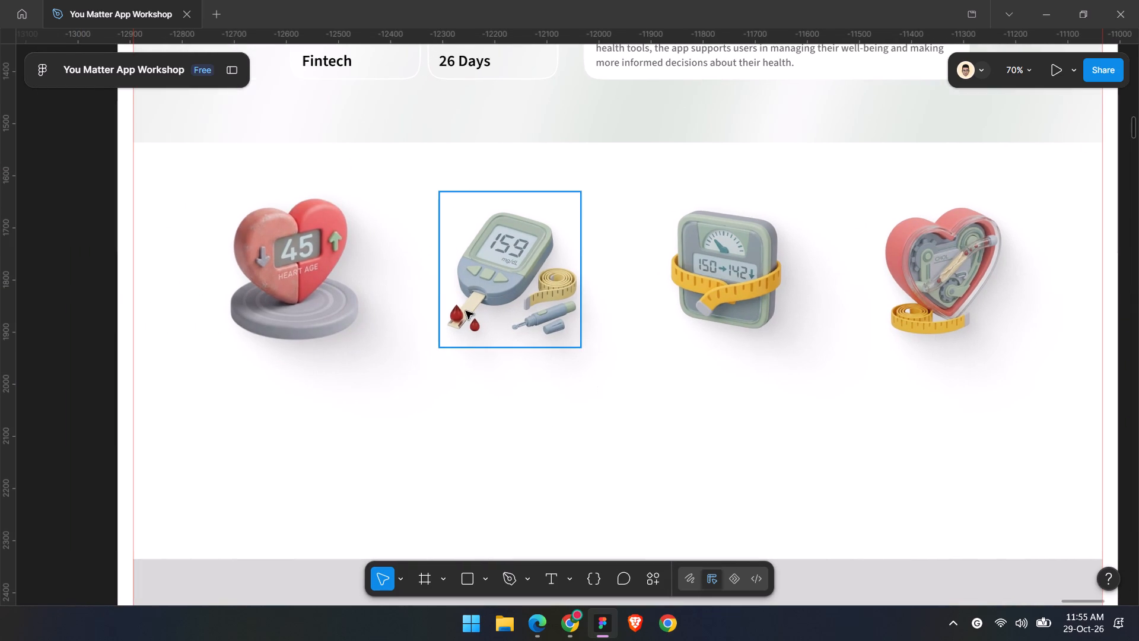
pyautogui.click(466, 311)
pyautogui.keyDown('ctrl'); pyautogui.scroll(1, 530, 400); pyautogui.keyUp('ctrl')
pyautogui.click(530, 400)
pyautogui.keyDown('shift'); pyautogui.scroll(-2, 530, 400); pyautogui.keyUp('shift')
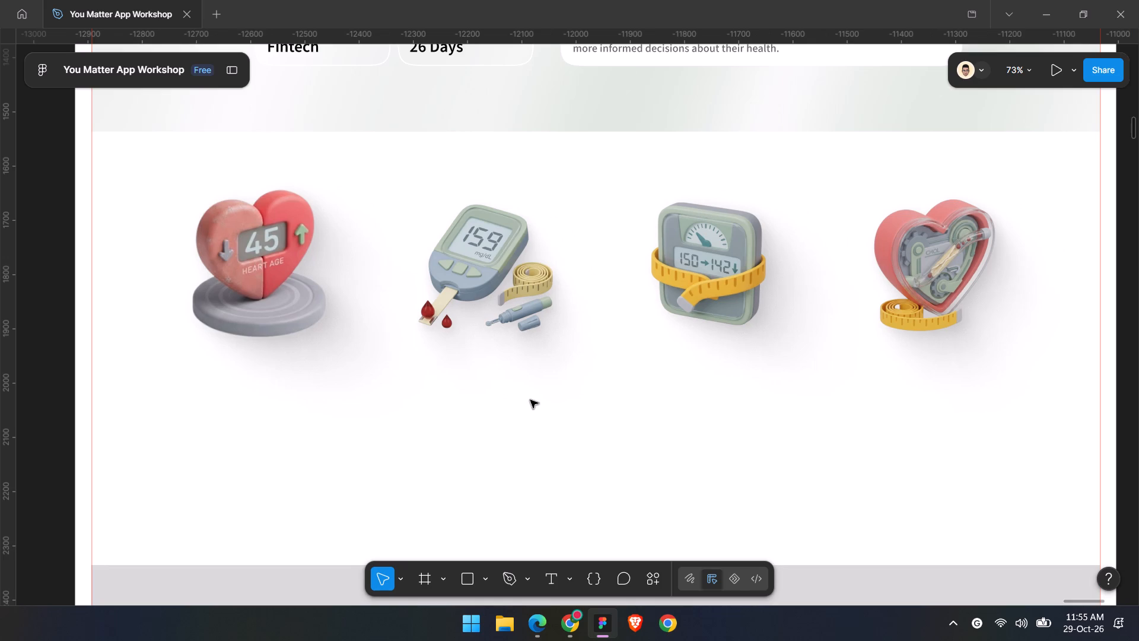
pyautogui.keyDown('ctrl'); pyautogui.scroll(1, 530, 400); pyautogui.keyUp('ctrl')
pyautogui.keyDown('shift'); pyautogui.scroll(-2, 530, 400); pyautogui.keyUp('shift')
pyautogui.scroll(-1, 530, 400)
pyautogui.scroll(1, 530, 400)
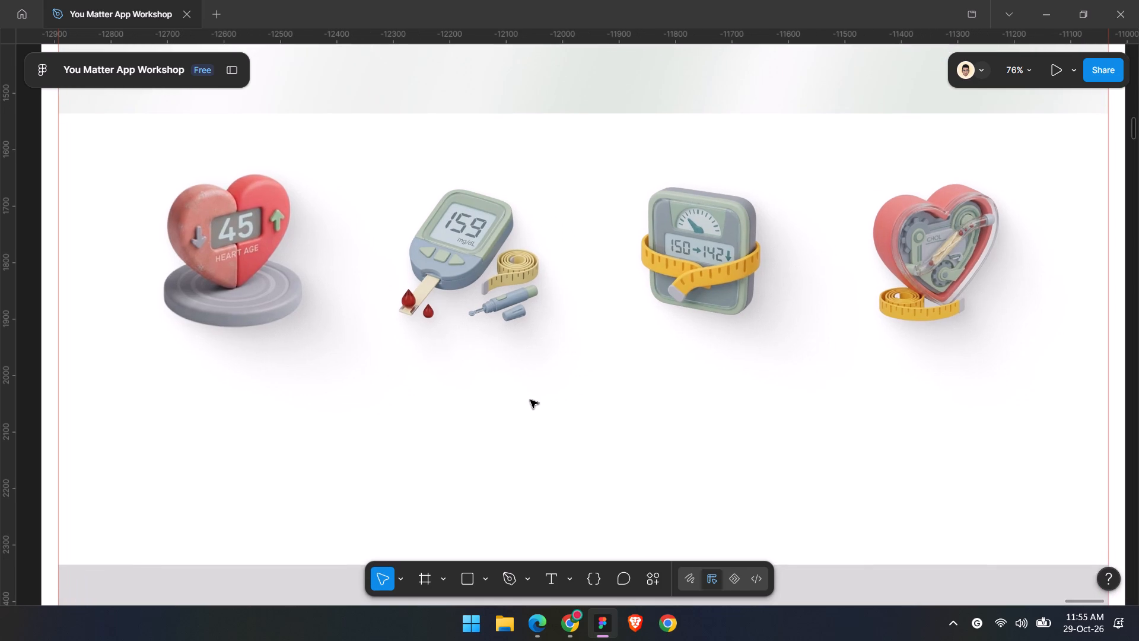
pyautogui.scroll(1, 530, 400)
pyautogui.scroll(-1, 530, 400)
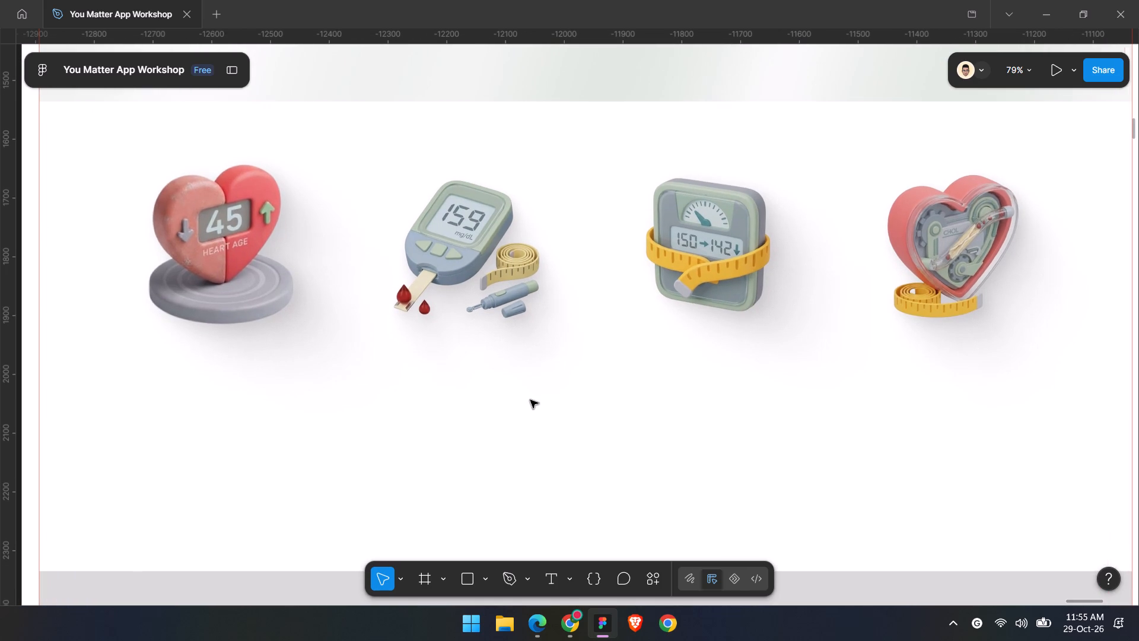
pyautogui.keyDown('shift'); pyautogui.scroll(-1, 530, 400); pyautogui.keyUp('shift')
pyautogui.scroll(2, 530, 400)
pyautogui.click(530, 400)
pyautogui.keyDown('ctrl'); pyautogui.scroll(-1, 910, 405); pyautogui.keyUp('ctrl')
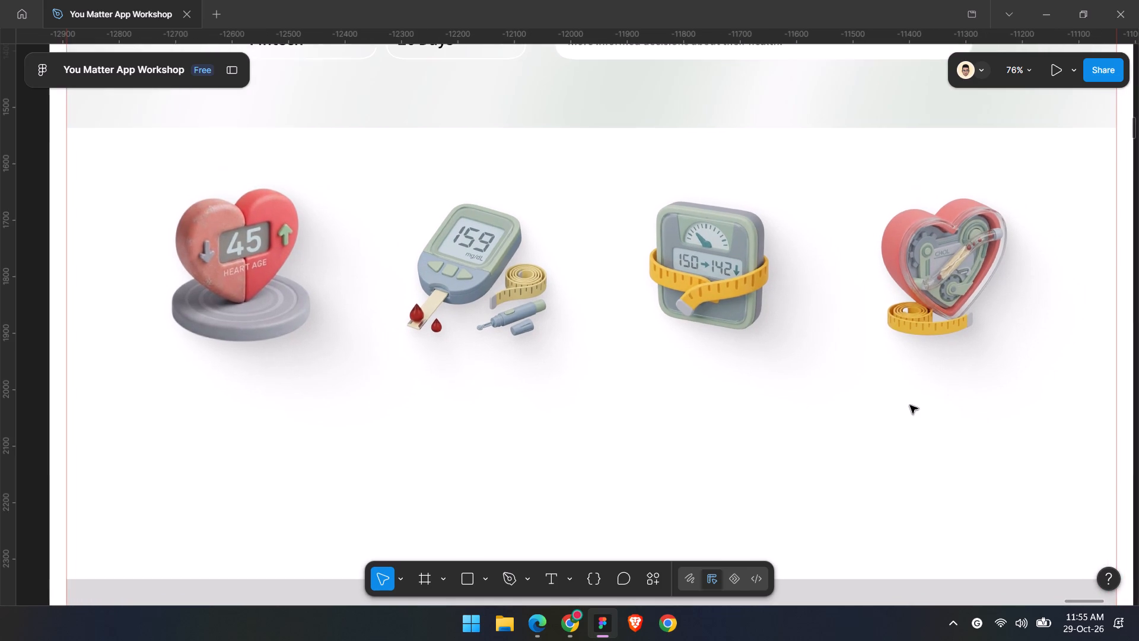
pyautogui.keyDown('shift'); pyautogui.scroll(-2, 910, 405); pyautogui.keyUp('shift')
pyautogui.keyDown('ctrl'); pyautogui.scroll(1, 910, 405); pyautogui.keyUp('ctrl')
pyautogui.keyDown('shift'); pyautogui.scroll(2, 910, 405); pyautogui.keyUp('shift')
pyautogui.click(910, 405)
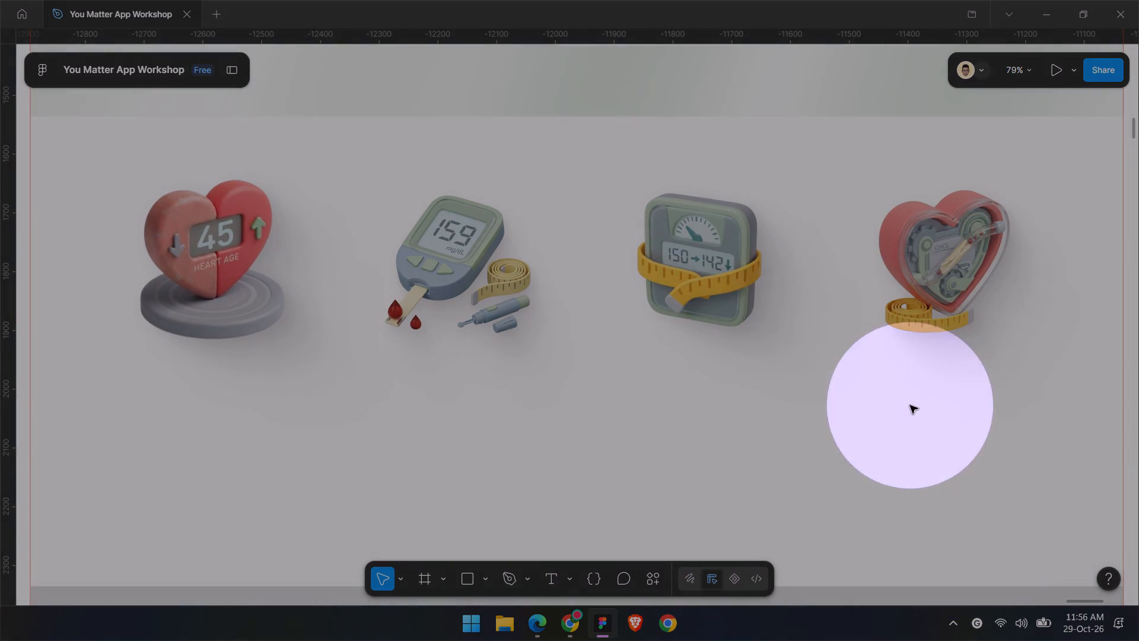
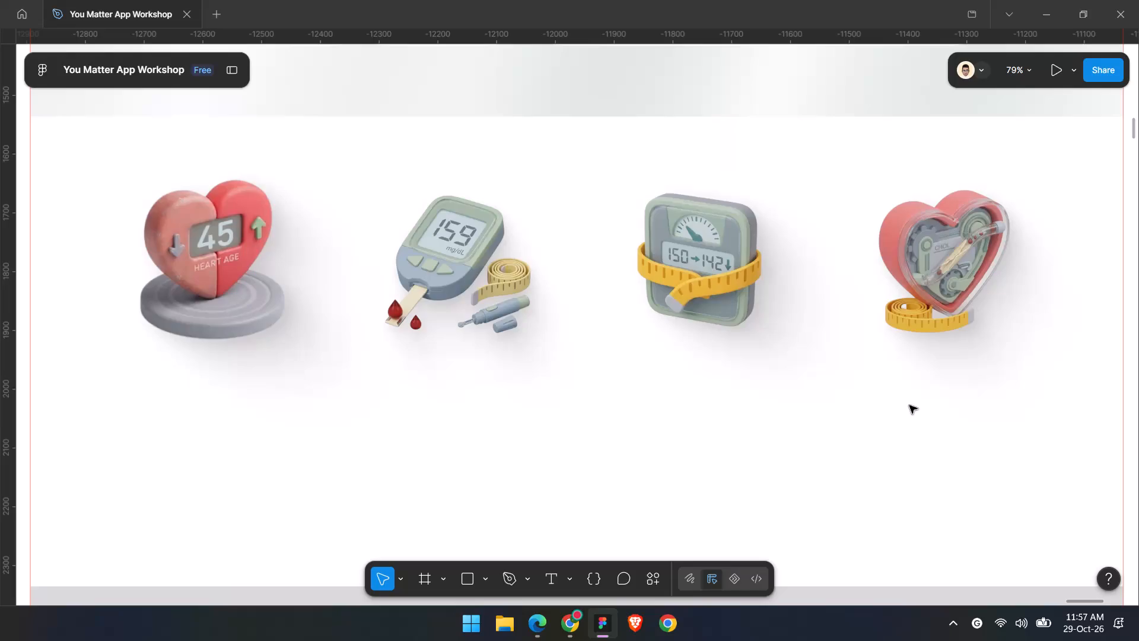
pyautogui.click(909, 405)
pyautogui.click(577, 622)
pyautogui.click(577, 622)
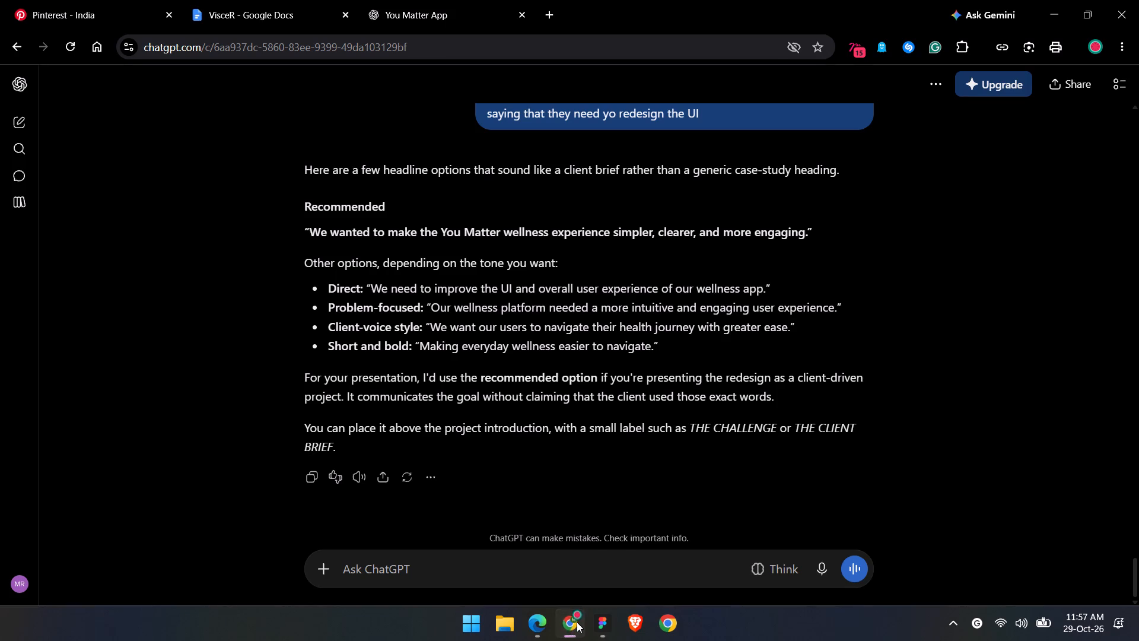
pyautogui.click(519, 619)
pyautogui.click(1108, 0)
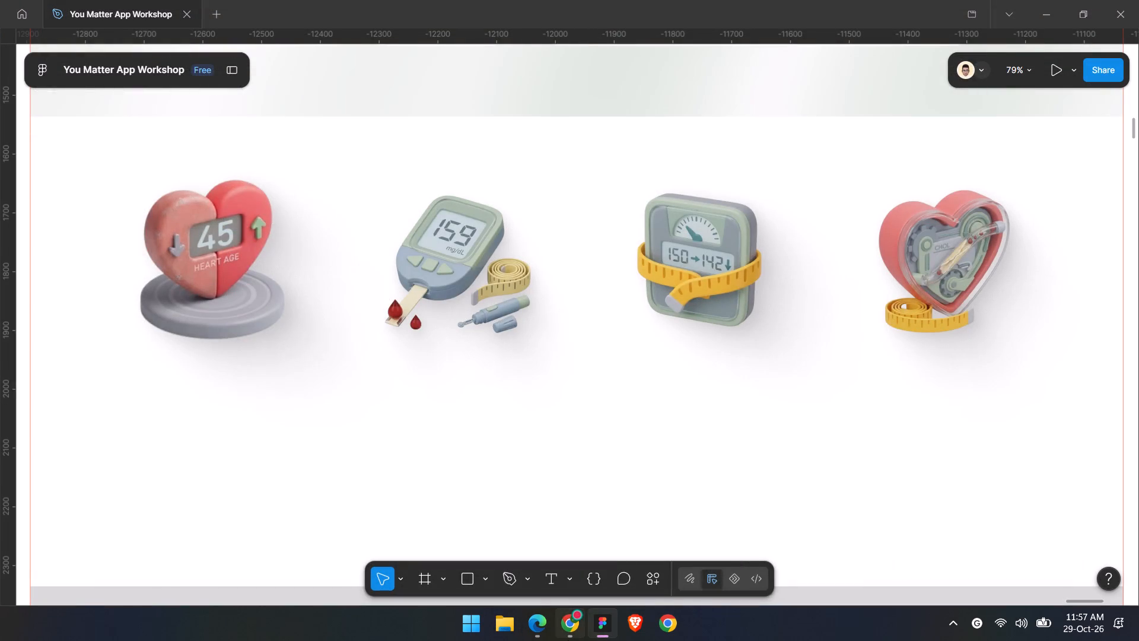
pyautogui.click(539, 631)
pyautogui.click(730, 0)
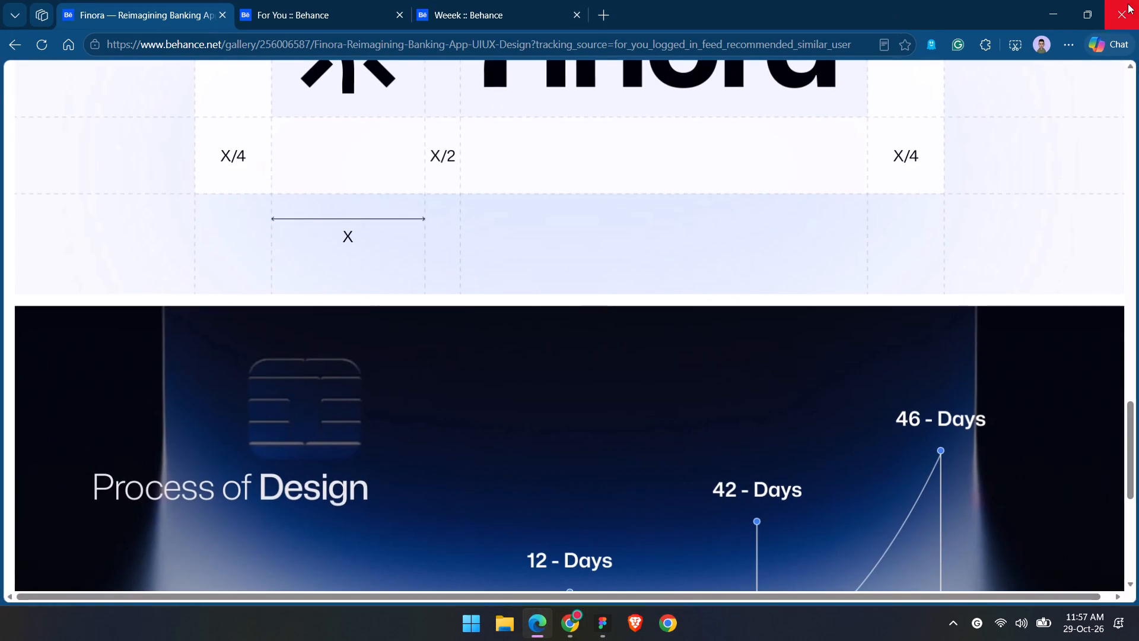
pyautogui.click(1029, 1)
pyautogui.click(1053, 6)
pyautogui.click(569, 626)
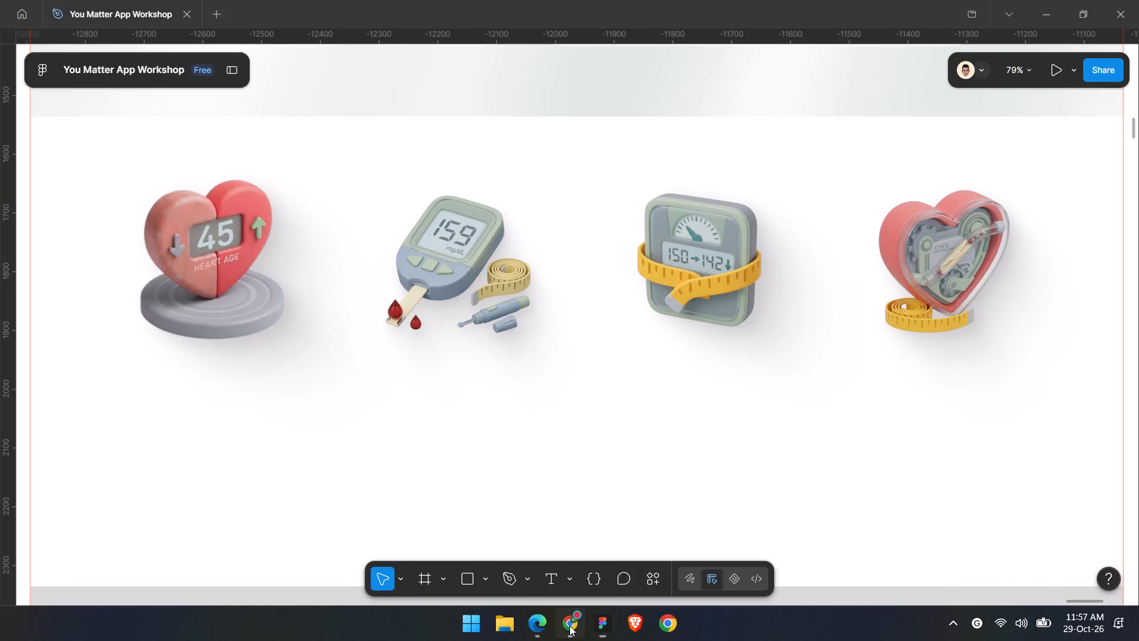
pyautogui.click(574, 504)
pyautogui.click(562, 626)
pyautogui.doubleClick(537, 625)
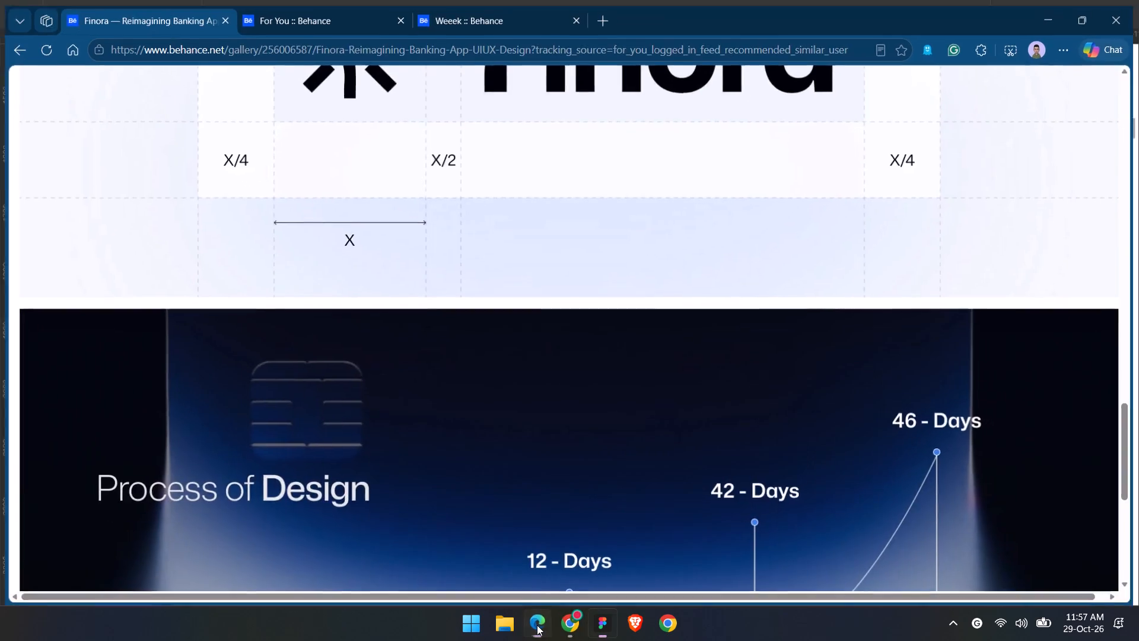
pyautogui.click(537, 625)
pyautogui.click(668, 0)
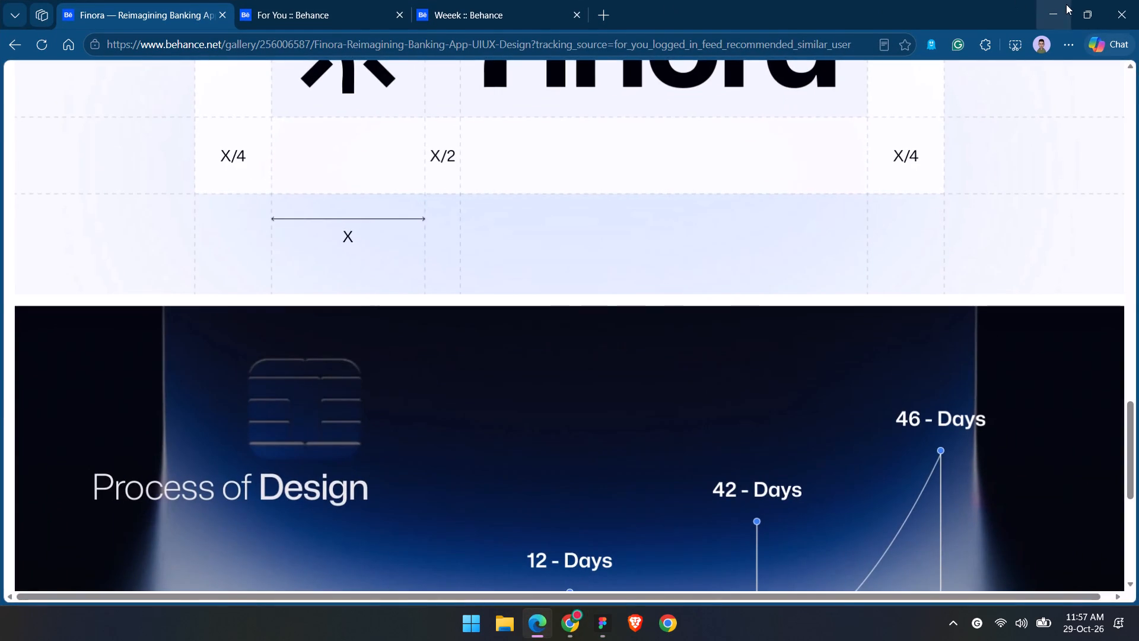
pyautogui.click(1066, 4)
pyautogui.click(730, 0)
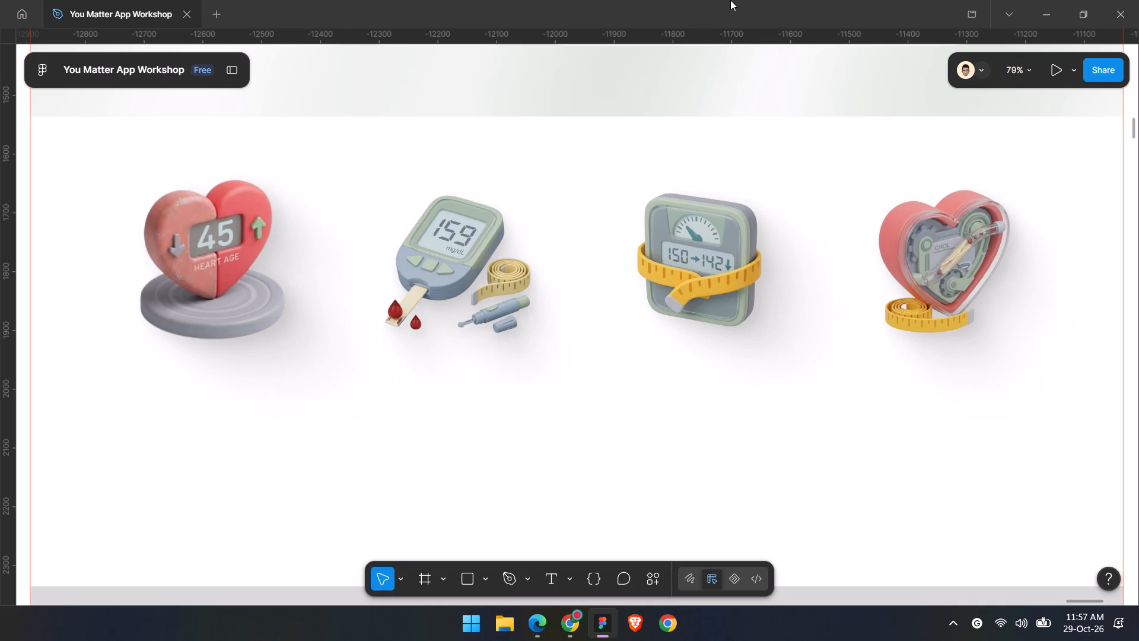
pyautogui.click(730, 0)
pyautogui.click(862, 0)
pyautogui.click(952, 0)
# Swap the weight scale and transparent heart illustrations so the heart is third and the scale is last in the row.
pyautogui.moveTo(987, 374); pyautogui.dragTo(718, 318)
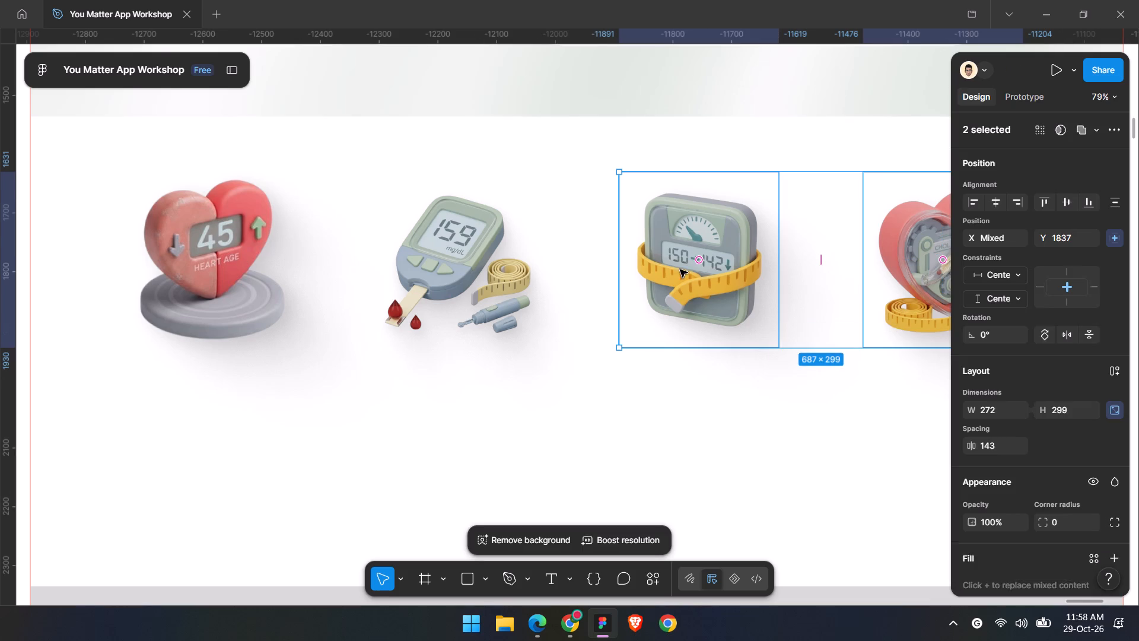
pyautogui.moveTo(701, 264); pyautogui.dragTo(870, 253)
pyautogui.click(781, 392)
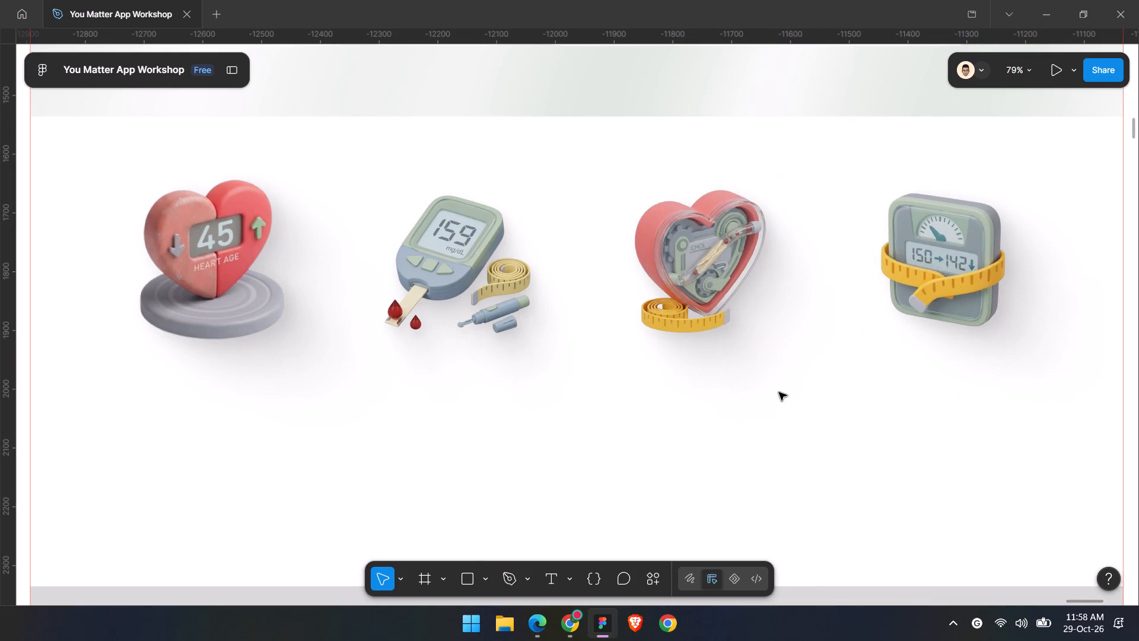
pyautogui.click(778, 392)
# Examine the reordered illustration row together with the sections directly above and below it.
pyautogui.scroll(7, 724, 412)
pyautogui.scroll(-5, 727, 363)
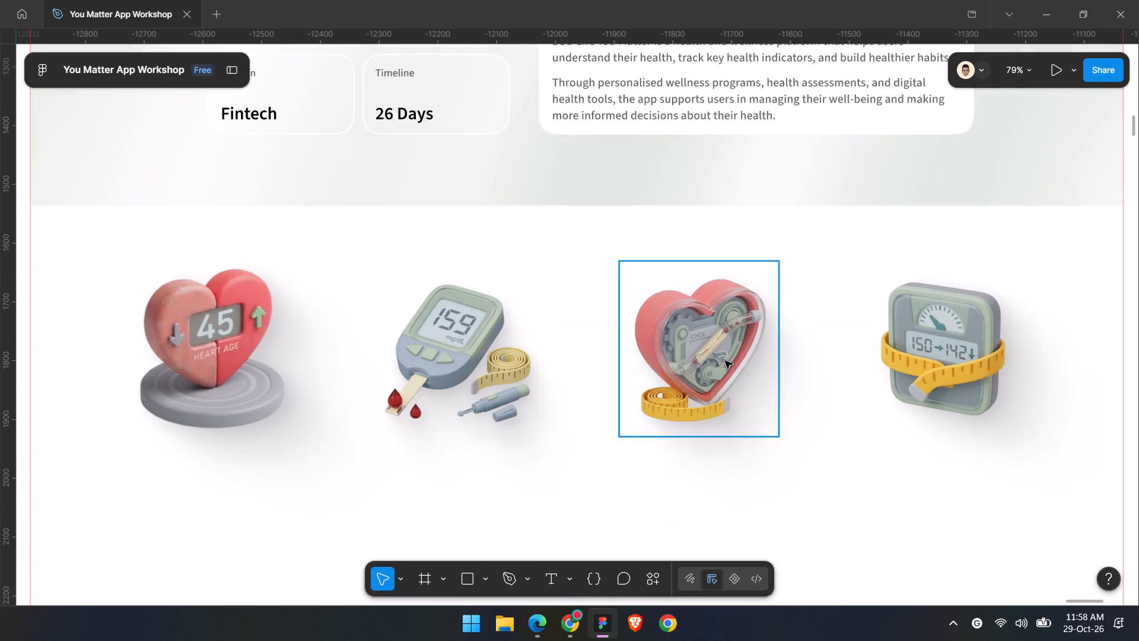
pyautogui.scroll(-9, 725, 361)
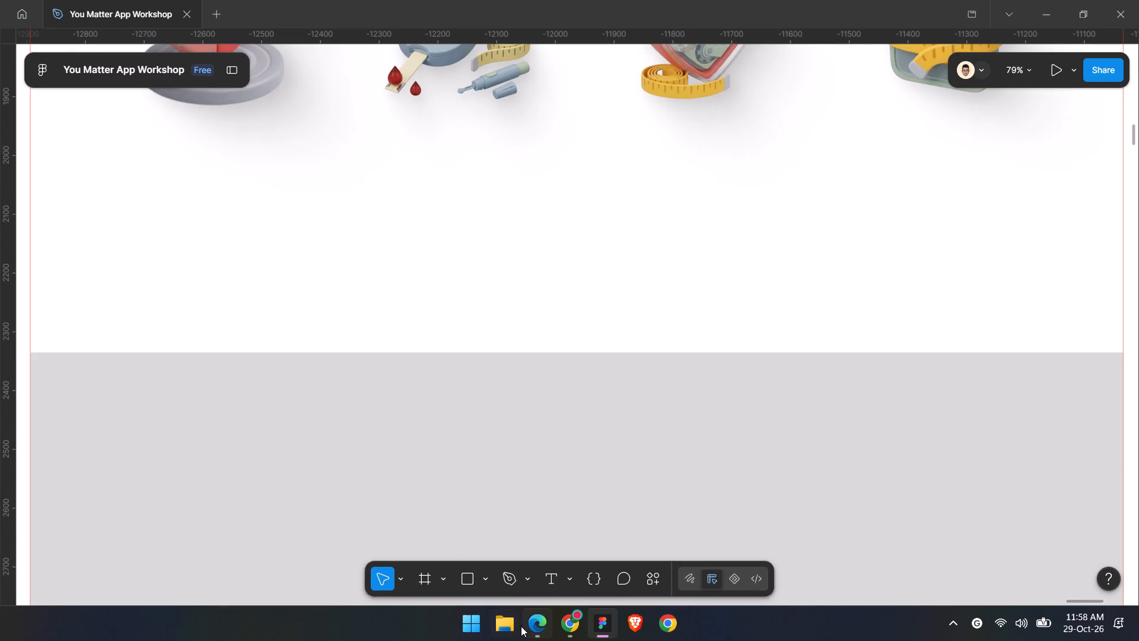
pyautogui.click(538, 627)
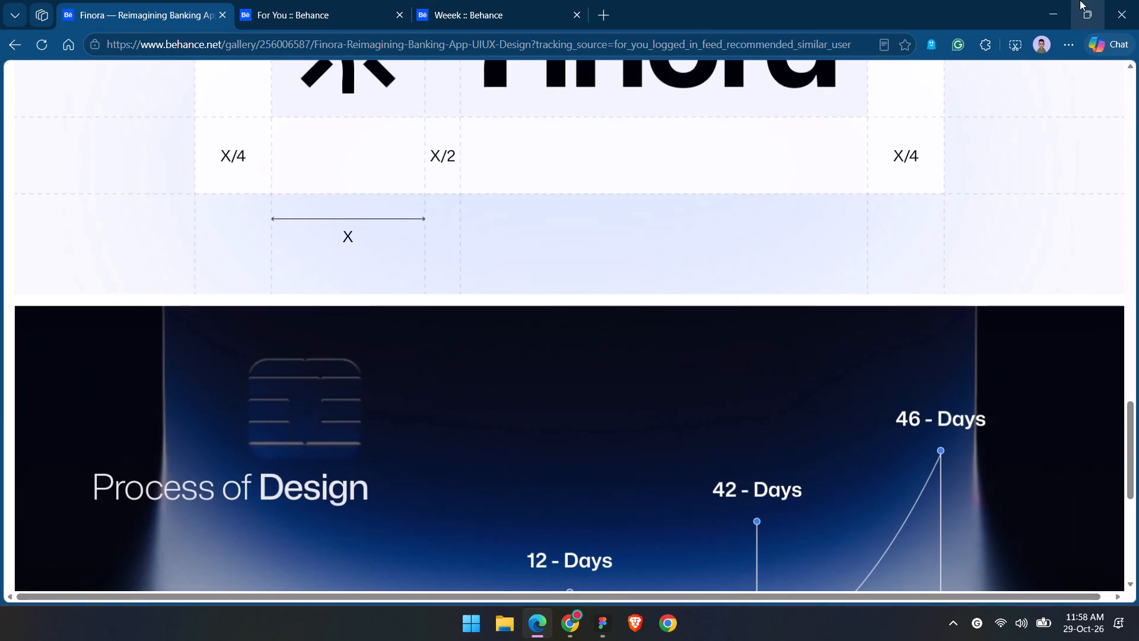
pyautogui.click(1057, 0)
pyautogui.scroll(9, 775, 227)
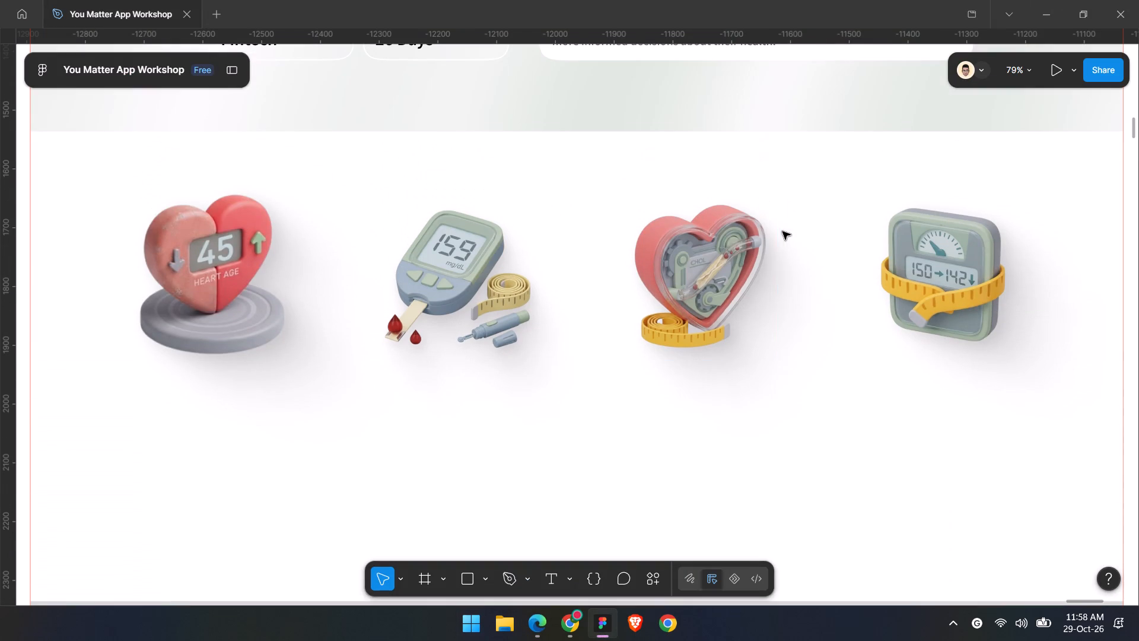
pyautogui.click(773, 446)
# Switch to Microsoft Edge and examine the section layouts of the Weeek case study on Behance.
pyautogui.click(546, 614)
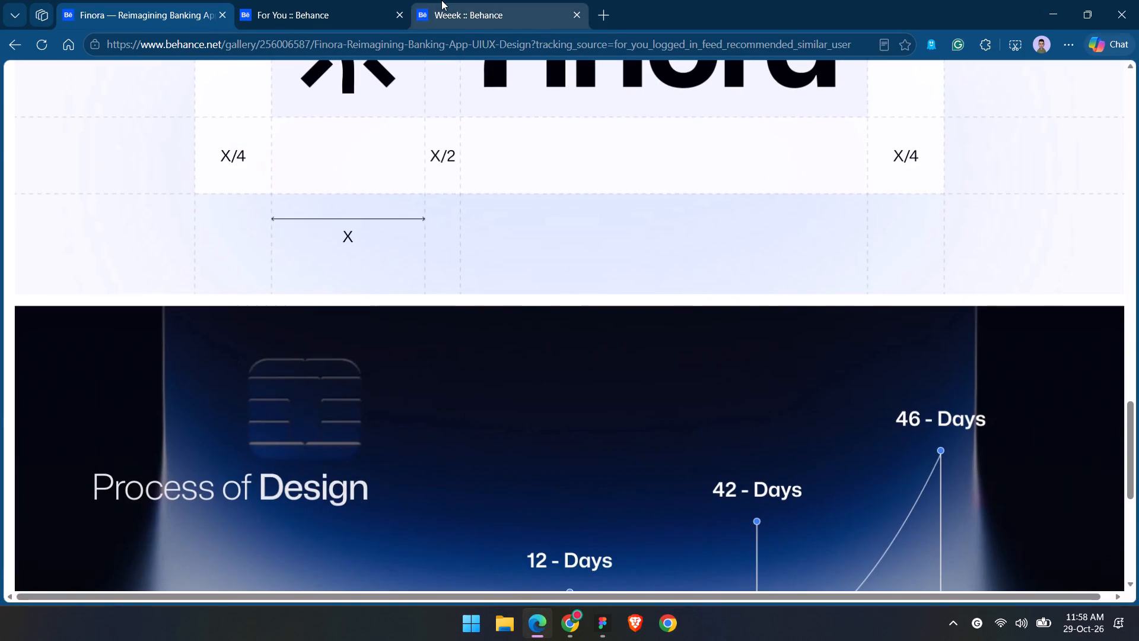
pyautogui.moveTo(440, 0); pyautogui.dragTo(411, 0)
pyautogui.scroll(-10, 412, 224)
pyautogui.scroll(5, 403, 325)
pyautogui.scroll(-8, 406, 326)
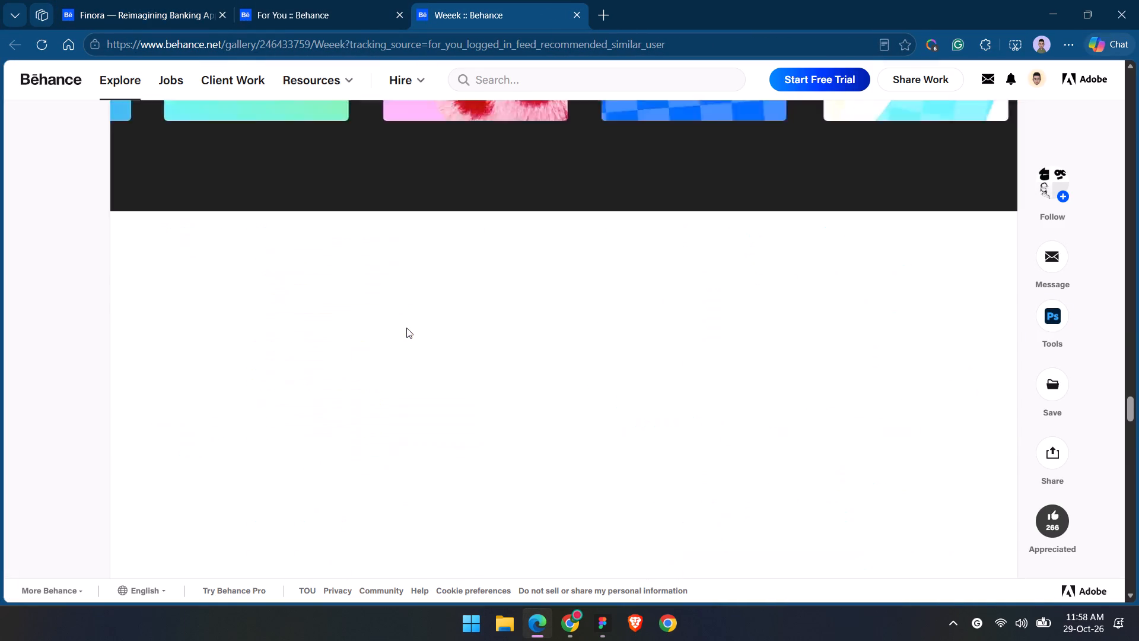
pyautogui.scroll(-5, 406, 328)
pyautogui.scroll(14, 406, 328)
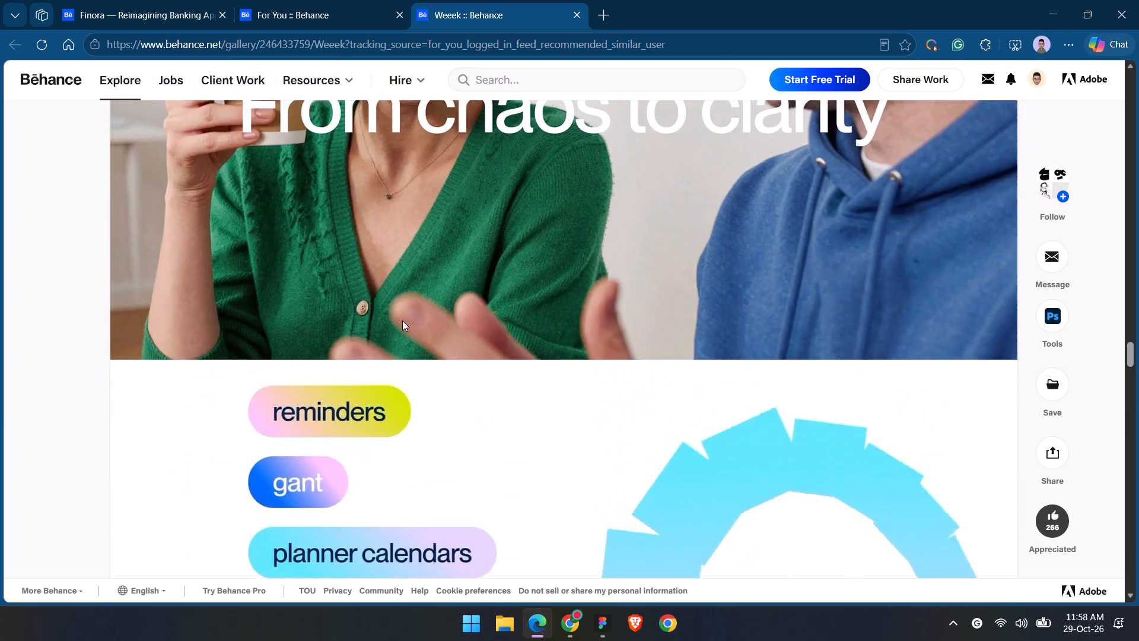
pyautogui.scroll(6, 402, 320)
# Browse the Behance For You feed for app case studies that could serve as layout references.
pyautogui.click(327, 0)
pyautogui.scroll(-1, 371, 290)
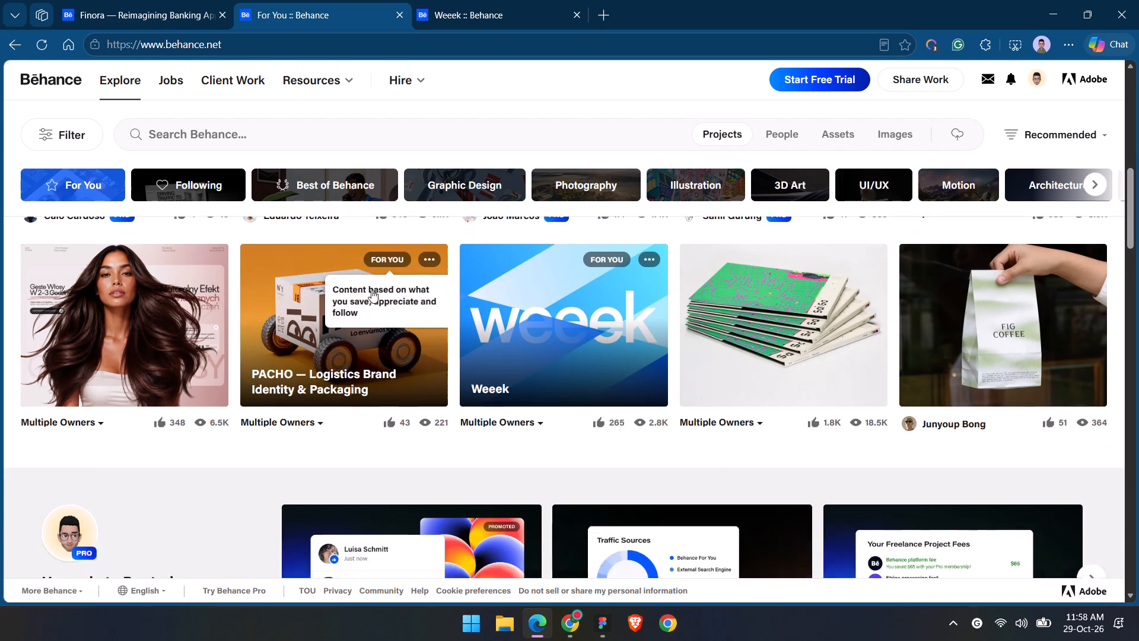
pyautogui.scroll(-1, 371, 290)
pyautogui.scroll(-1, 540, 327)
pyautogui.click(553, 357)
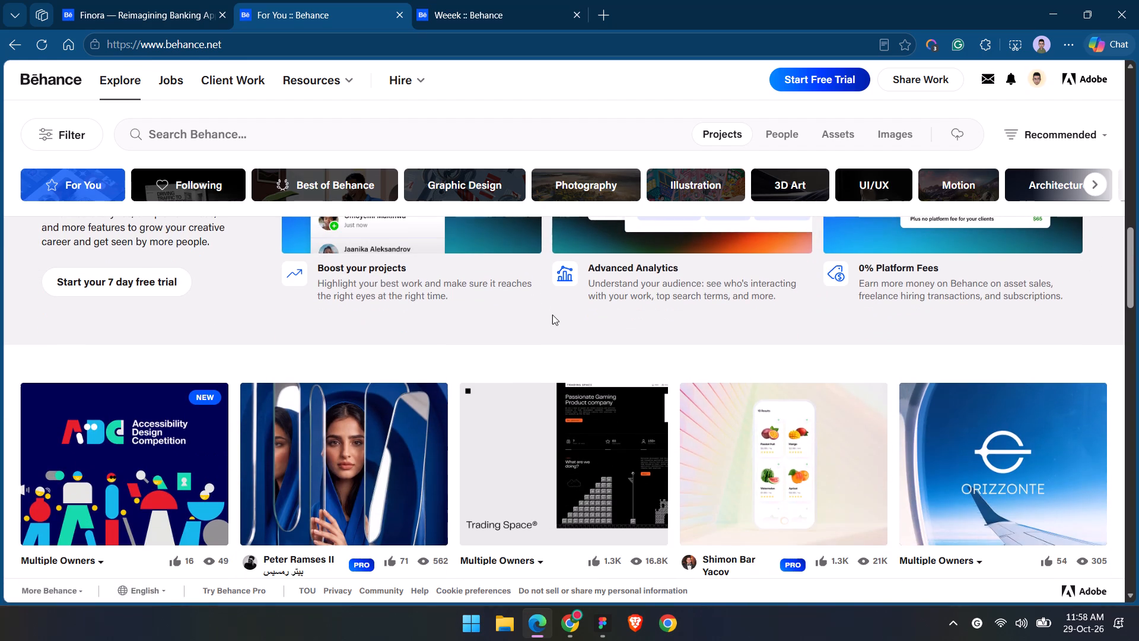
pyautogui.click(552, 315)
pyautogui.scroll(-1, 551, 334)
pyautogui.click(675, 357)
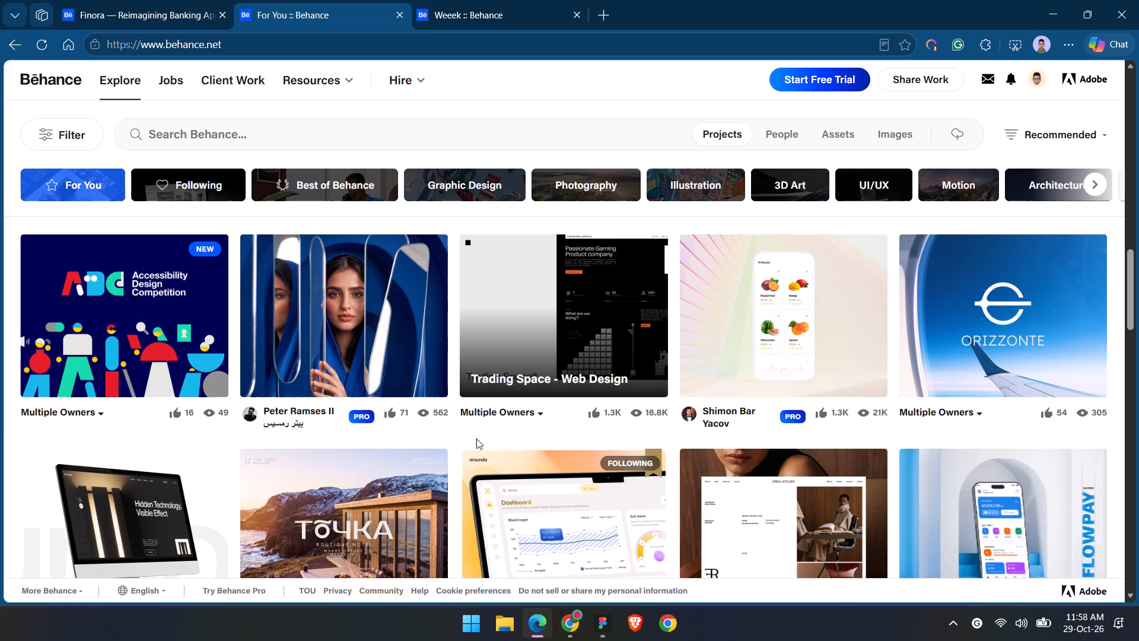
pyautogui.scroll(-1, 449, 443)
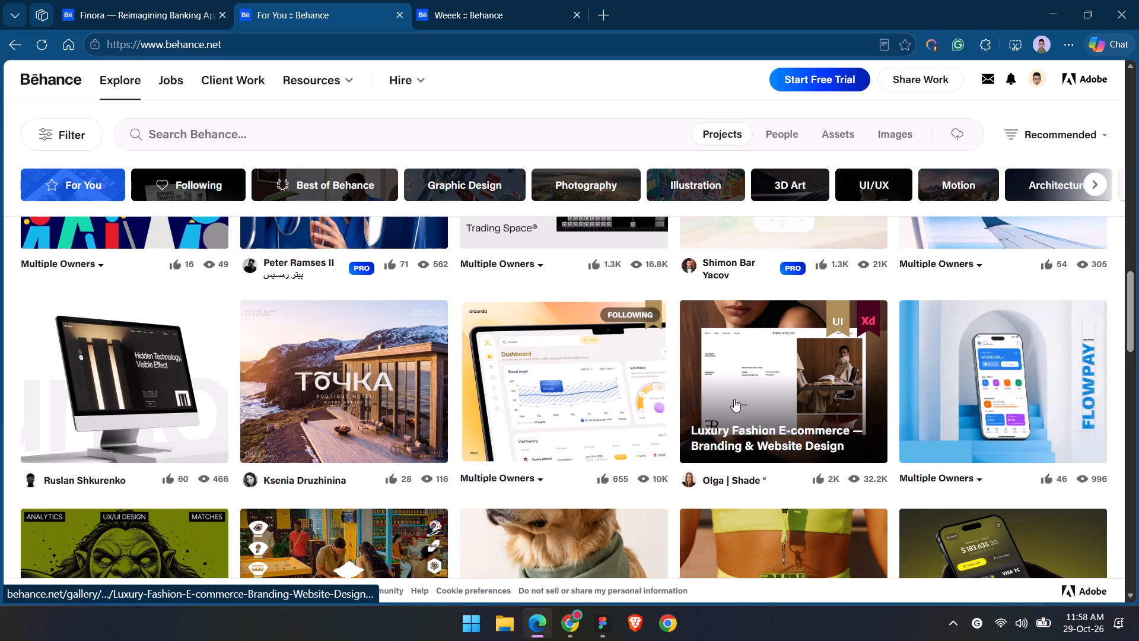
pyautogui.scroll(-1, 736, 386)
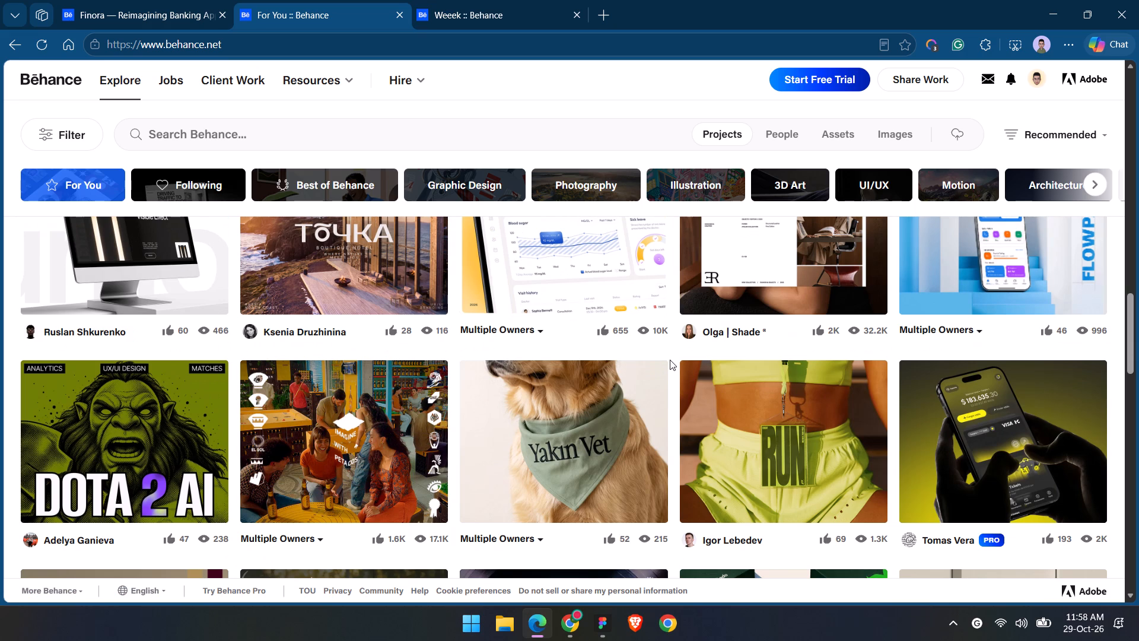
pyautogui.scroll(-3, 670, 360)
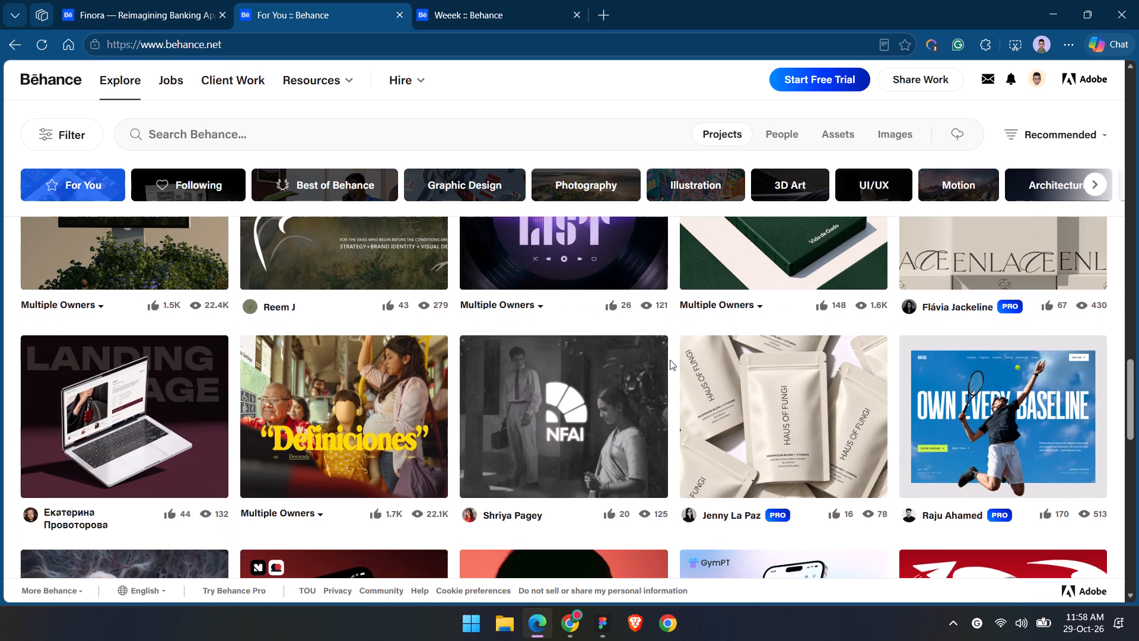
pyautogui.scroll(-1, 670, 360)
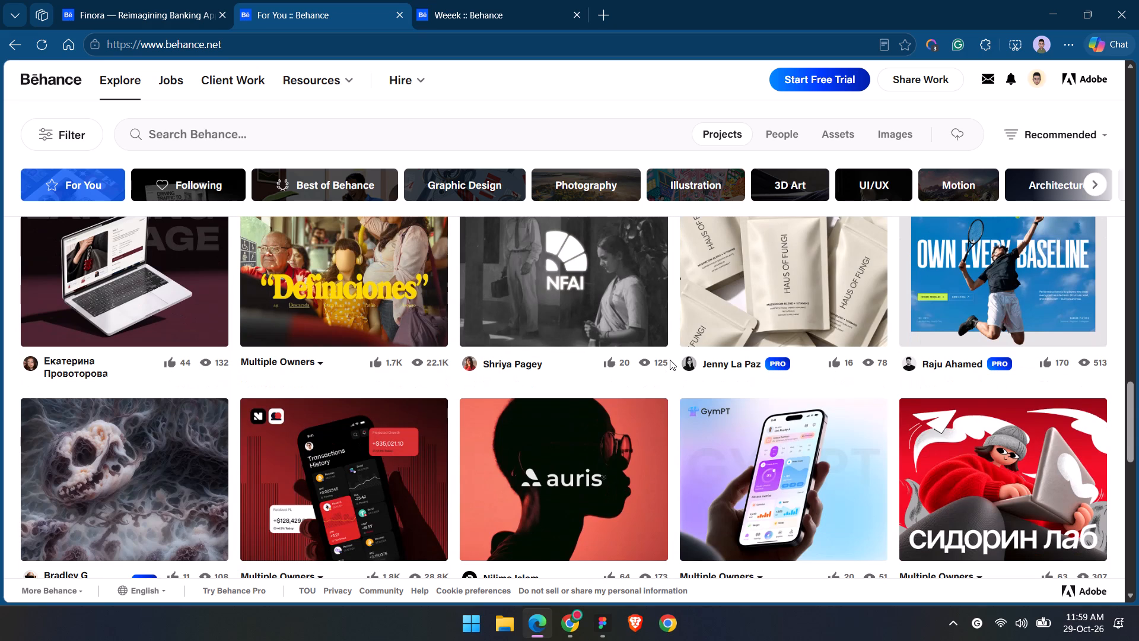
pyautogui.scroll(-1, 670, 360)
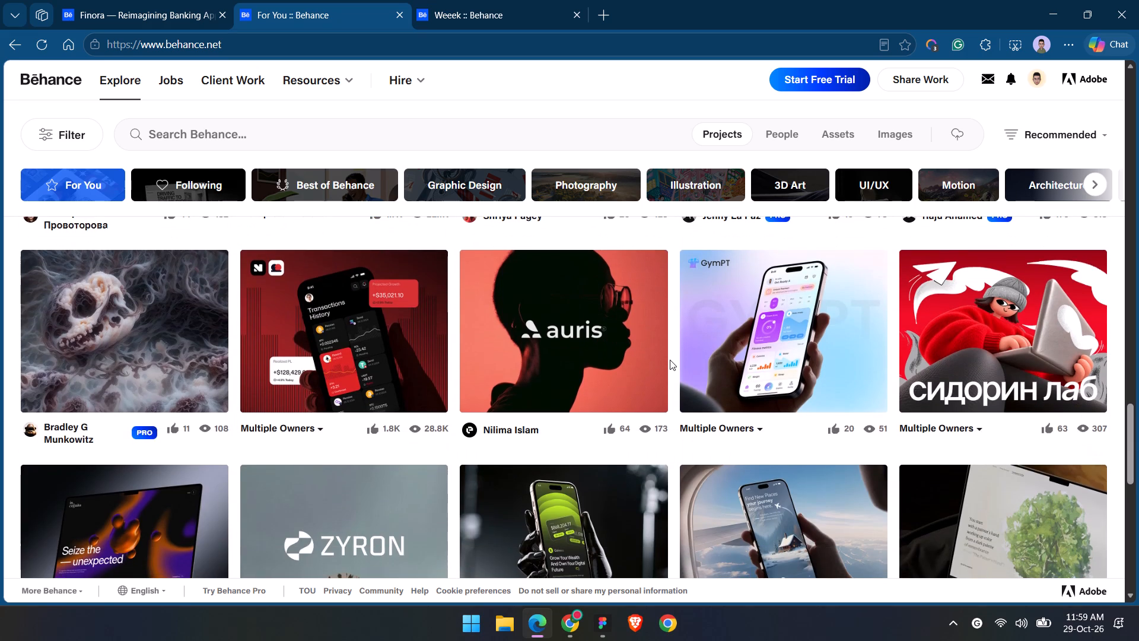
pyautogui.scroll(-1, 670, 360)
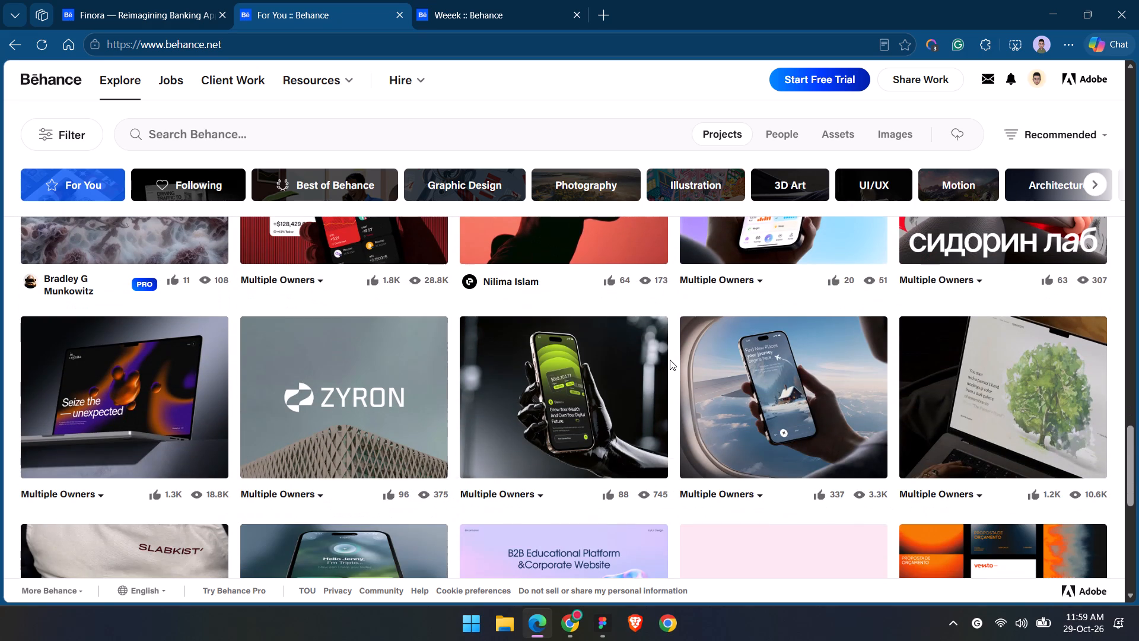
pyautogui.scroll(-2, 670, 360)
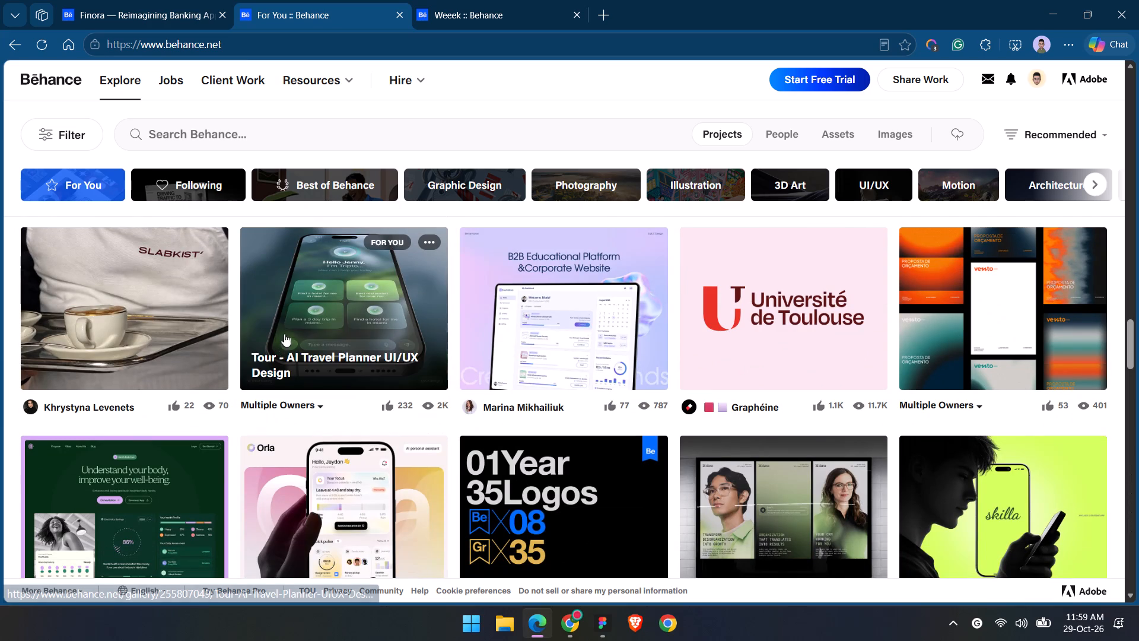
pyautogui.scroll(-1, 453, 363)
pyautogui.click(454, 364)
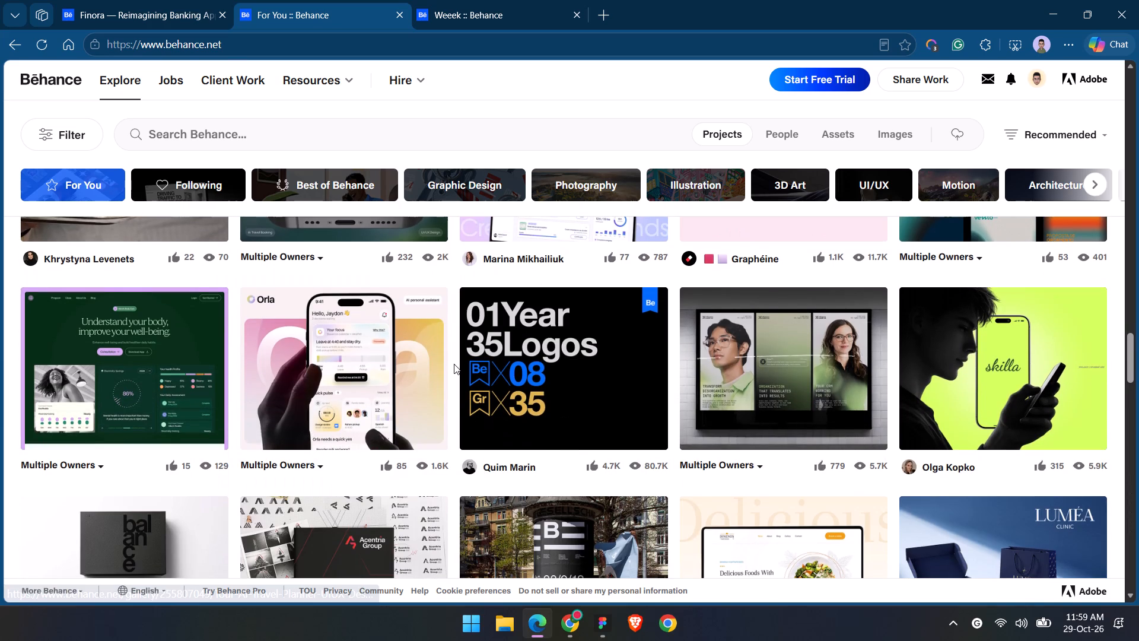
pyautogui.scroll(-1, 454, 364)
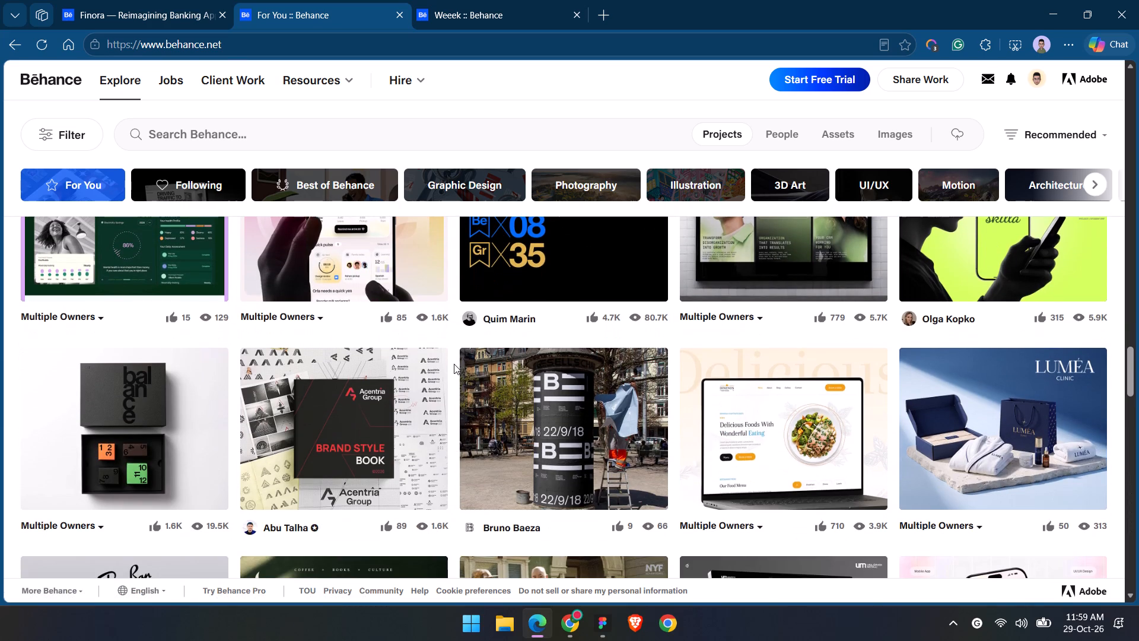
pyautogui.scroll(1, 454, 364)
pyautogui.click(454, 364)
pyautogui.scroll(-2, 454, 364)
pyautogui.click(454, 364)
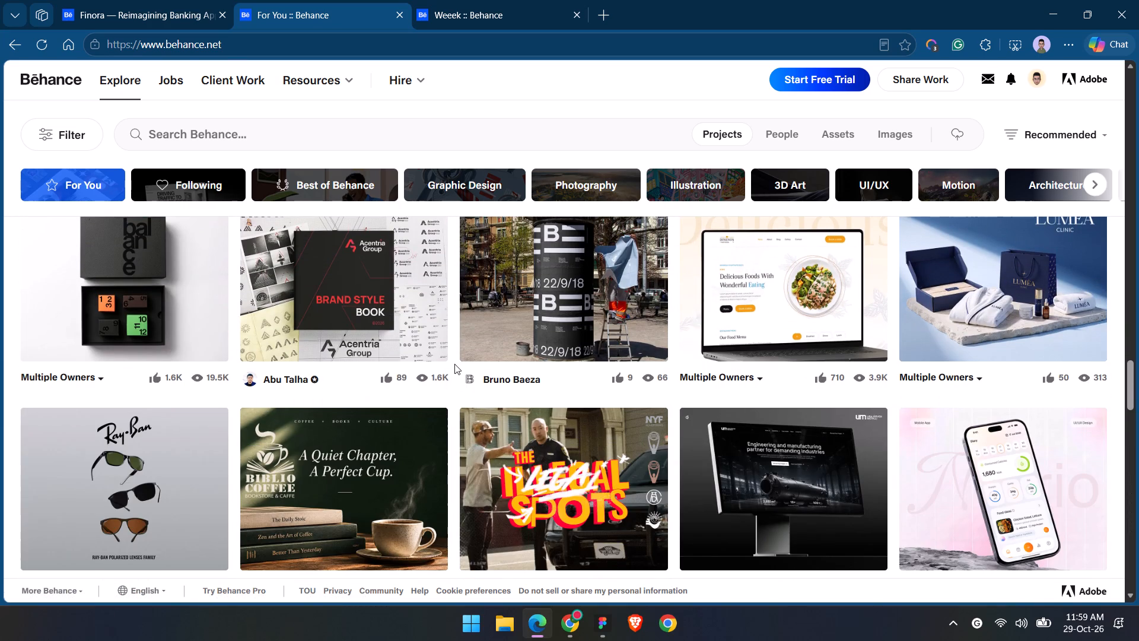
pyautogui.scroll(-2, 454, 364)
pyautogui.click(454, 364)
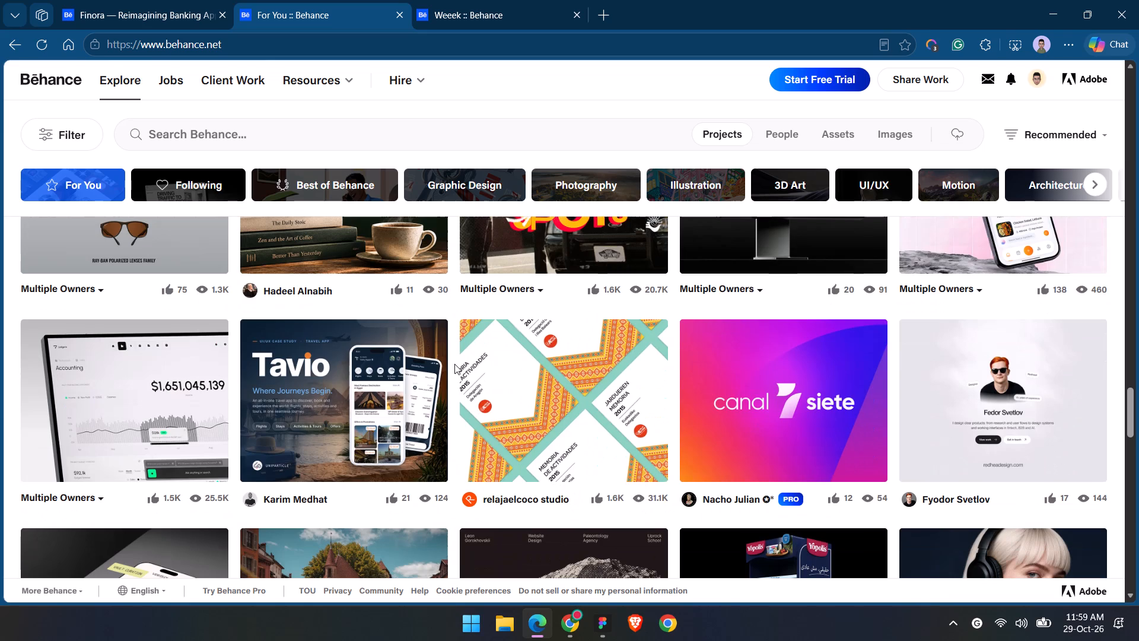
pyautogui.scroll(-1, 454, 364)
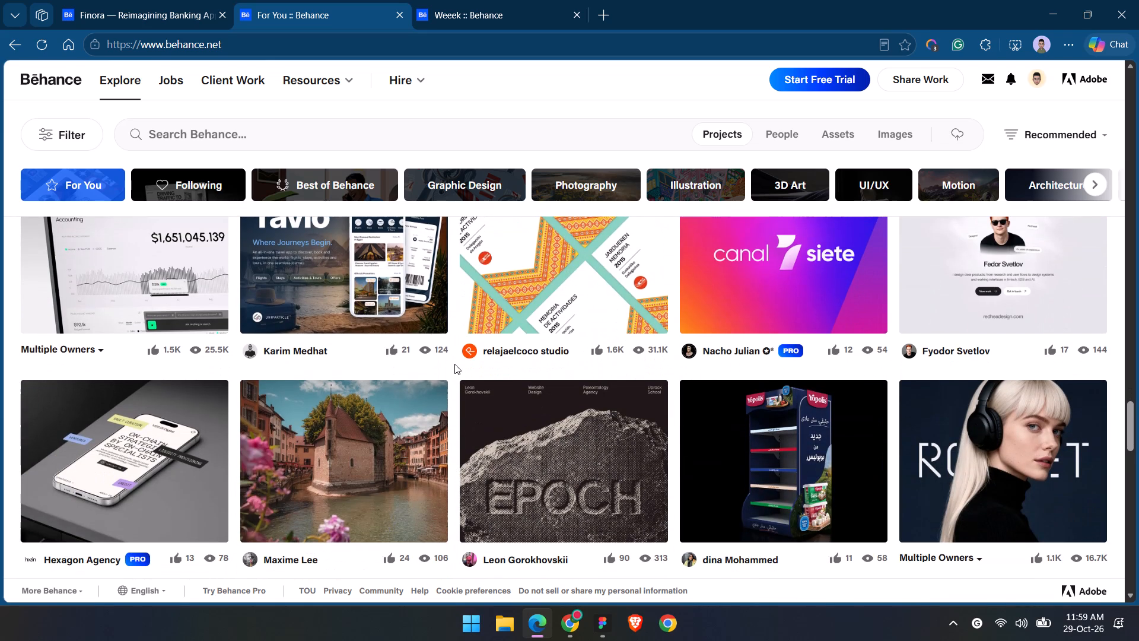
pyautogui.scroll(-3, 454, 364)
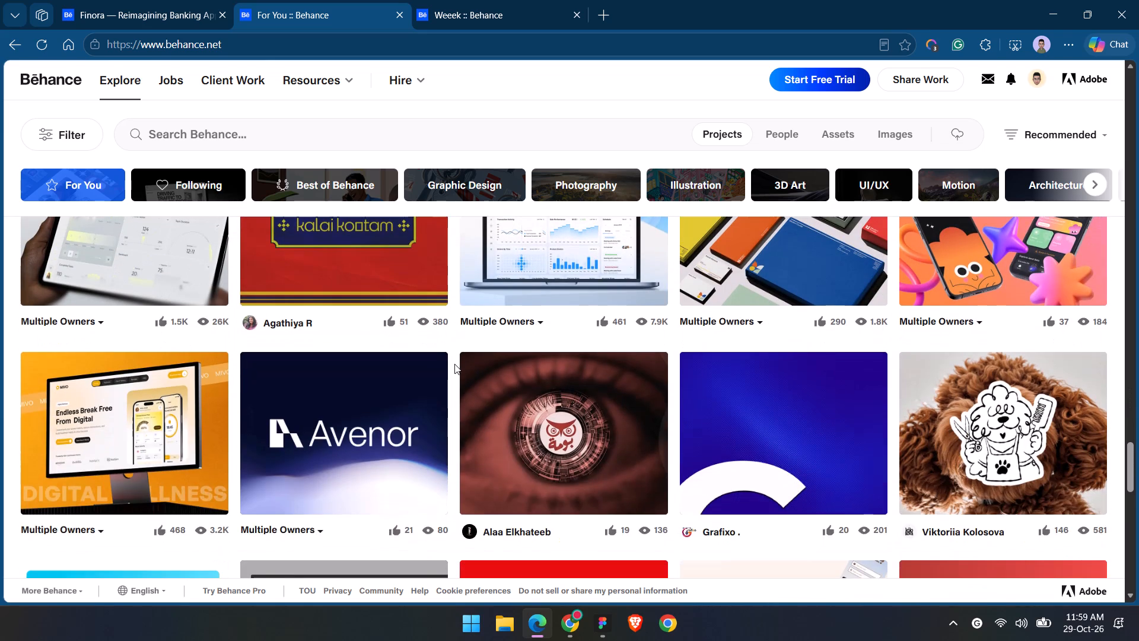
pyautogui.scroll(-1, 454, 364)
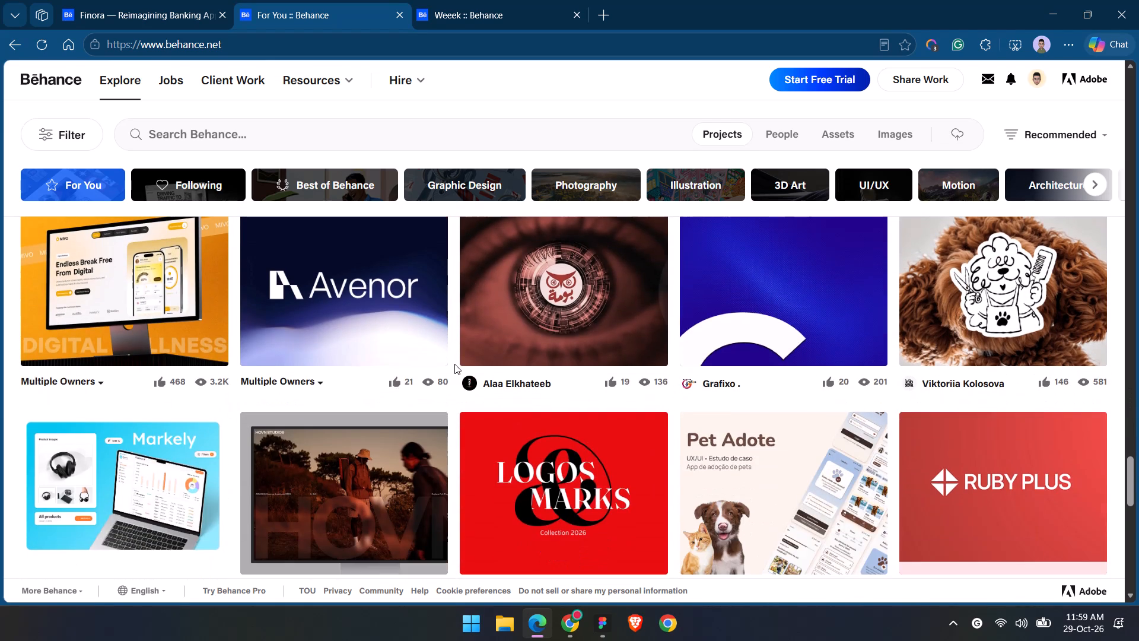
pyautogui.scroll(-1, 454, 364)
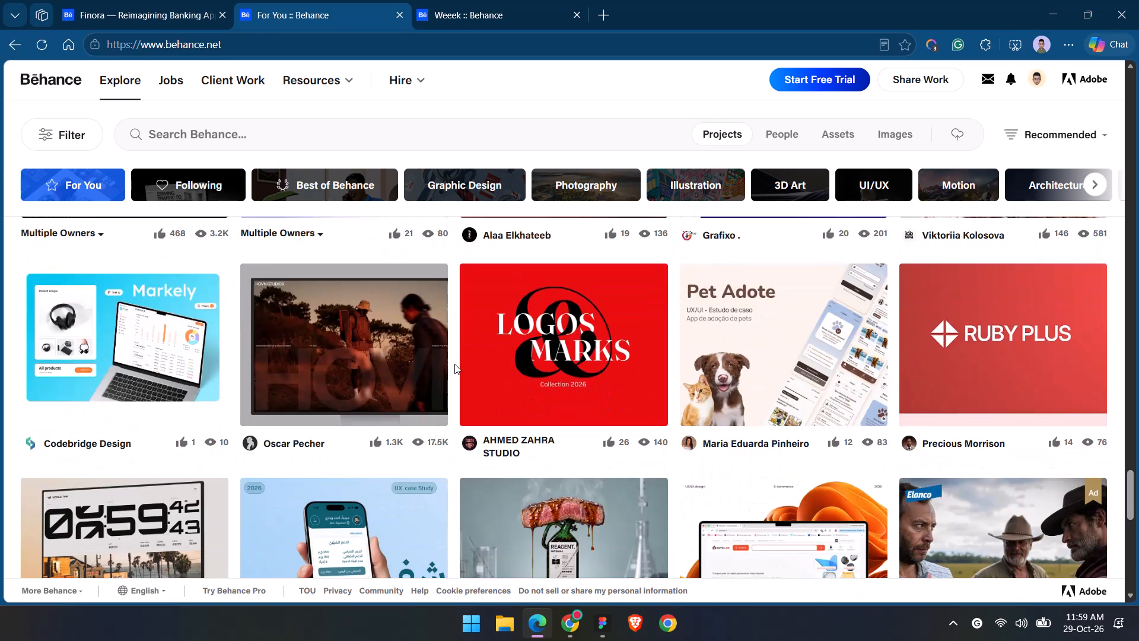
pyautogui.scroll(-1, 454, 364)
# Go back over the earlier feed projects and open the KIVOO Fintech App & Web Design case study in a new tab.
pyautogui.scroll(12, 454, 364)
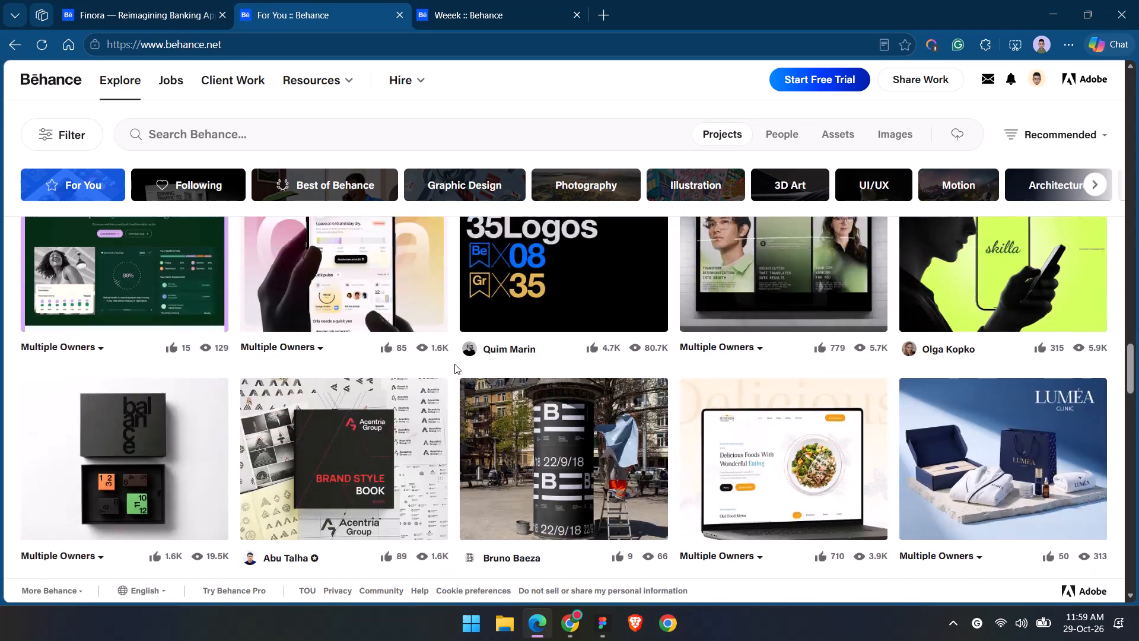
pyautogui.scroll(16, 454, 364)
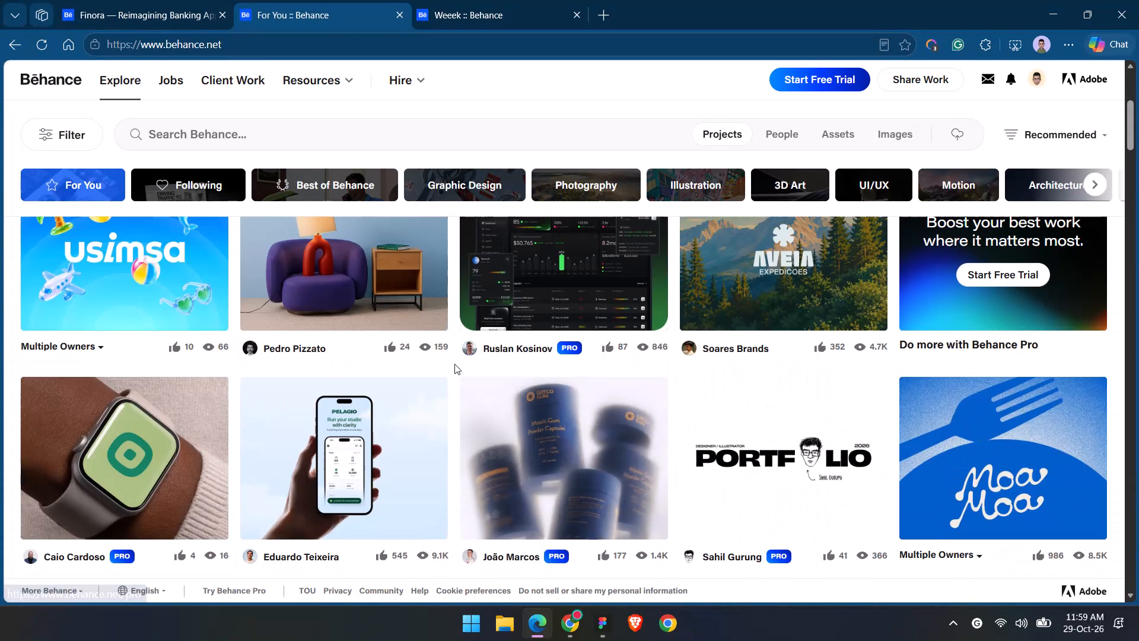
pyautogui.scroll(-1, 307, 438)
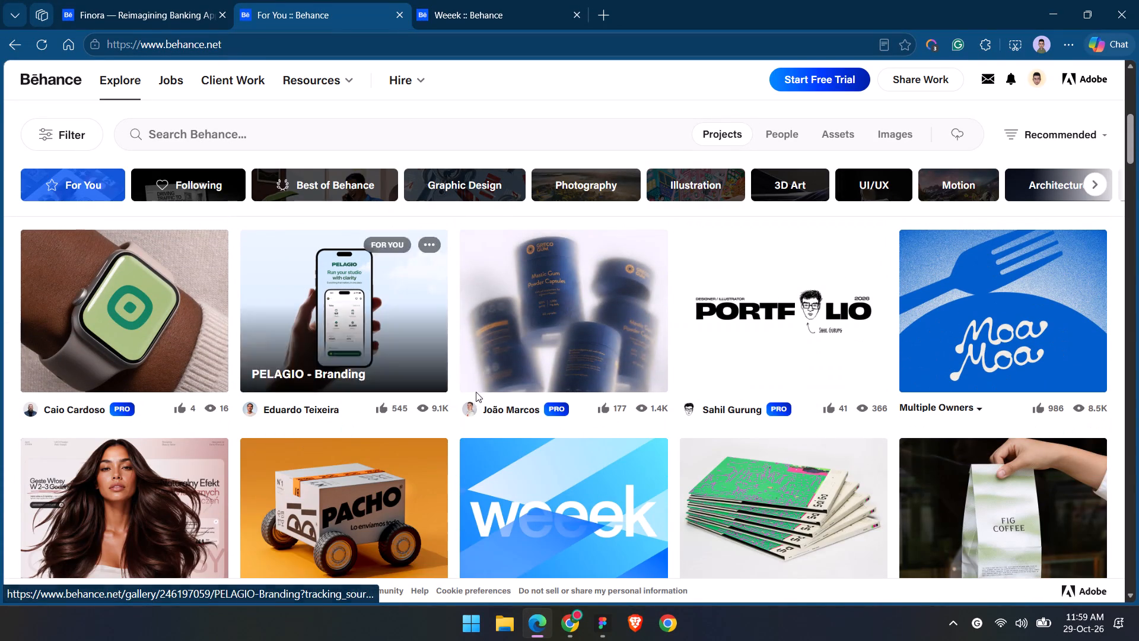
pyautogui.scroll(-1, 814, 345)
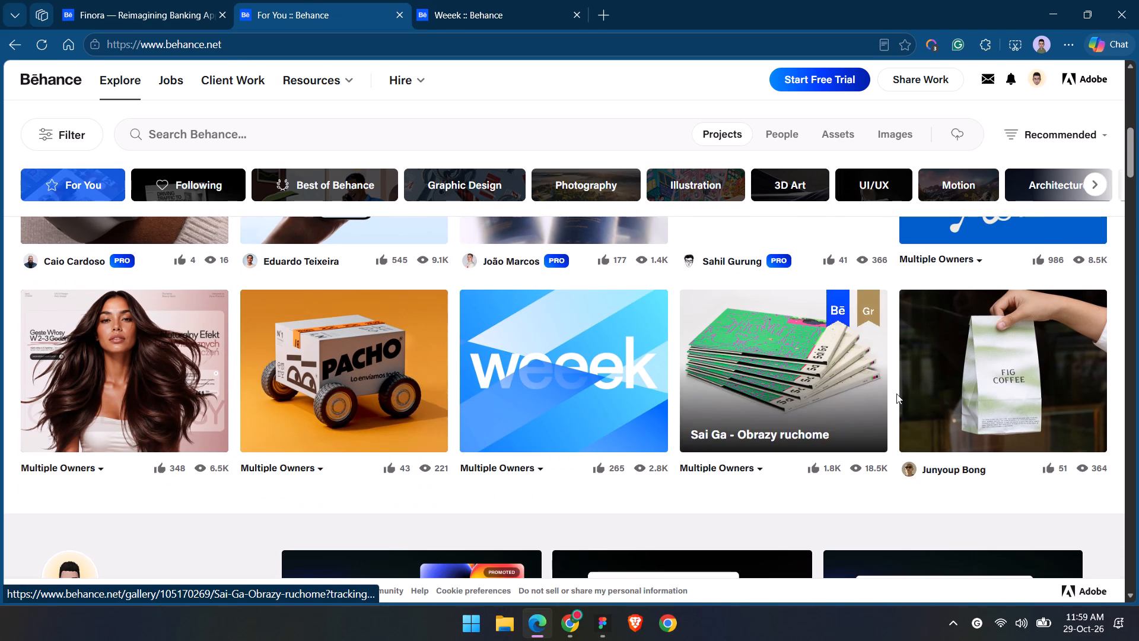
pyautogui.scroll(-2, 625, 412)
pyautogui.scroll(2, 449, 364)
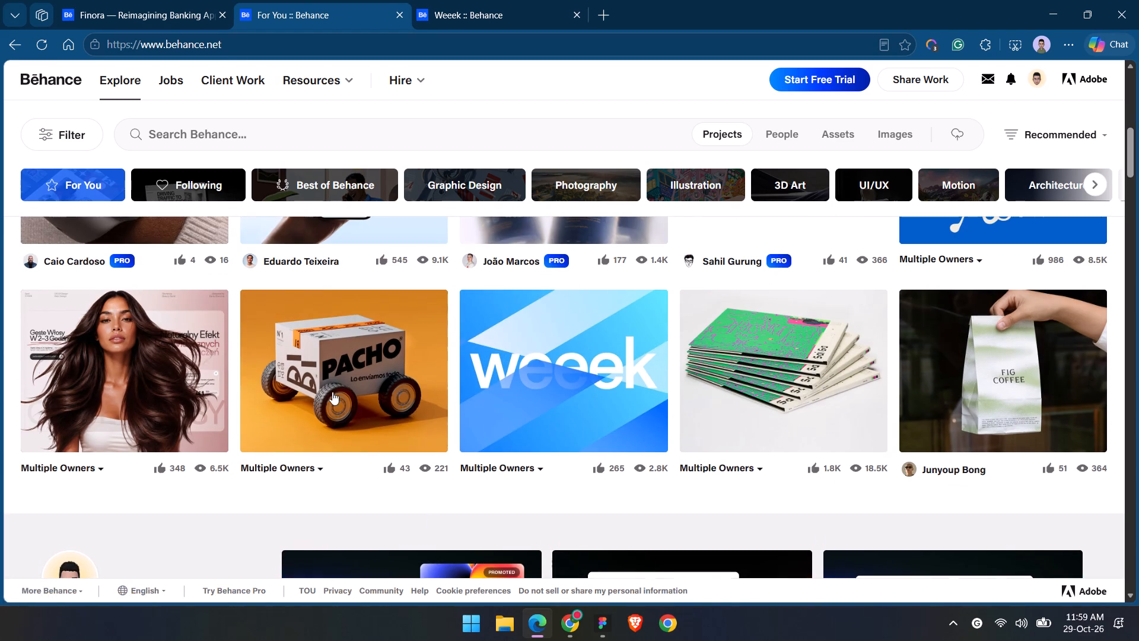
pyautogui.scroll(-5, 562, 380)
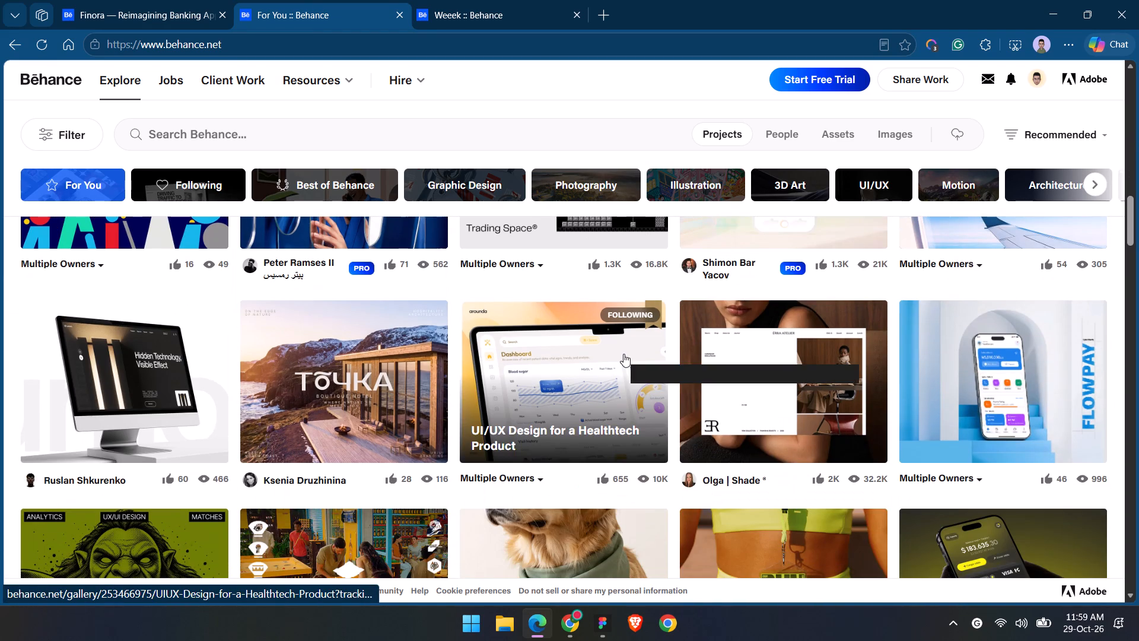
pyautogui.scroll(-1, 616, 346)
pyautogui.scroll(-2, 456, 334)
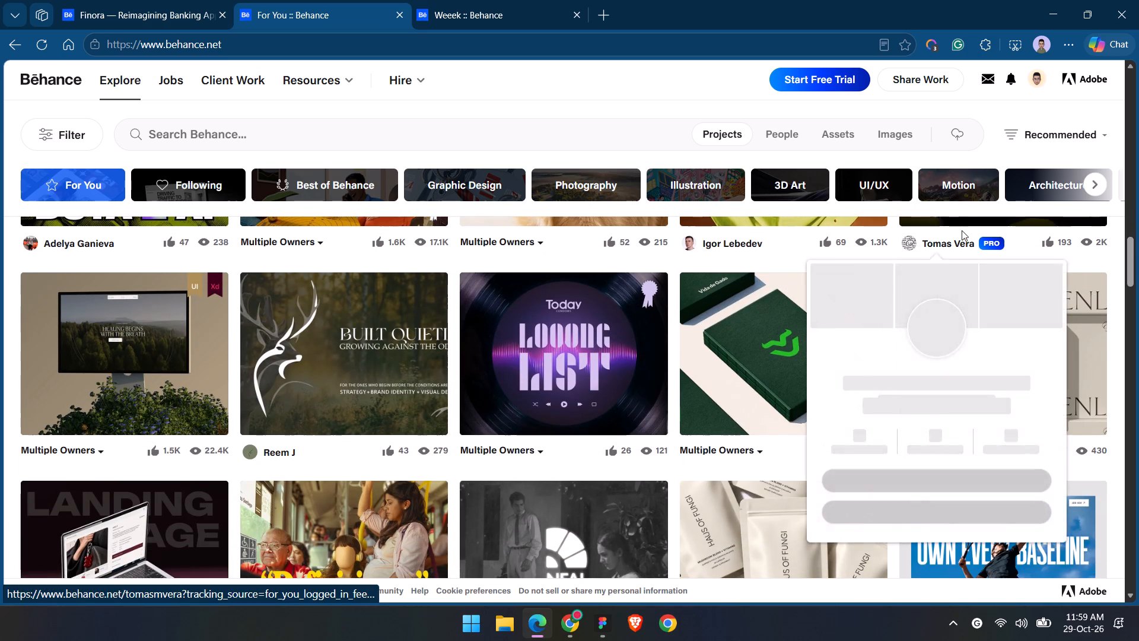
pyautogui.moveTo(961, 222); pyautogui.dragTo(791, 0)
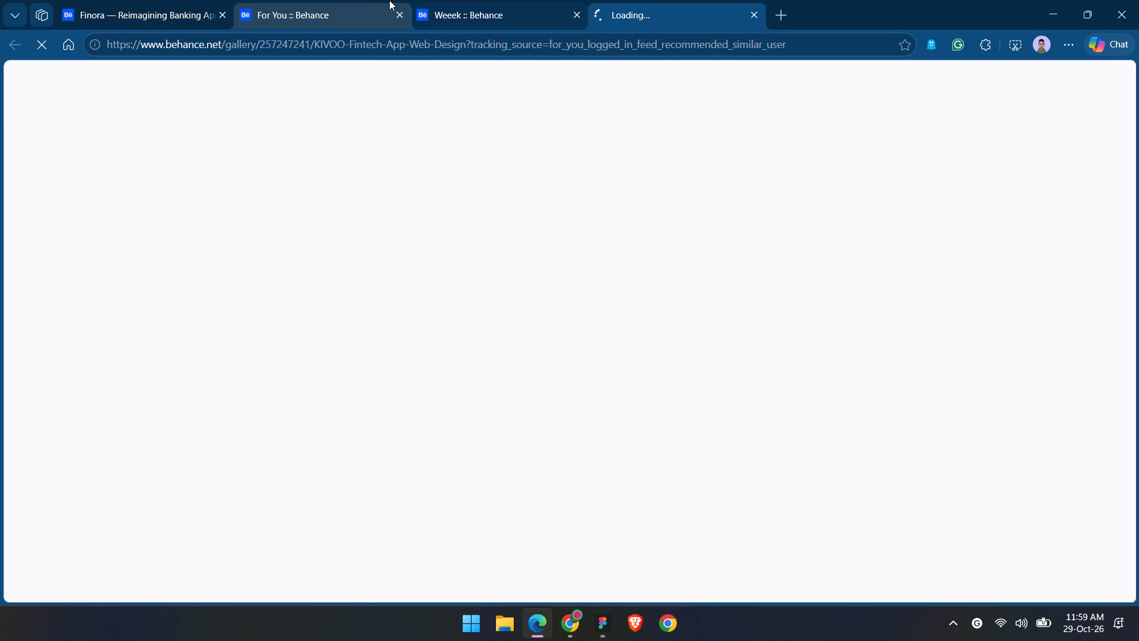
# Dismiss the hire banner and examine the KIVOO case study's intro, typography, colour, illustration and feature card sections.
pyautogui.scroll(-1, 644, 347)
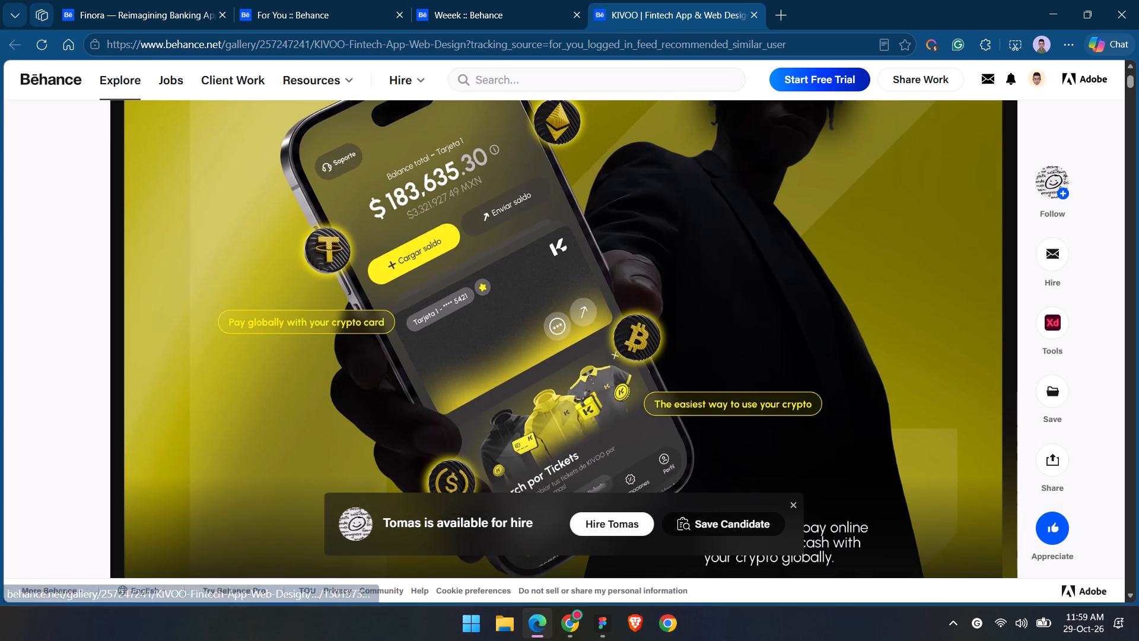
pyautogui.scroll(-5, 549, 395)
pyautogui.click(791, 503)
pyautogui.scroll(1, 785, 422)
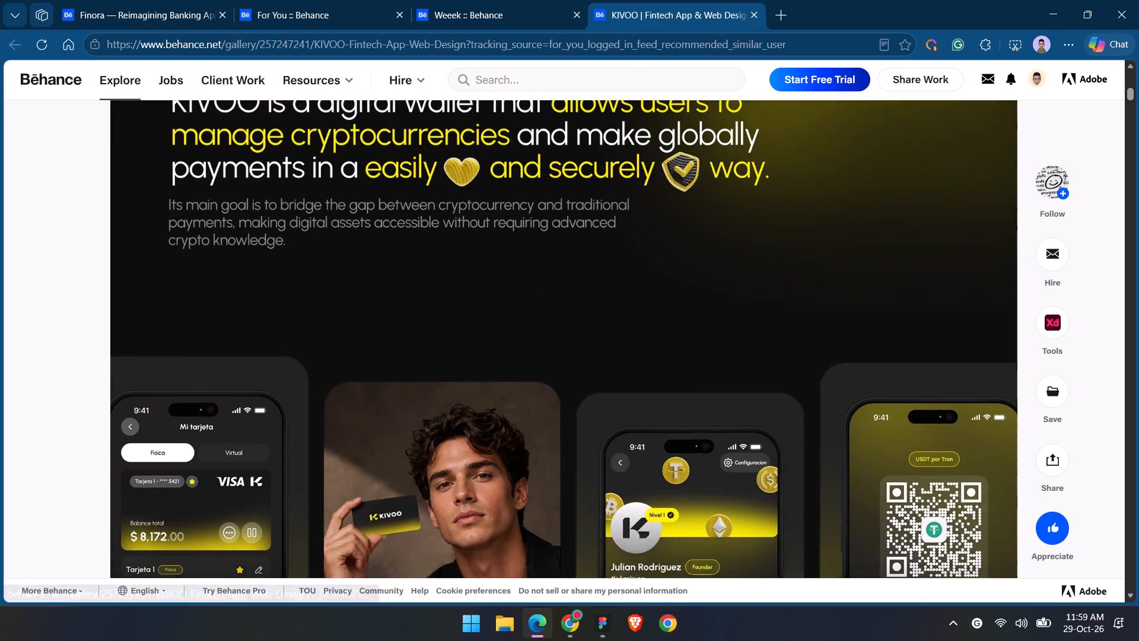
pyautogui.scroll(1, 785, 422)
pyautogui.click(918, 0)
pyautogui.scroll(-9, 829, 266)
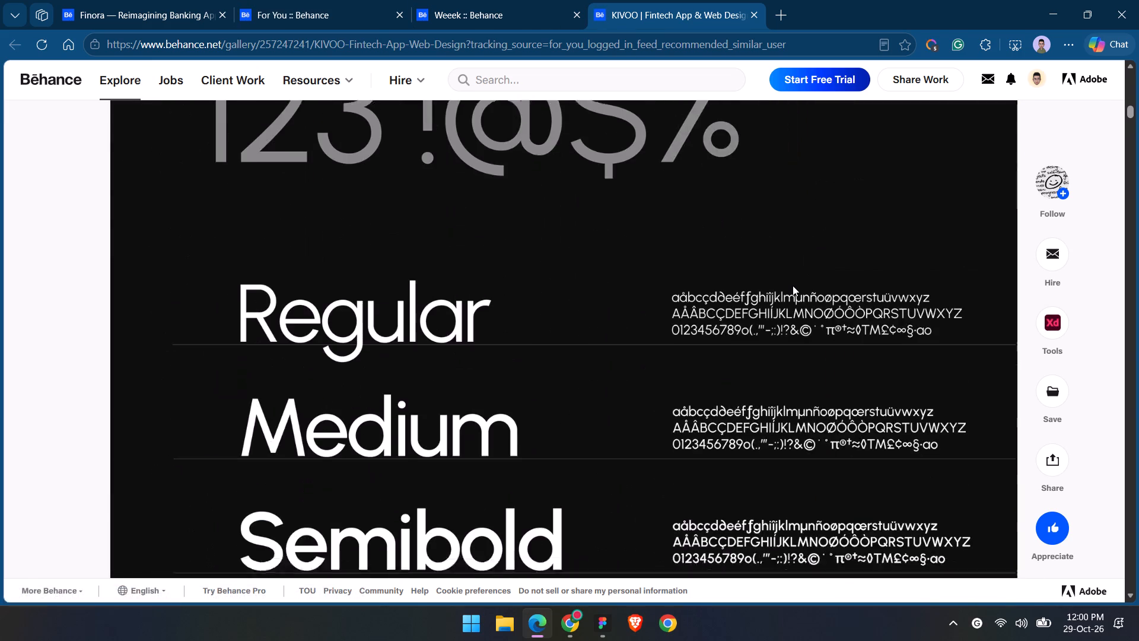
pyautogui.scroll(-8, 793, 285)
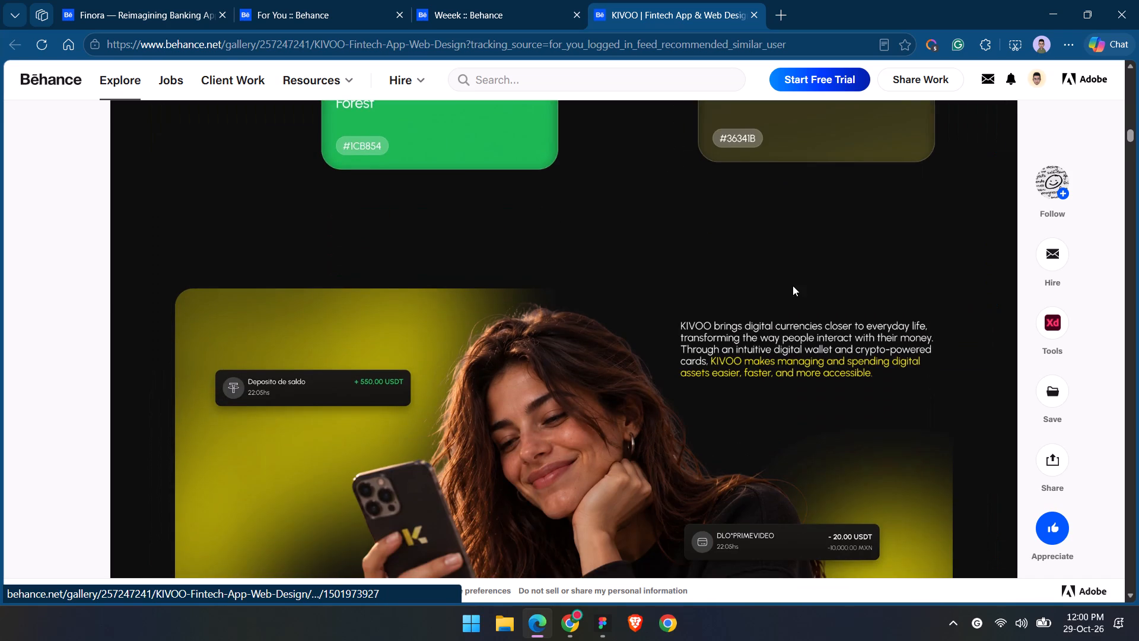
pyautogui.scroll(-8, 793, 285)
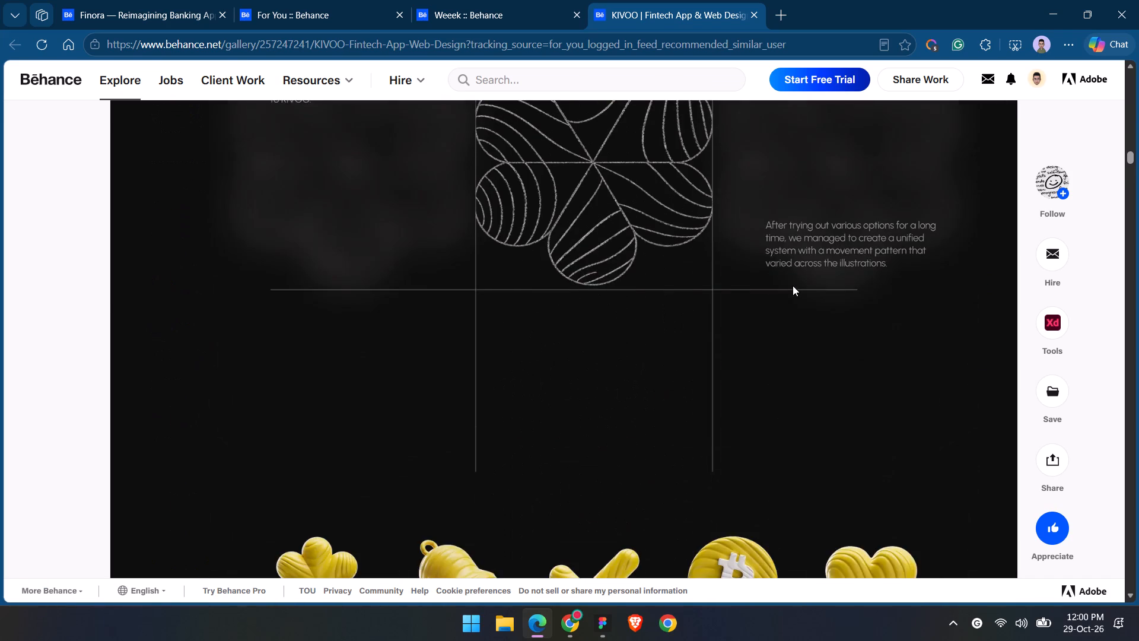
pyautogui.scroll(-7, 793, 285)
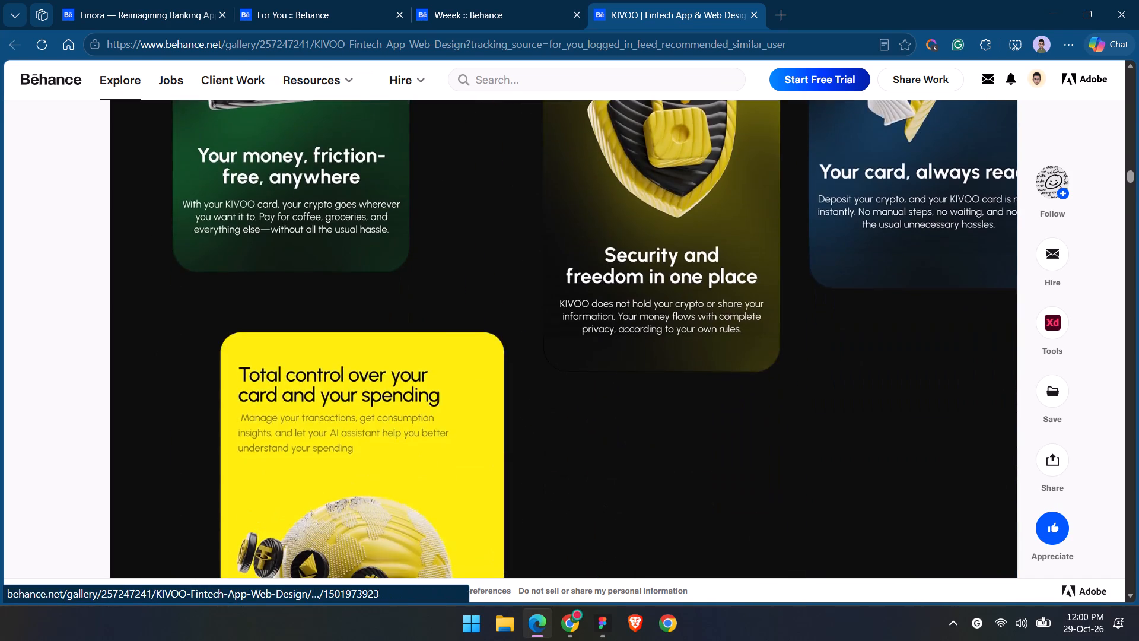
# Compare the KIVOO case study's feature cards with its 3D iconography introduction and icon grid.
pyautogui.scroll(-9, 793, 285)
pyautogui.scroll(11, 793, 285)
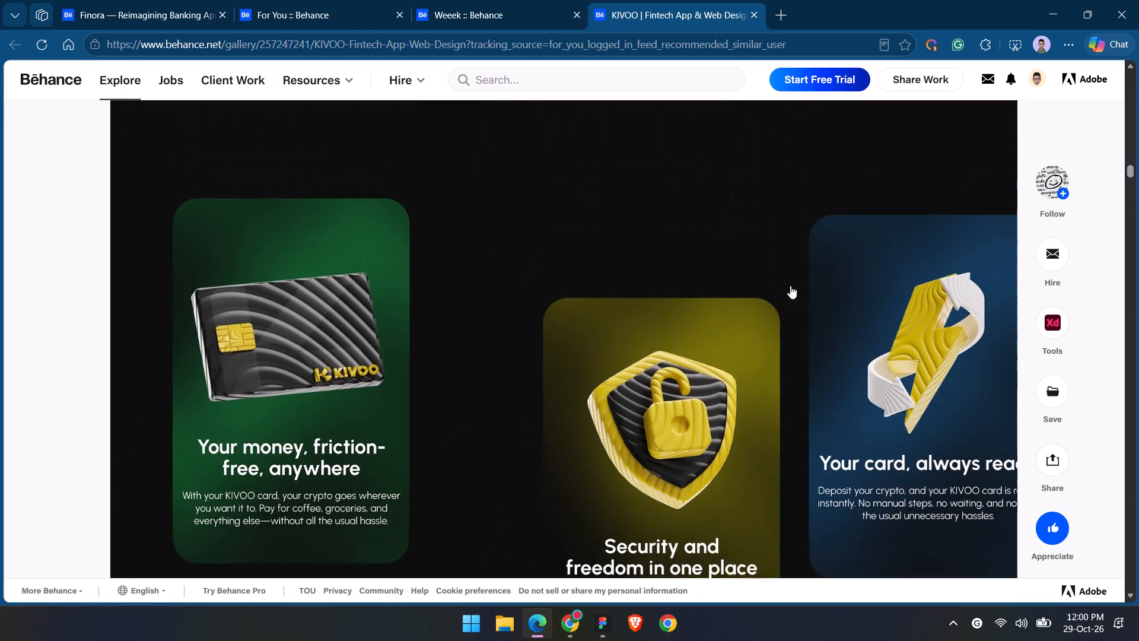
pyautogui.scroll(-1, 785, 303)
pyautogui.scroll(4, 785, 303)
pyautogui.click(848, 0)
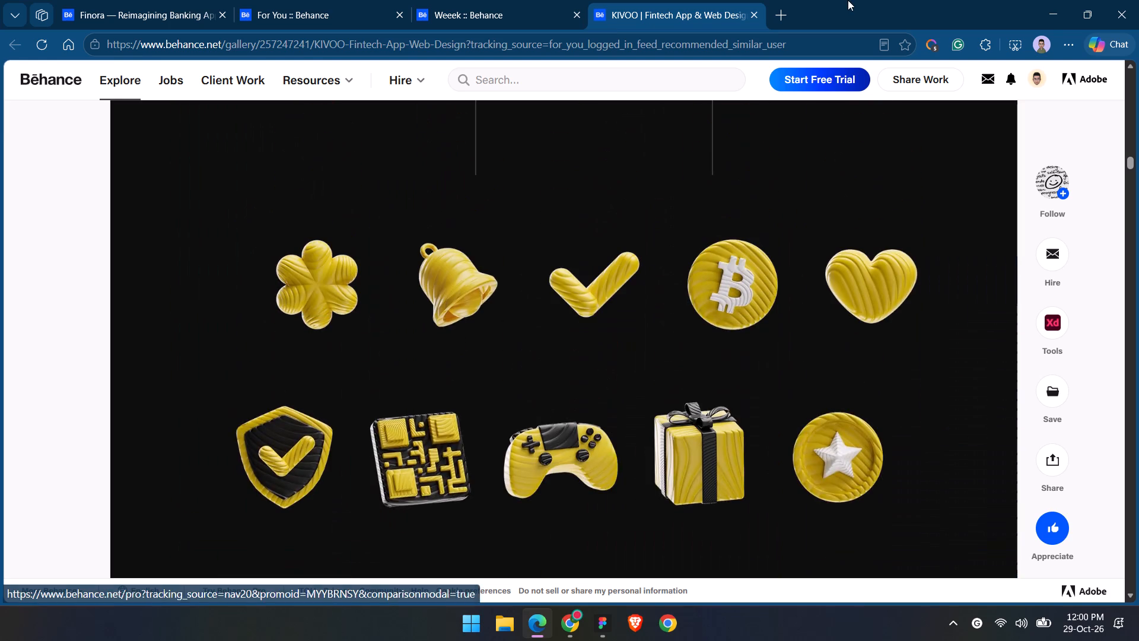
pyautogui.scroll(2, 850, 242)
pyautogui.click(913, 0)
pyautogui.scroll(3, 907, 210)
pyautogui.scroll(-6, 907, 210)
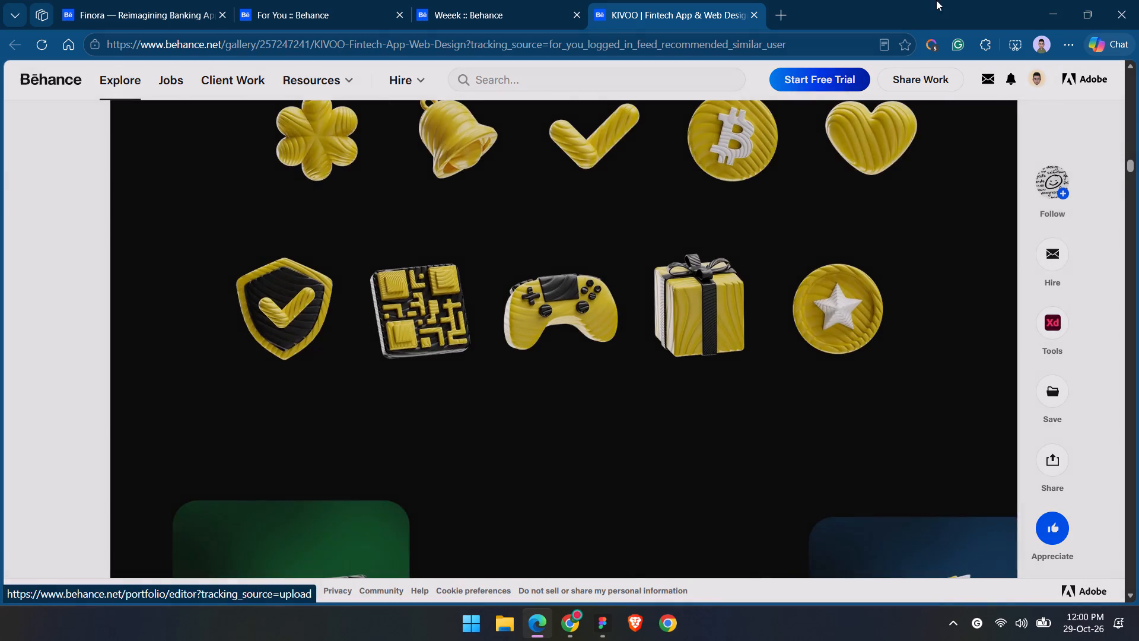
pyautogui.click(936, 0)
pyautogui.scroll(4, 825, 300)
pyautogui.click(902, 0)
pyautogui.scroll(4, 820, 268)
pyautogui.scroll(-2, 820, 268)
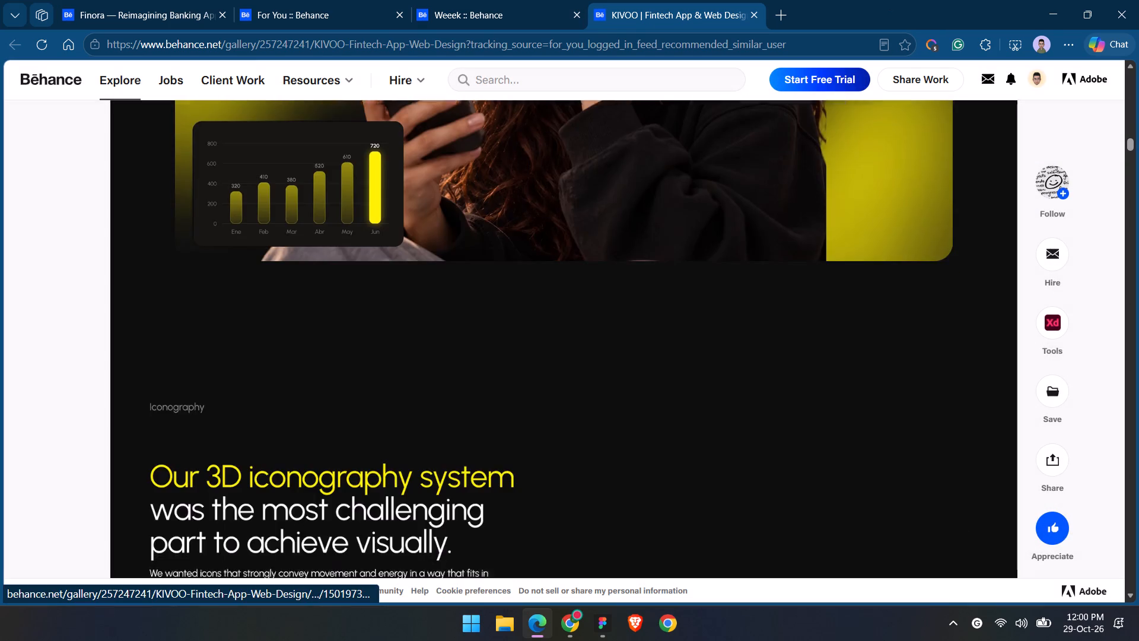
pyautogui.scroll(-5, 820, 268)
pyautogui.click(883, 26)
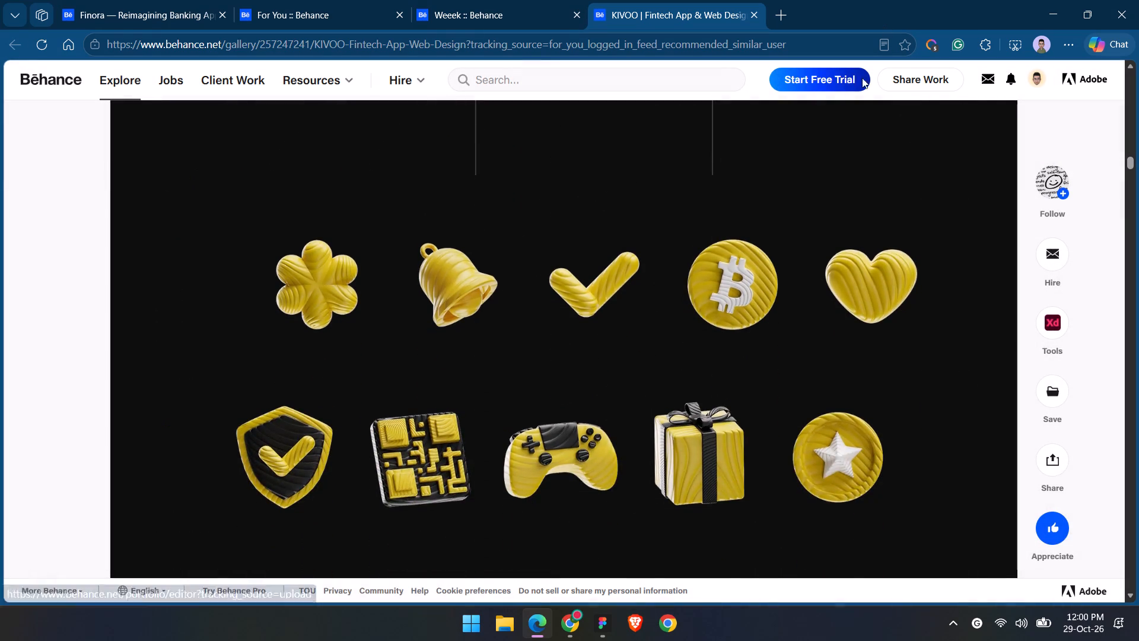
pyautogui.scroll(5, 851, 213)
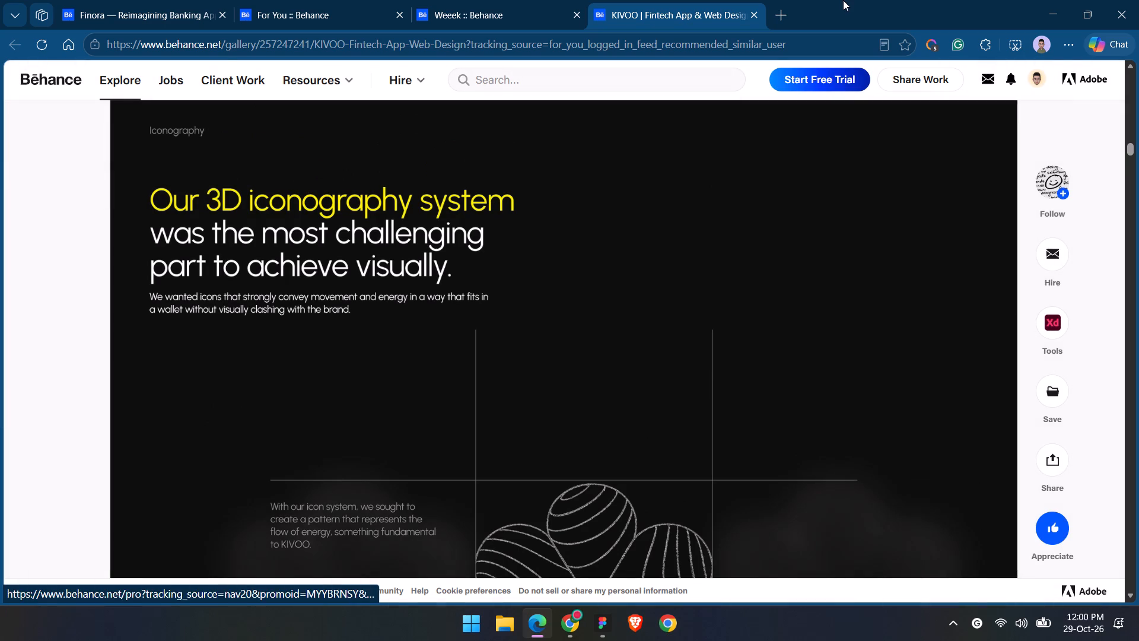
pyautogui.click(843, 0)
pyautogui.scroll(-5, 864, 213)
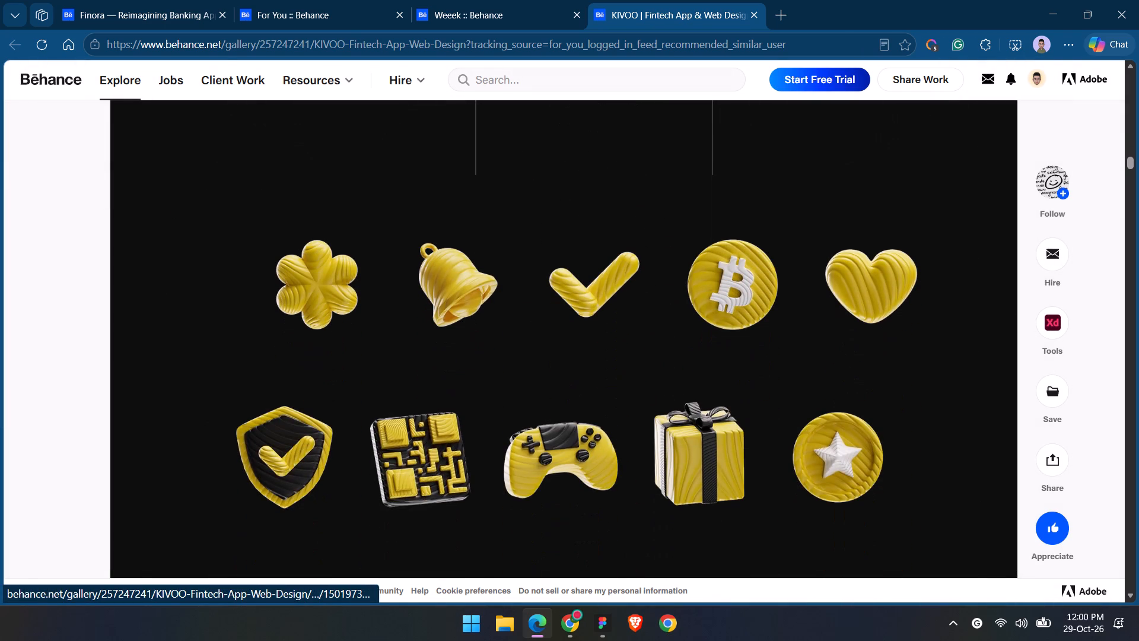
# Examine how the KIVOO case study moves from the icon grid and feature cards to the digital wallet and Visa card section.
pyautogui.scroll(-1, 864, 213)
pyautogui.click(920, 5)
pyautogui.scroll(-2, 907, 215)
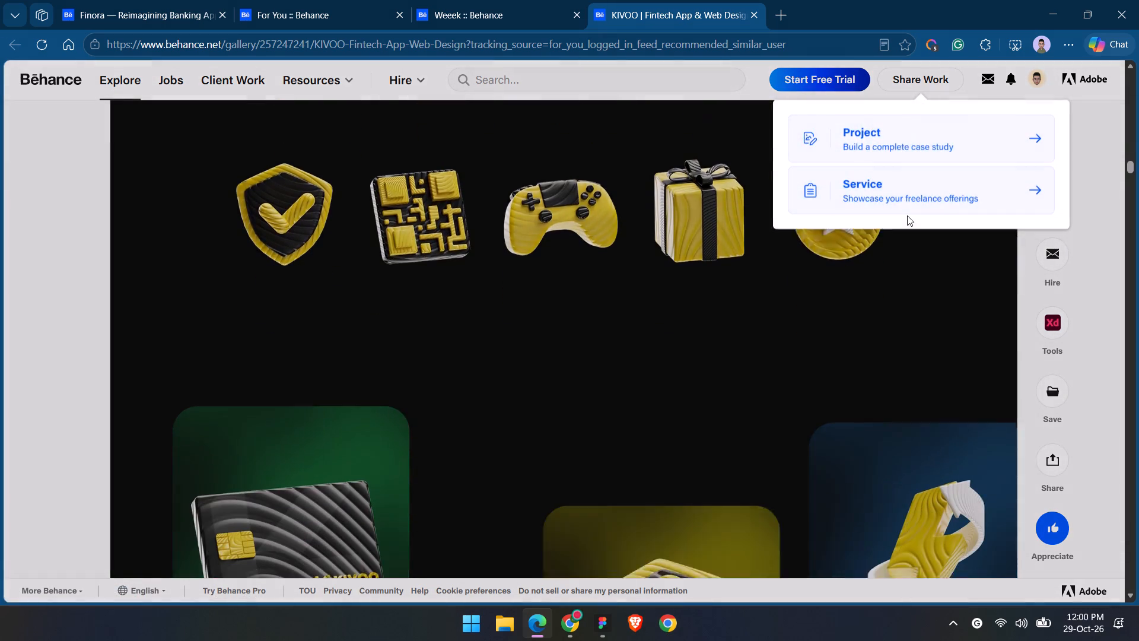
pyautogui.scroll(1, 907, 0)
pyautogui.click(907, 0)
pyautogui.scroll(-2, 868, 259)
pyautogui.scroll(-2, 666, 459)
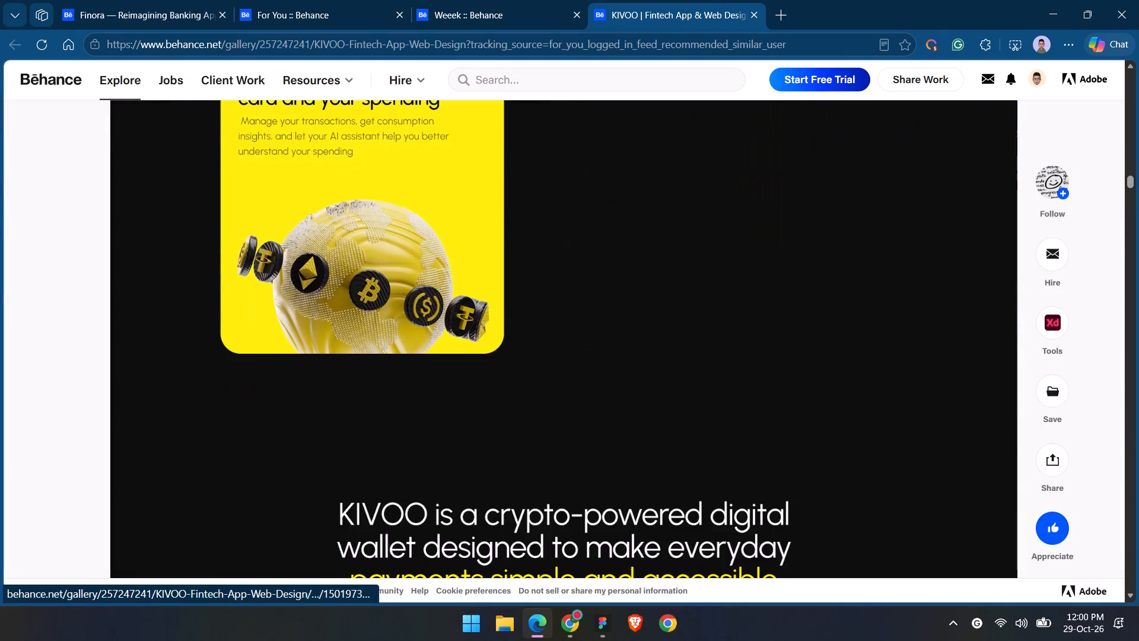
pyautogui.scroll(-9, 666, 459)
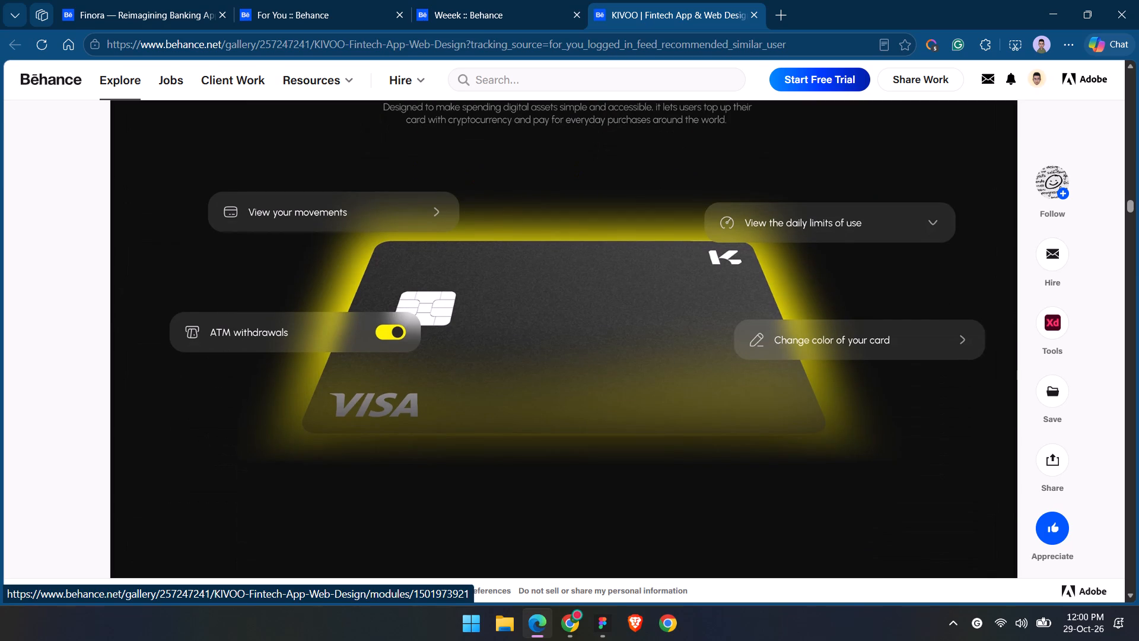
# Appreciate the KIVOO Fintech App & Web Design project.
pyautogui.click(1051, 527)
# Examine the KIVOO case study's card customisation, gamification, KI Reward System and prize draw screen layouts.
pyautogui.scroll(-5, 785, 477)
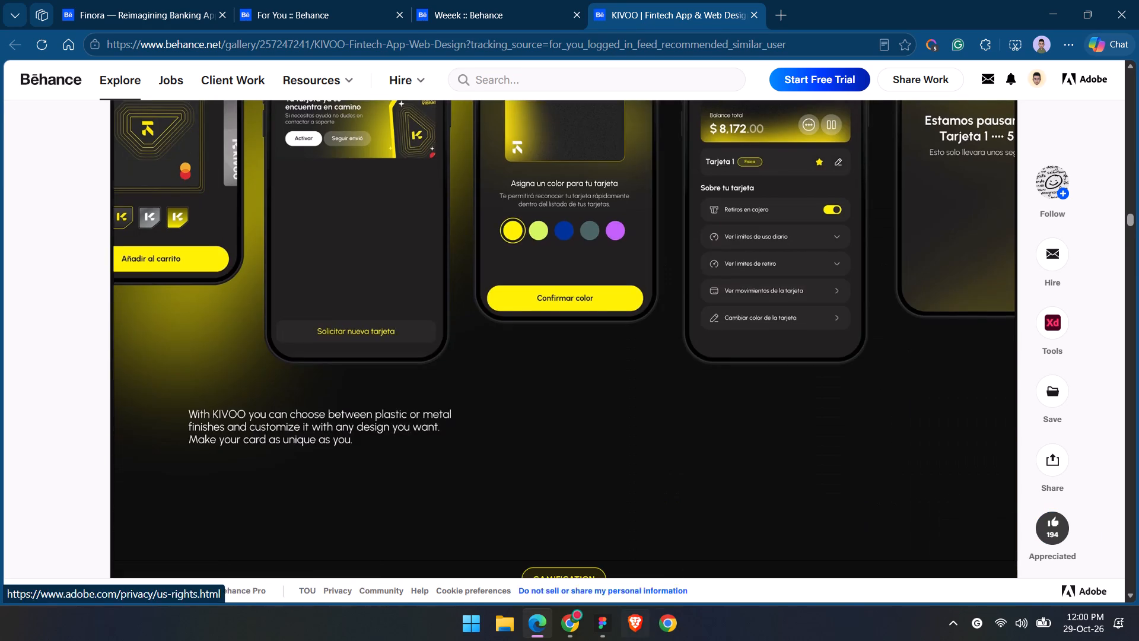
pyautogui.scroll(-5, 725, 425)
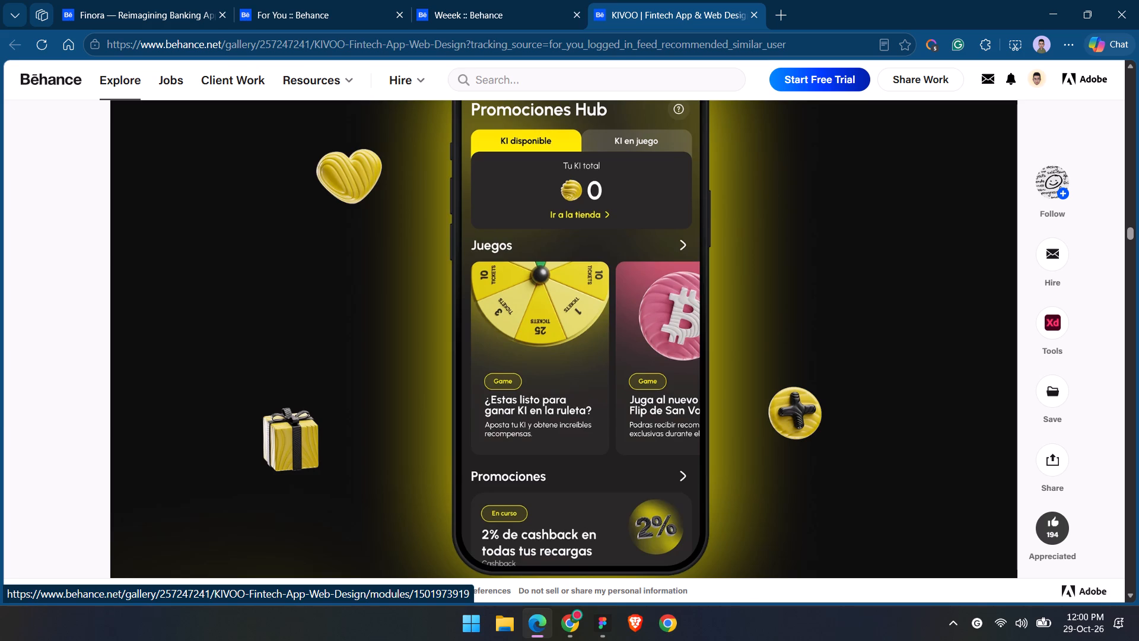
pyautogui.scroll(-3, 574, 483)
pyautogui.click(772, 0)
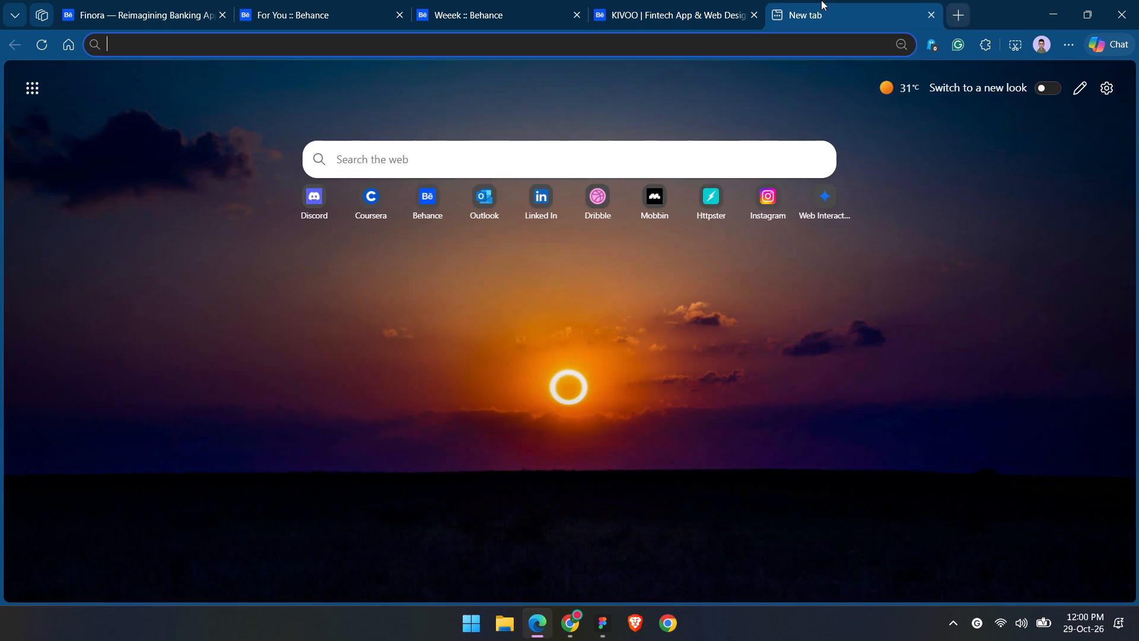
pyautogui.click(927, 14)
pyautogui.scroll(-3, 854, 204)
pyautogui.click(887, 0)
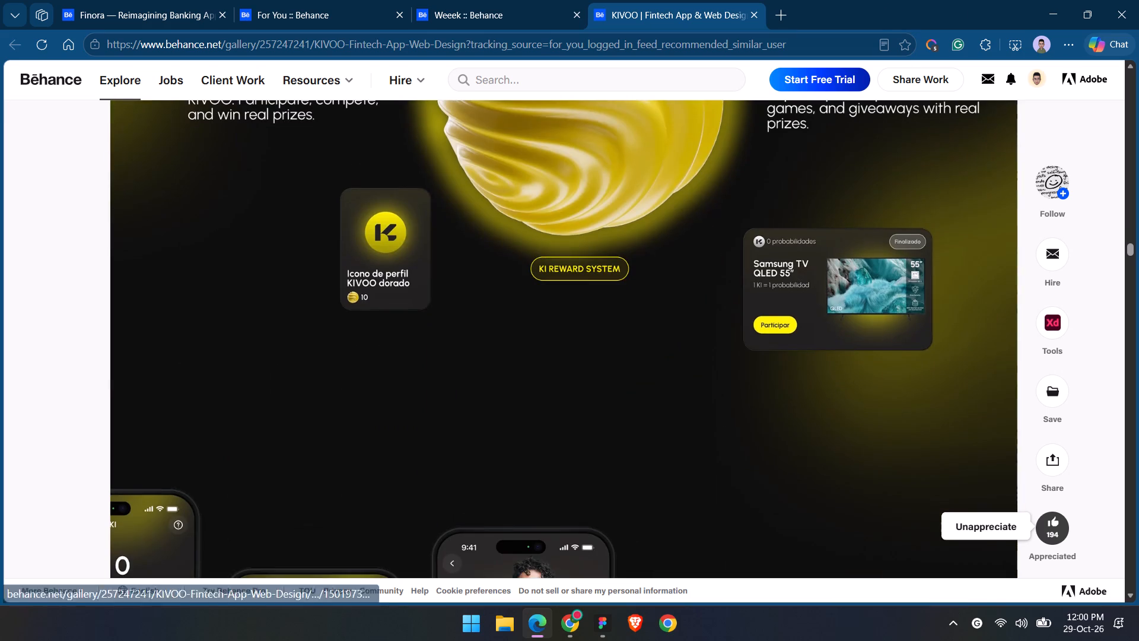
pyautogui.scroll(3, 819, 222)
pyautogui.click(847, 0)
pyautogui.scroll(-5, 819, 253)
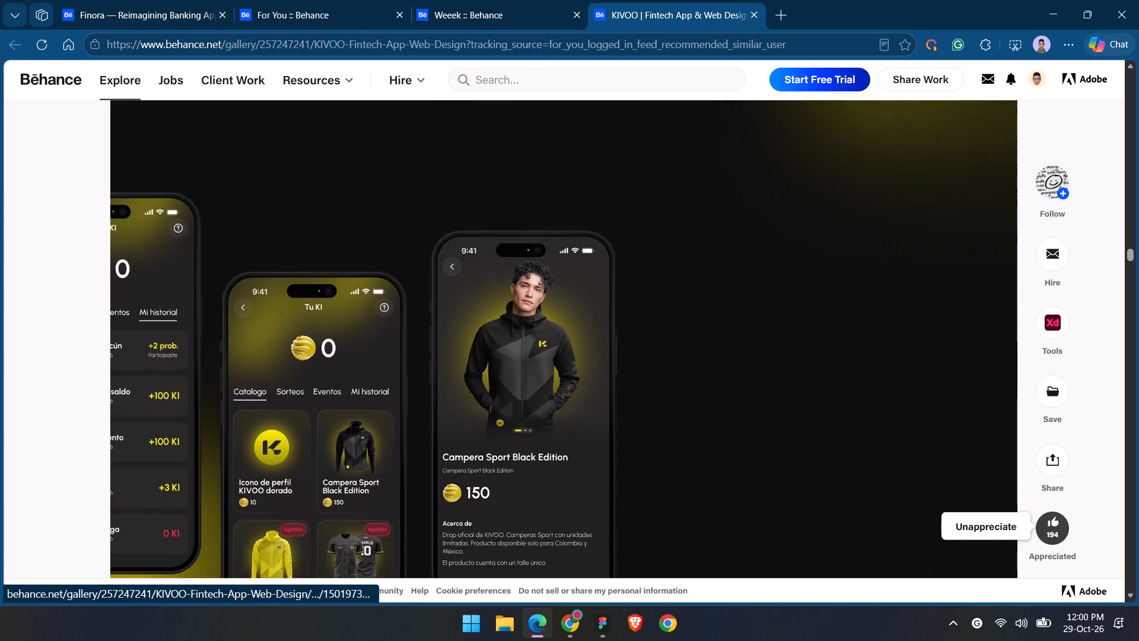
pyautogui.scroll(-4, 819, 253)
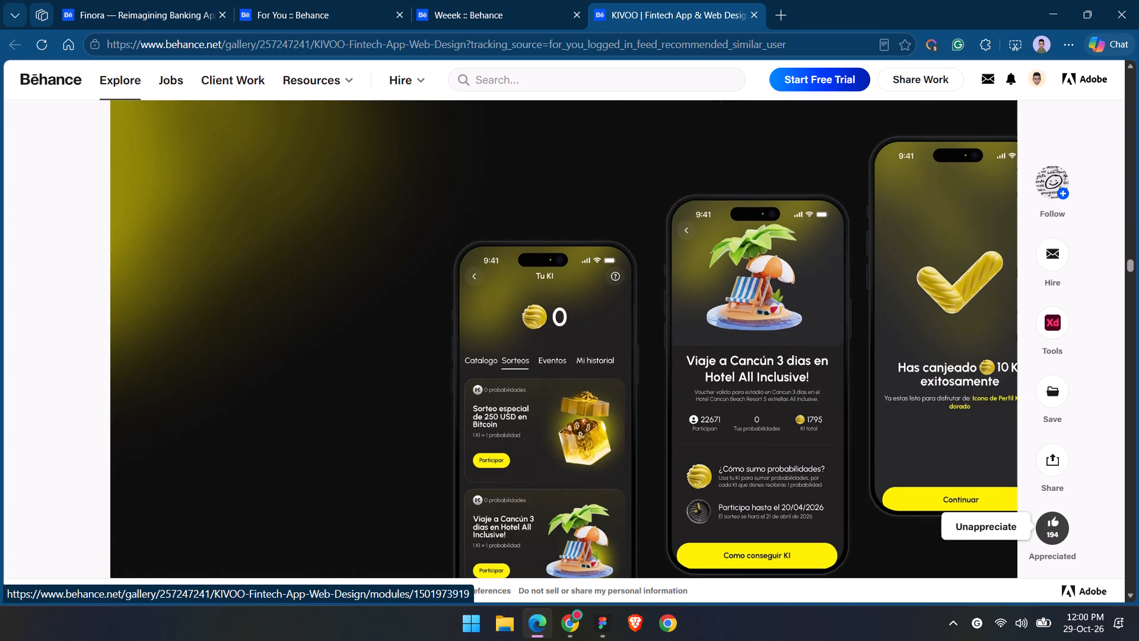
pyautogui.scroll(-1, 819, 253)
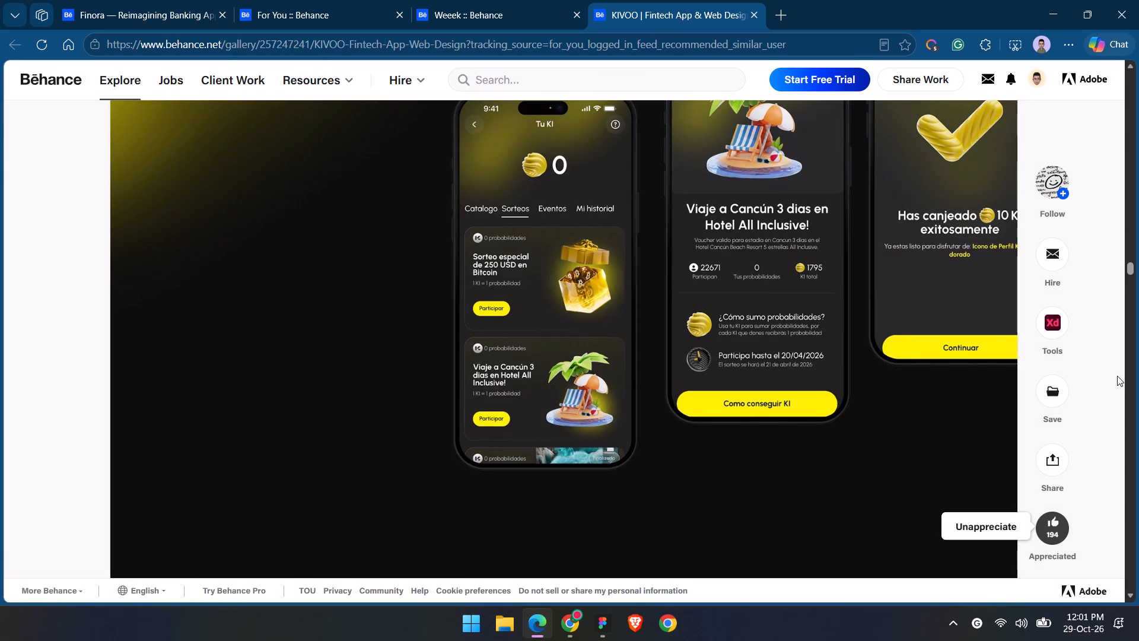
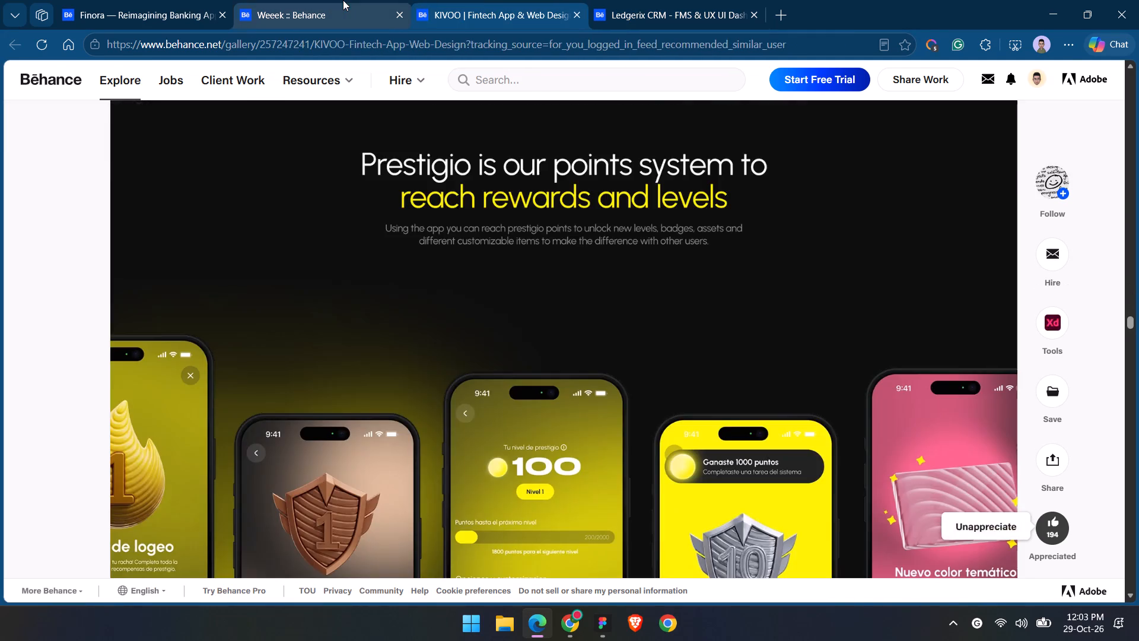
pyautogui.scroll(3, 482, 221)
pyautogui.scroll(1, 574, 306)
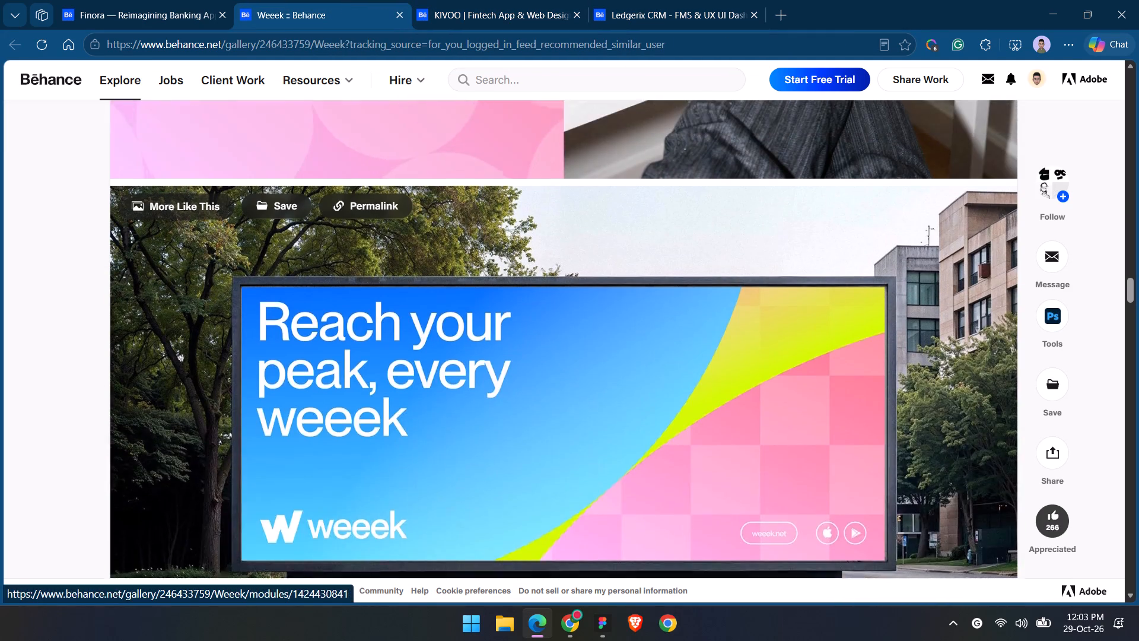
pyautogui.scroll(-3, 588, 324)
pyautogui.scroll(10, 588, 324)
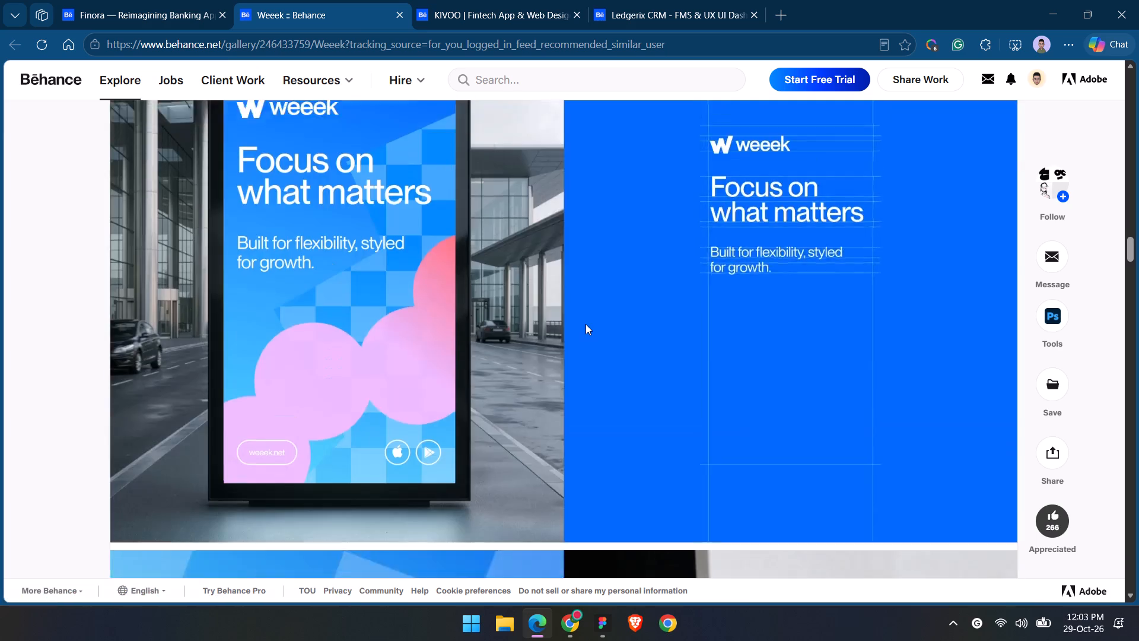
pyautogui.scroll(5, 586, 324)
pyautogui.scroll(-19, 586, 324)
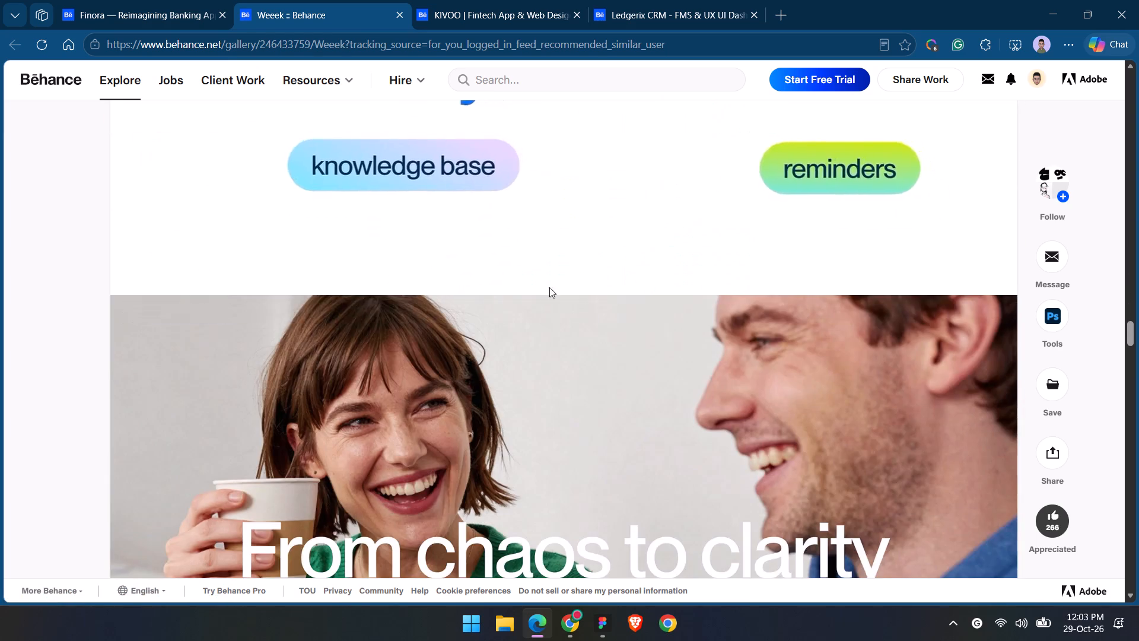
# Examine the Weeek case study's gradient feature tags, starburst graphic and From chaos to clarity photo banner.
pyautogui.scroll(-2, 549, 287)
pyautogui.scroll(1, 535, 253)
pyautogui.scroll(-4, 535, 253)
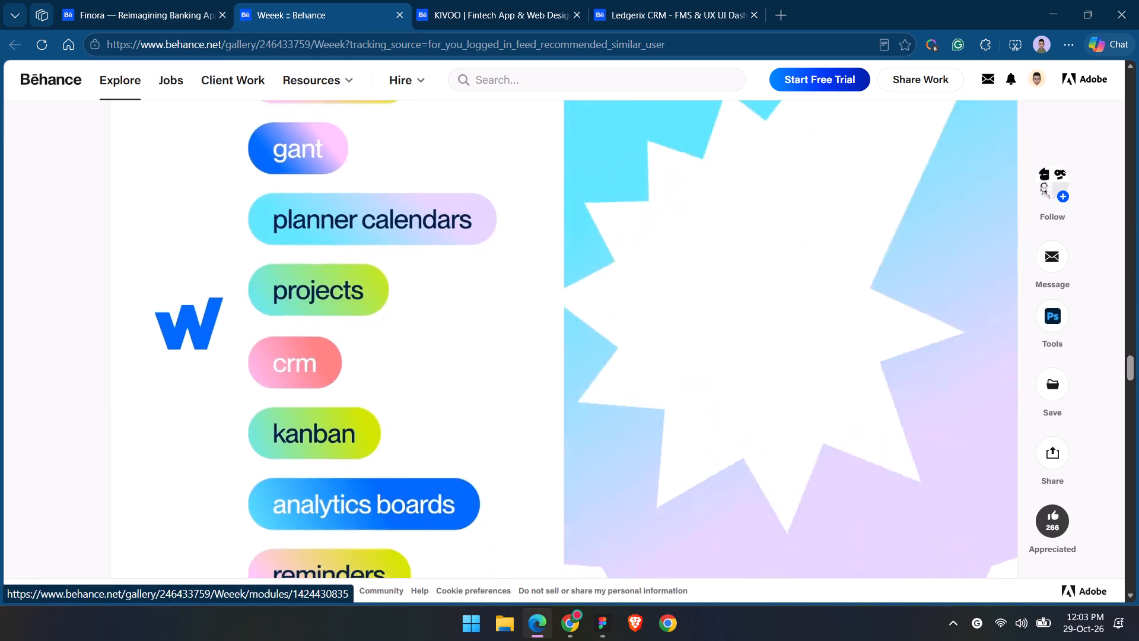
pyautogui.scroll(5, 535, 253)
pyautogui.scroll(-1, 535, 253)
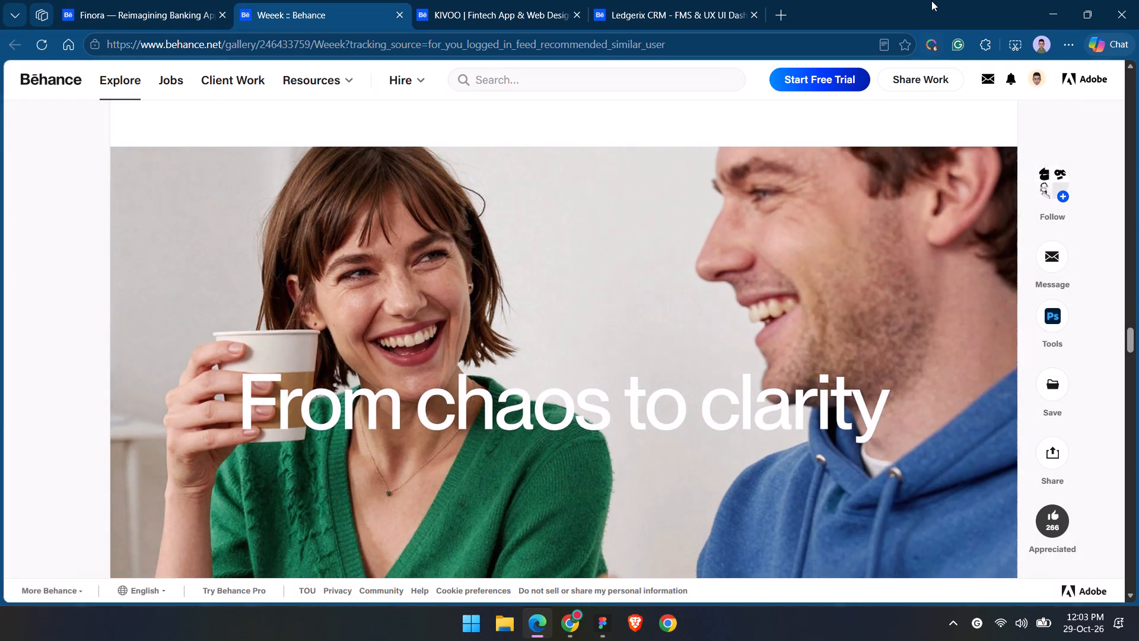
pyautogui.click(931, 0)
pyautogui.scroll(-1, 889, 209)
pyautogui.scroll(1, 836, 261)
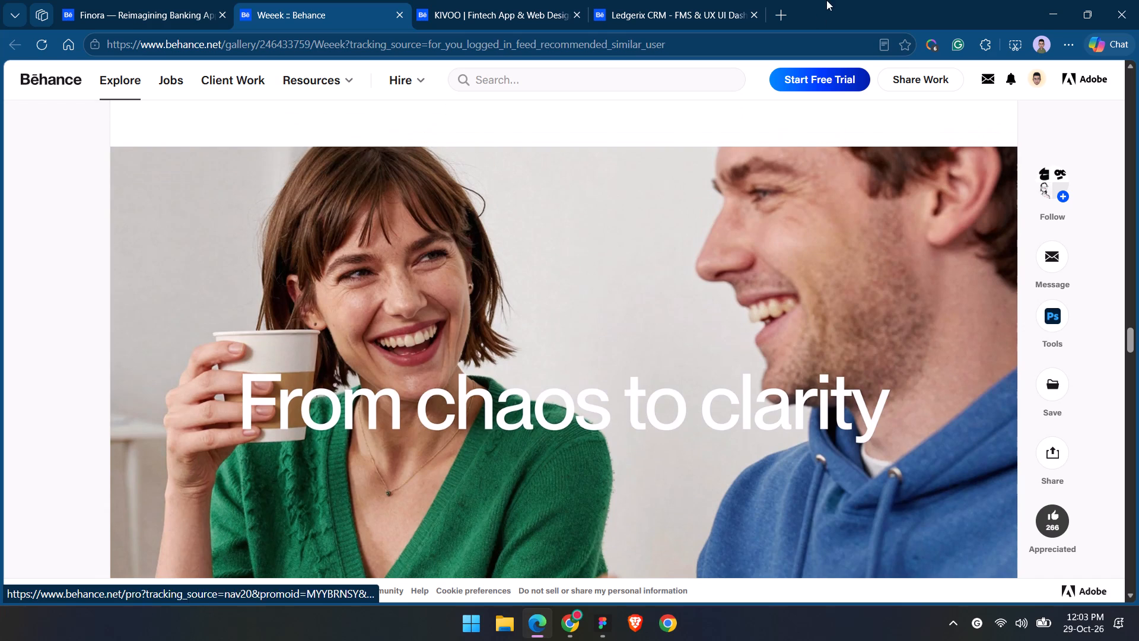
pyautogui.click(833, 0)
pyautogui.scroll(-8, 806, 179)
pyautogui.scroll(17, 800, 180)
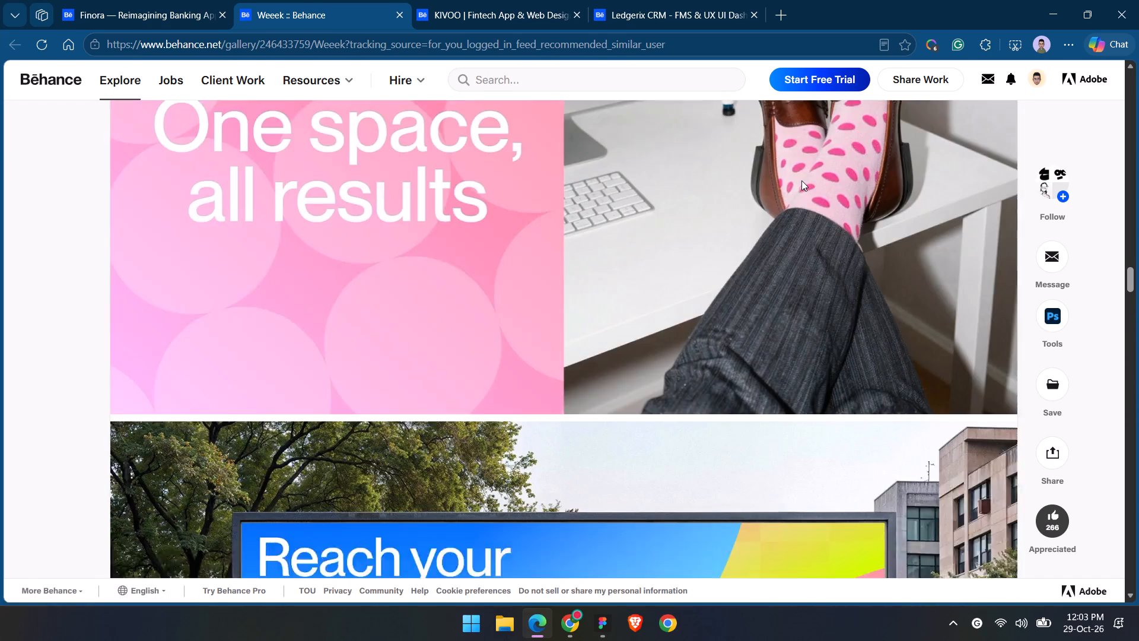
# Examine the Weeek case study's introduction text, colour palette strip, All in one place billboard and Virtual office section.
pyautogui.scroll(6, 801, 180)
pyautogui.scroll(19, 801, 180)
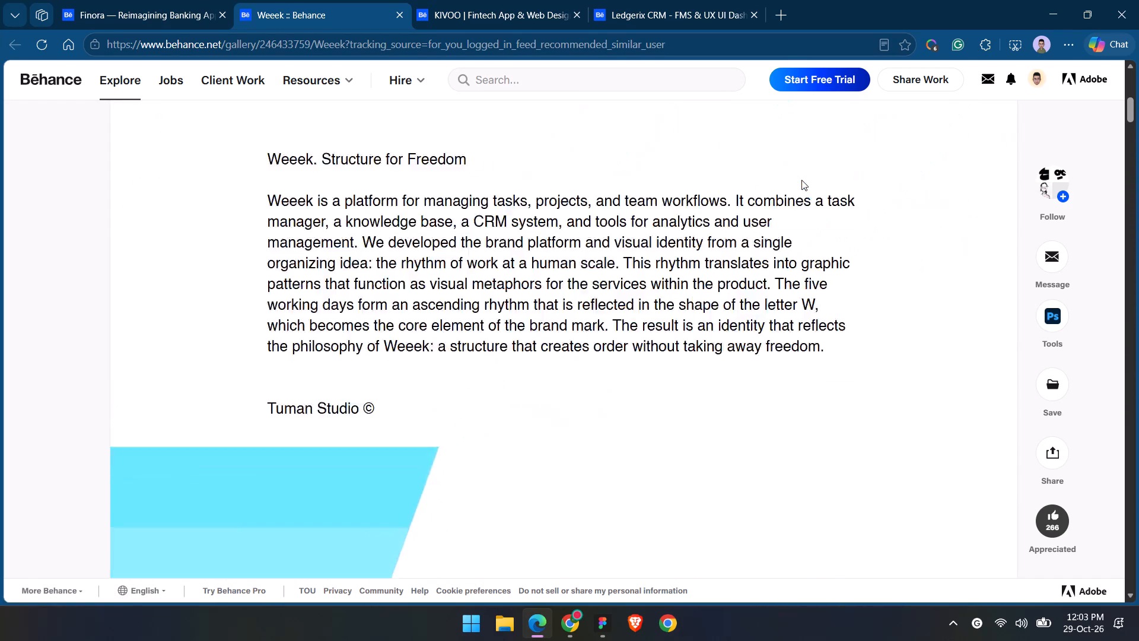
pyautogui.scroll(4, 801, 180)
pyautogui.scroll(-9, 801, 180)
pyautogui.scroll(9, 801, 180)
pyautogui.scroll(-15, 801, 180)
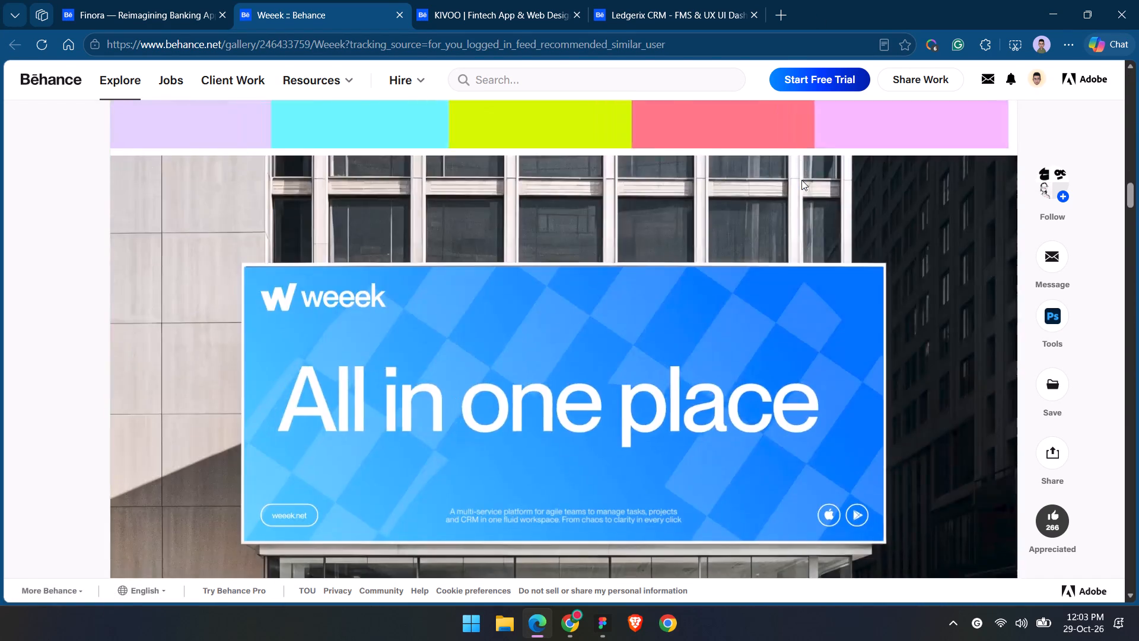
pyautogui.scroll(-20, 801, 180)
pyautogui.scroll(-20, 801, 180)
pyautogui.scroll(-1, 801, 180)
pyautogui.scroll(18, 801, 180)
pyautogui.scroll(3, 801, 179)
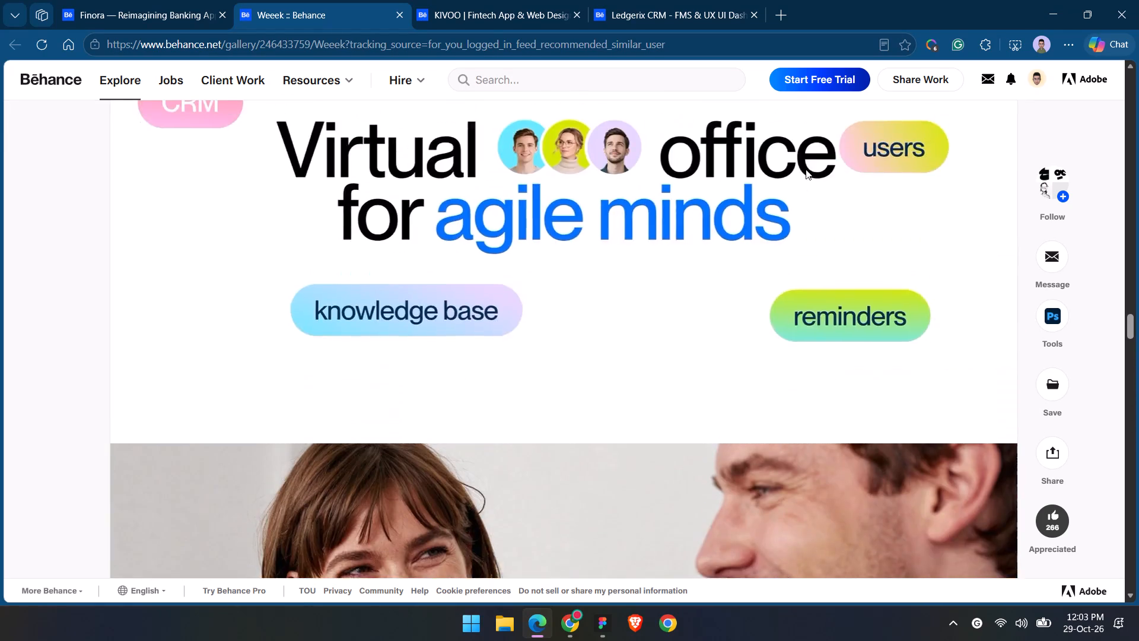
pyautogui.scroll(-3, 844, 94)
pyautogui.click(962, 0)
pyautogui.scroll(1, 950, 167)
pyautogui.click(965, 0)
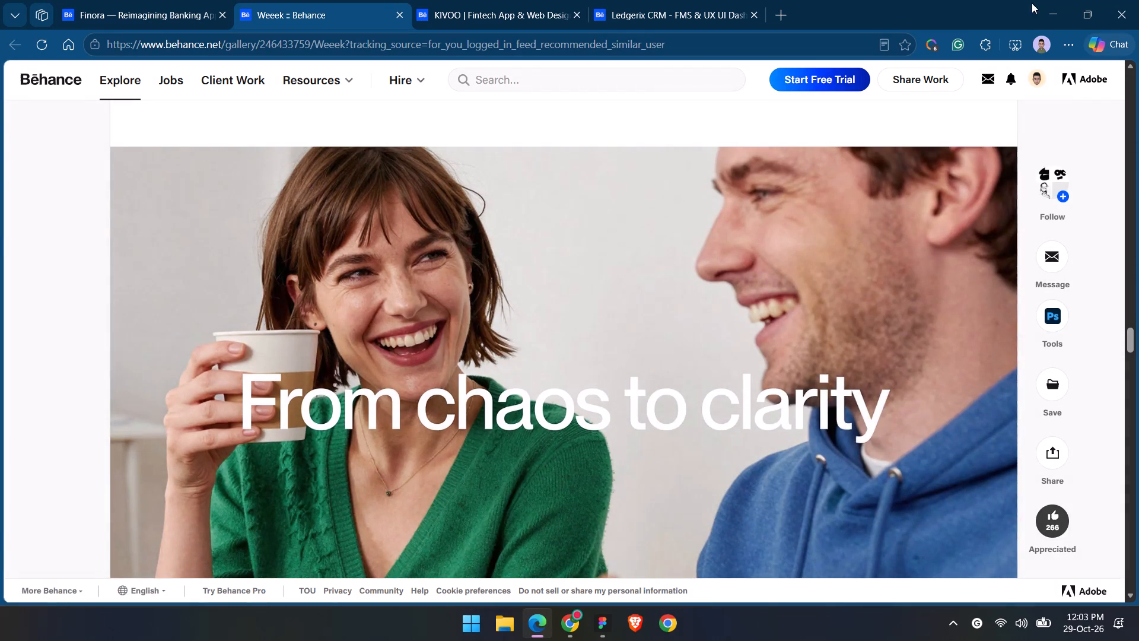
# Compare the Figma case study's layout beneath the 3D health icons with the Finora case study's Process of Design section.
pyautogui.click(1039, 7)
pyautogui.click(574, 626)
pyautogui.click(574, 626)
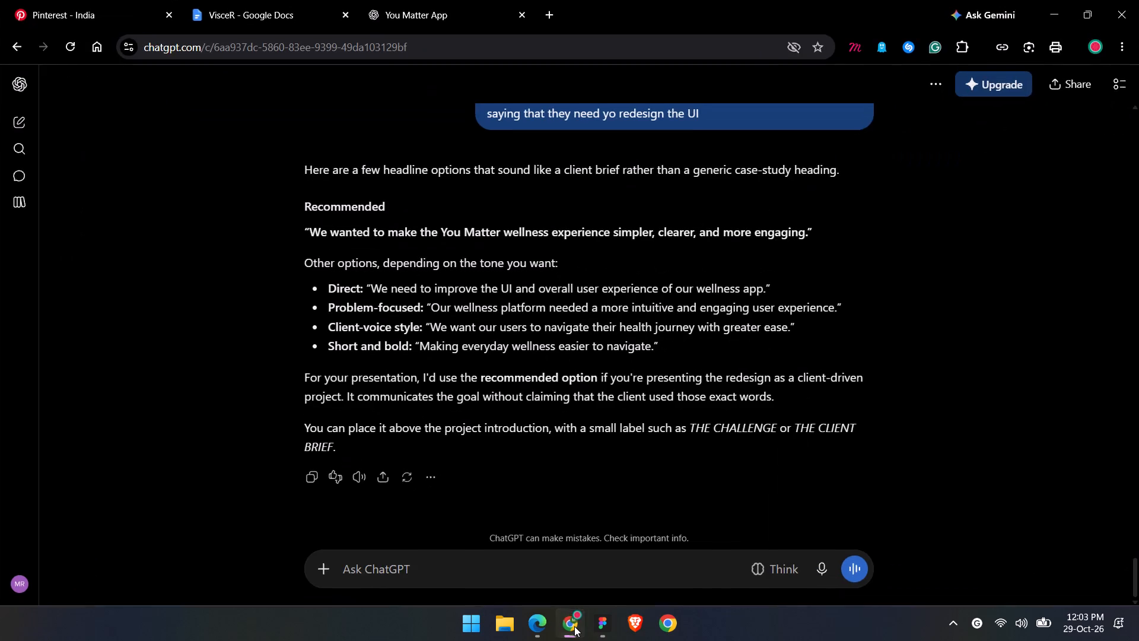
pyautogui.scroll(-17, 593, 421)
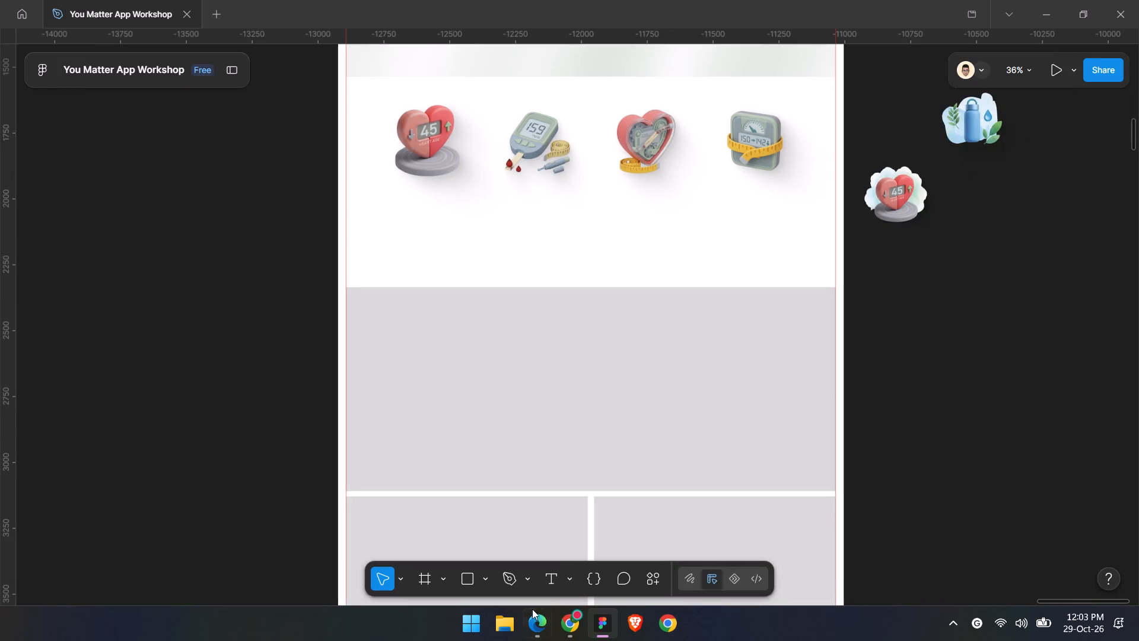
pyautogui.click(532, 613)
pyautogui.click(184, 0)
pyautogui.scroll(-3, 414, 282)
pyautogui.scroll(1, 443, 269)
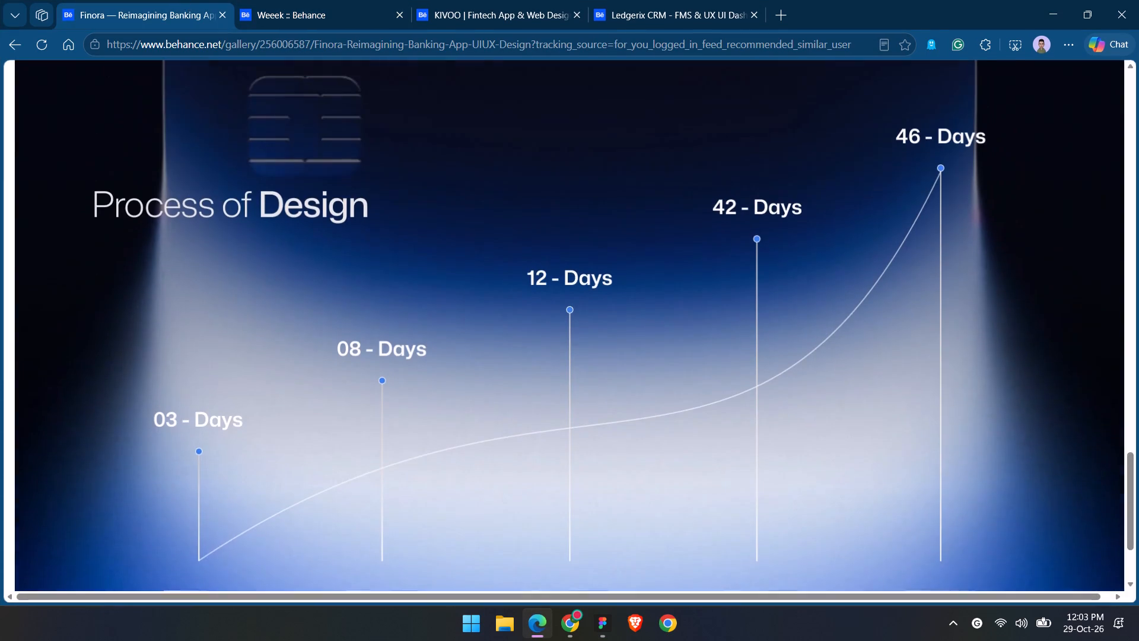
pyautogui.click(1066, 7)
# In Figma, move the full-width grey placeholder rectangle up beneath the 3D health icons to Y 2230.
pyautogui.moveTo(696, 437); pyautogui.dragTo(695, 379)
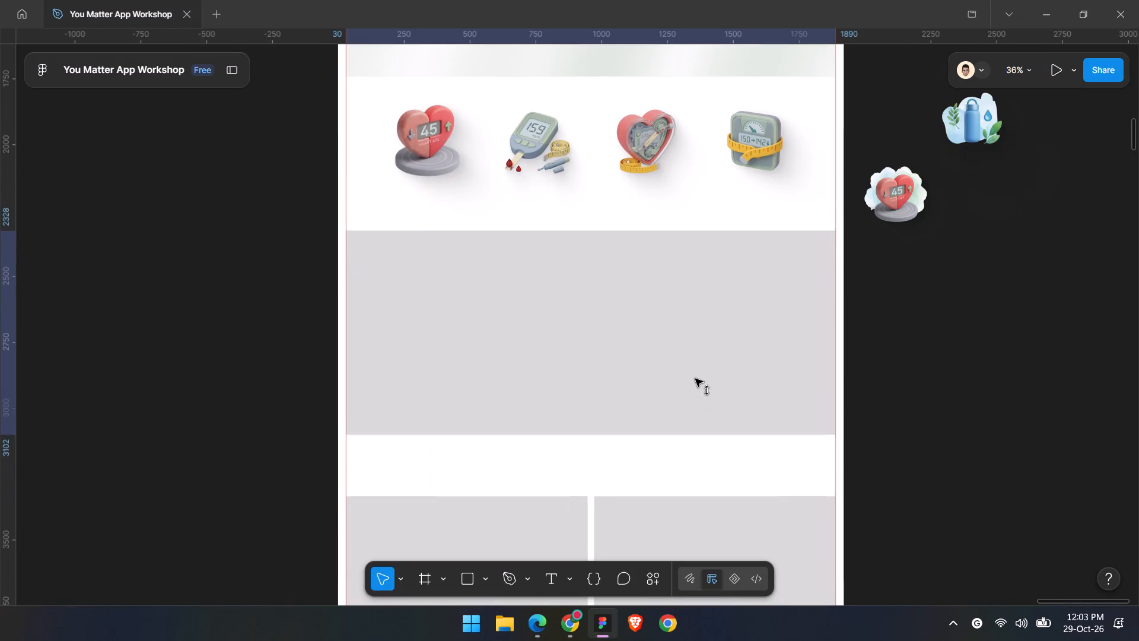
pyautogui.moveTo(695, 379); pyautogui.dragTo(702, 359)
# Set the height of the full-width grey placeholder rectangle beneath the 3D health icons to 900.
pyautogui.click(642, 402)
pyautogui.moveTo(643, 408); pyautogui.dragTo(645, 443)
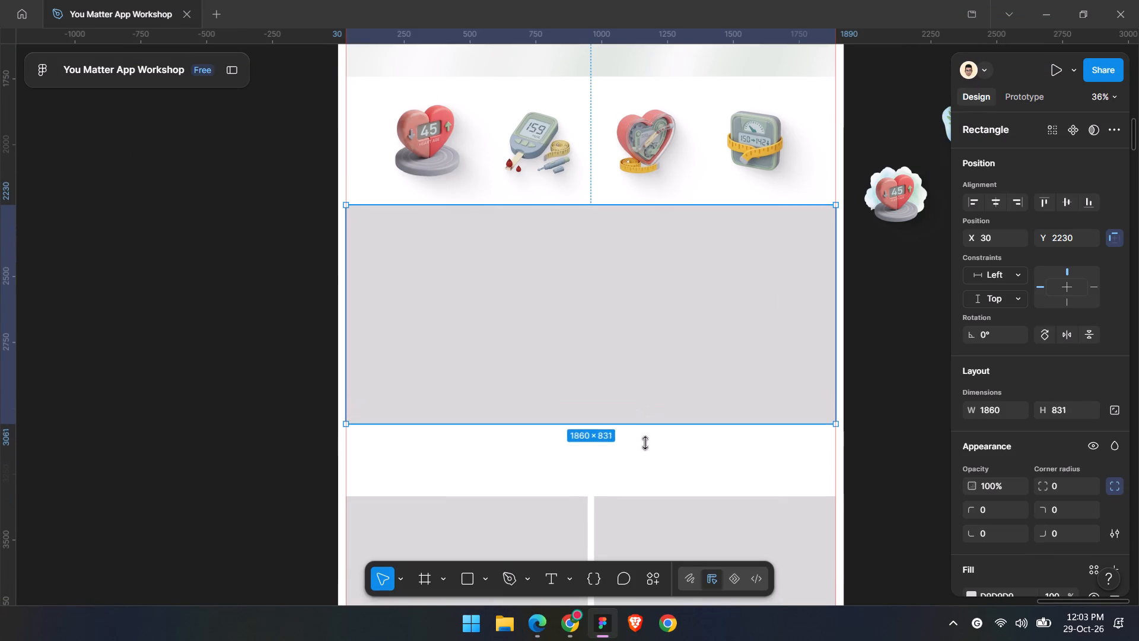
pyautogui.moveTo(645, 443); pyautogui.dragTo(643, 463)
pyautogui.click(1066, 411)
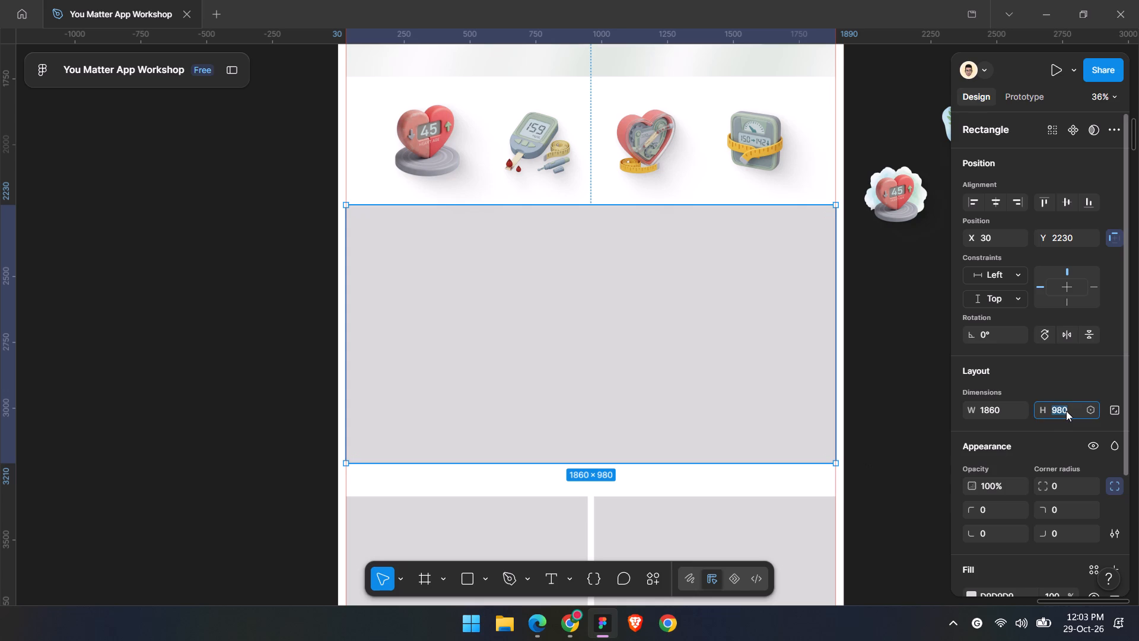
pyautogui.write('900')
pyautogui.press('Return')
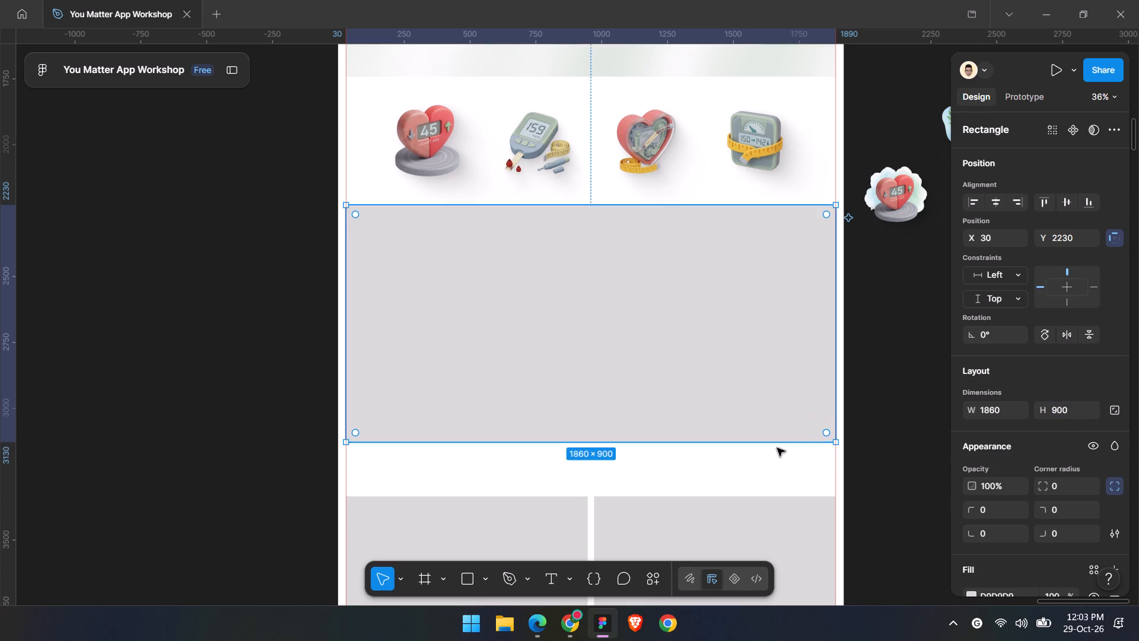
# Select the full-width grey placeholder rectangle beneath the 3D health icons and run the Unsplash plugin.
pyautogui.click(777, 448)
pyautogui.keyDown('ctrl'); pyautogui.scroll(3, 747, 424); pyautogui.keyUp('ctrl')
pyautogui.keyDown('shift'); pyautogui.scroll(-3, 694, 385); pyautogui.keyUp('shift')
pyautogui.click(595, 402)
pyautogui.scroll(2, 599, 404)
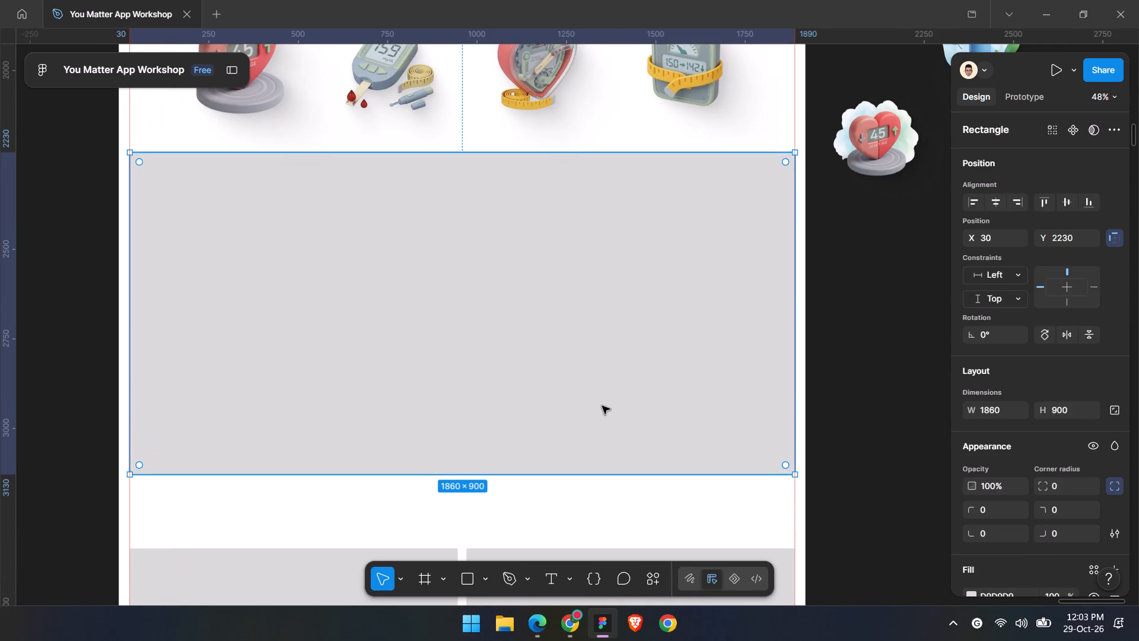
pyautogui.keyDown('ctrl'); pyautogui.scroll(-2, 602, 406); pyautogui.keyUp('ctrl')
pyautogui.keyDown('shift'); pyautogui.scroll(1, 619, 418); pyautogui.keyUp('shift')
pyautogui.click(662, 576)
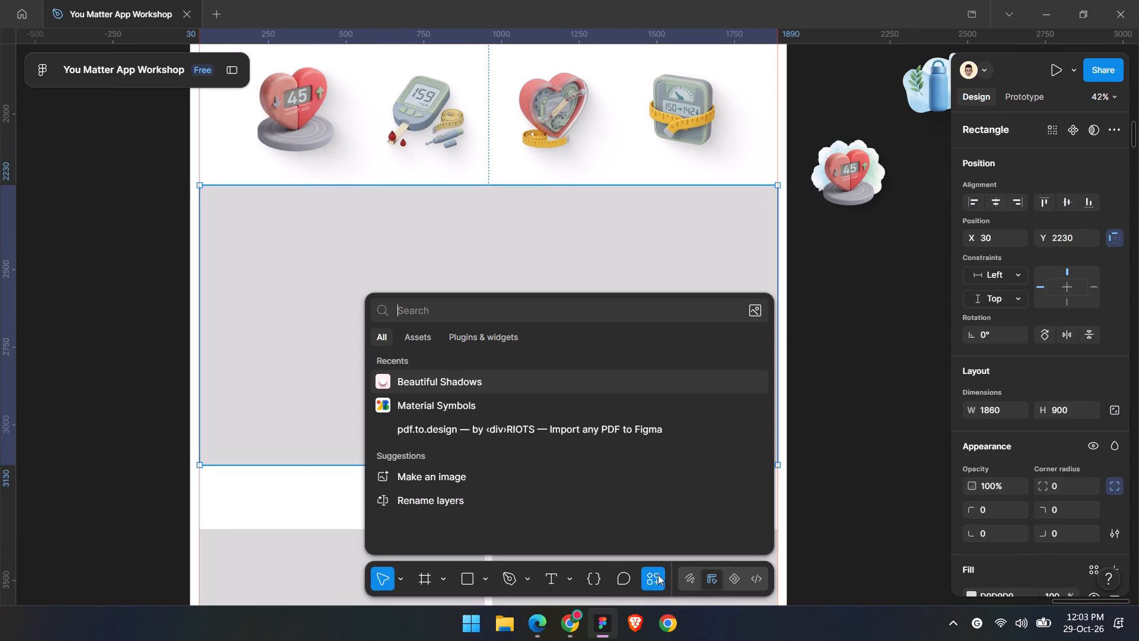
pyautogui.click(463, 335)
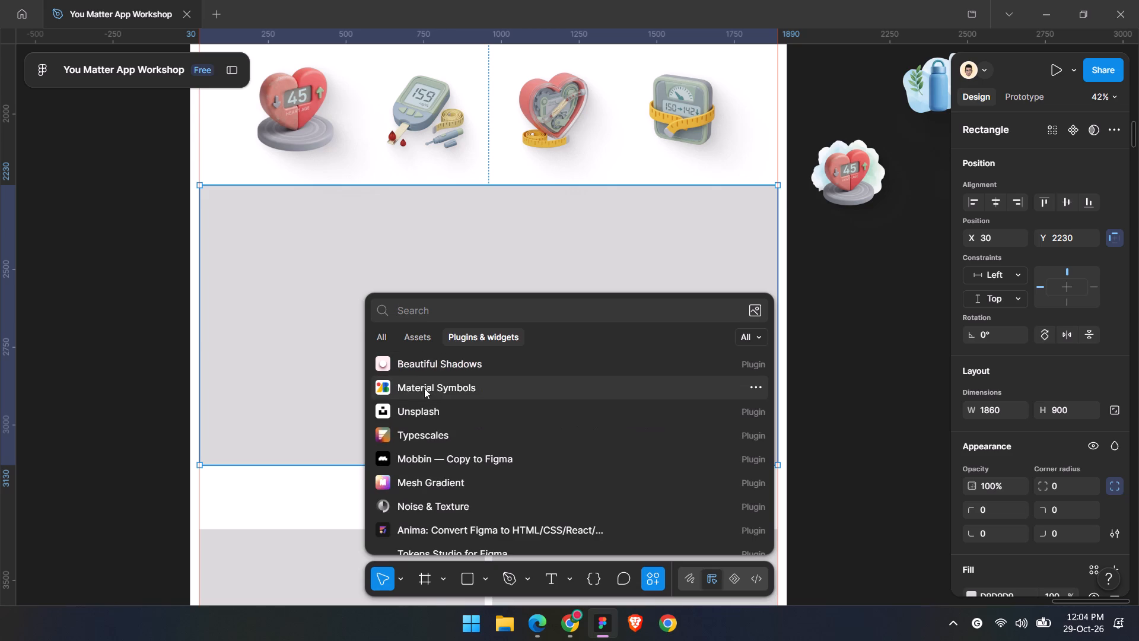
pyautogui.click(423, 411)
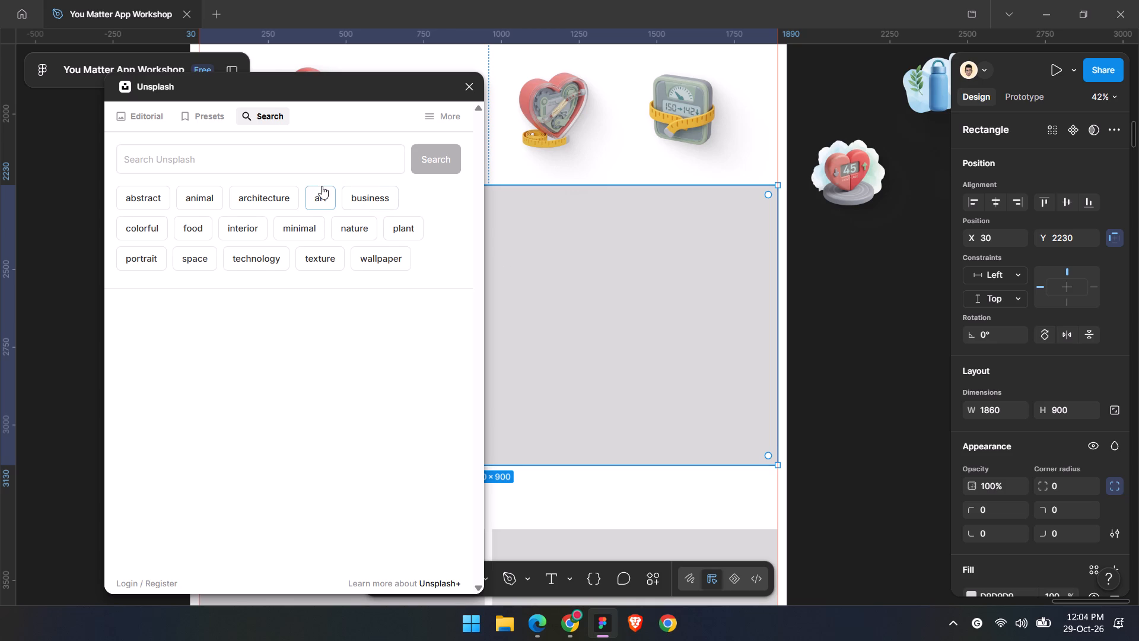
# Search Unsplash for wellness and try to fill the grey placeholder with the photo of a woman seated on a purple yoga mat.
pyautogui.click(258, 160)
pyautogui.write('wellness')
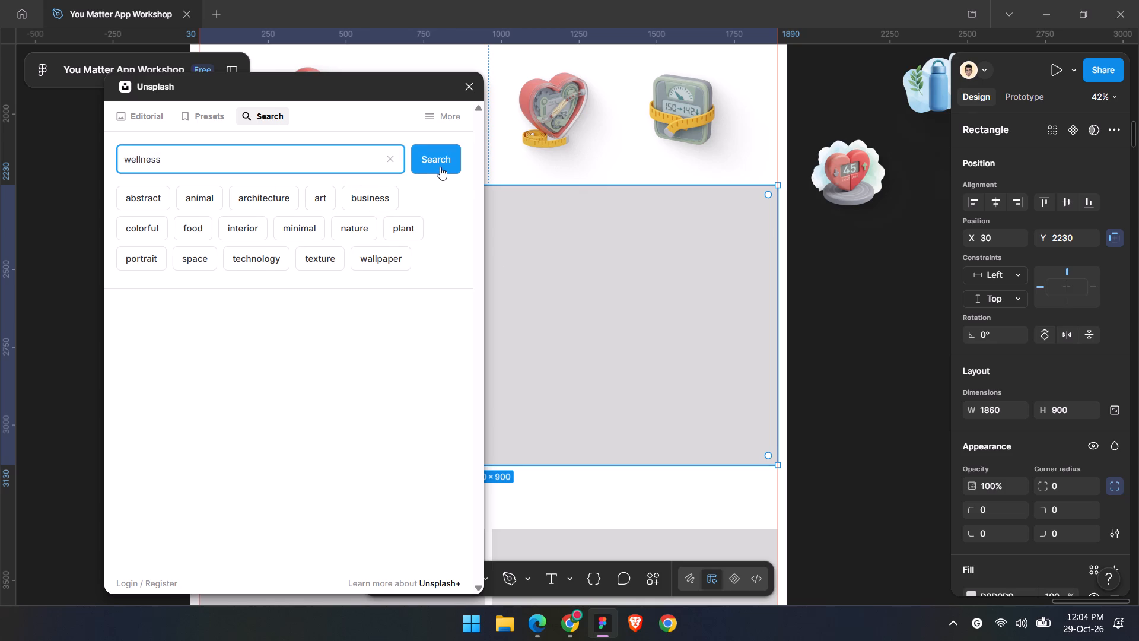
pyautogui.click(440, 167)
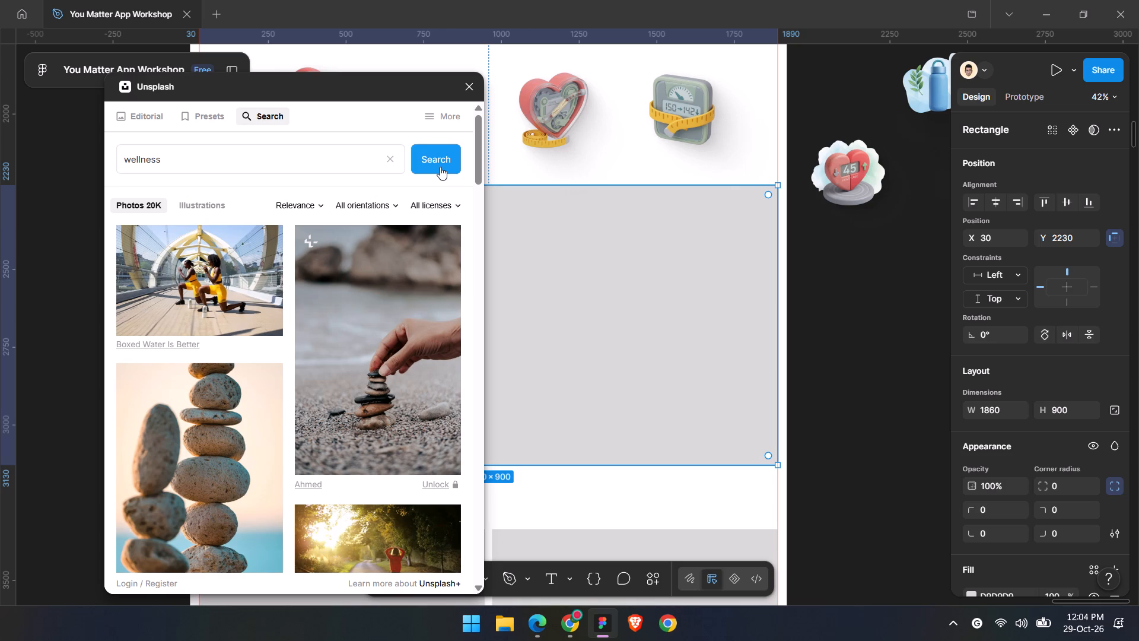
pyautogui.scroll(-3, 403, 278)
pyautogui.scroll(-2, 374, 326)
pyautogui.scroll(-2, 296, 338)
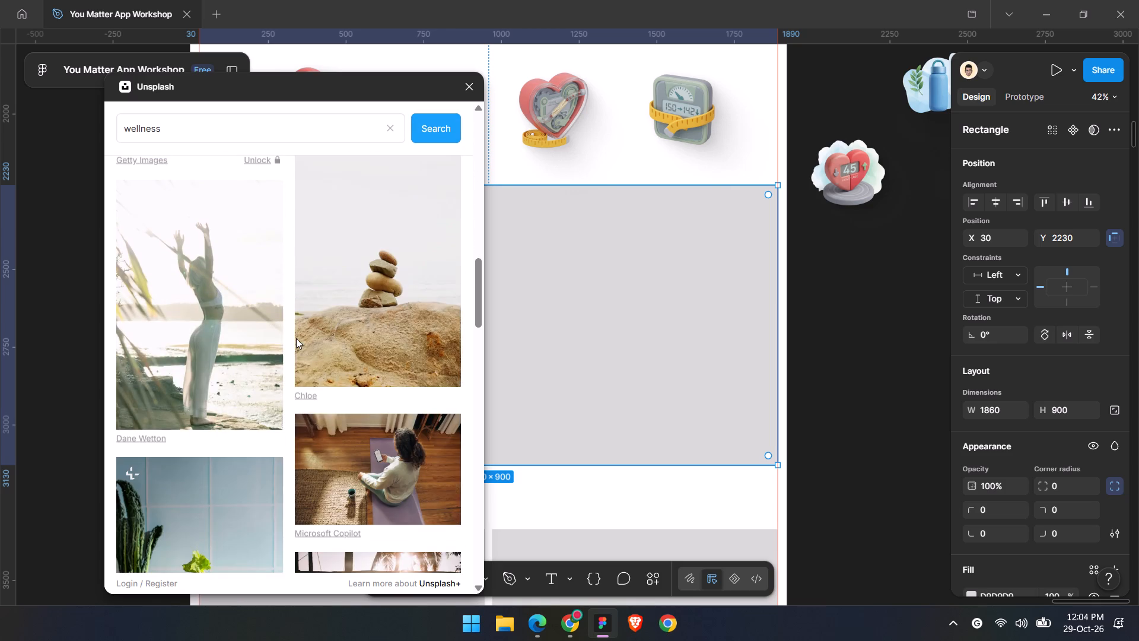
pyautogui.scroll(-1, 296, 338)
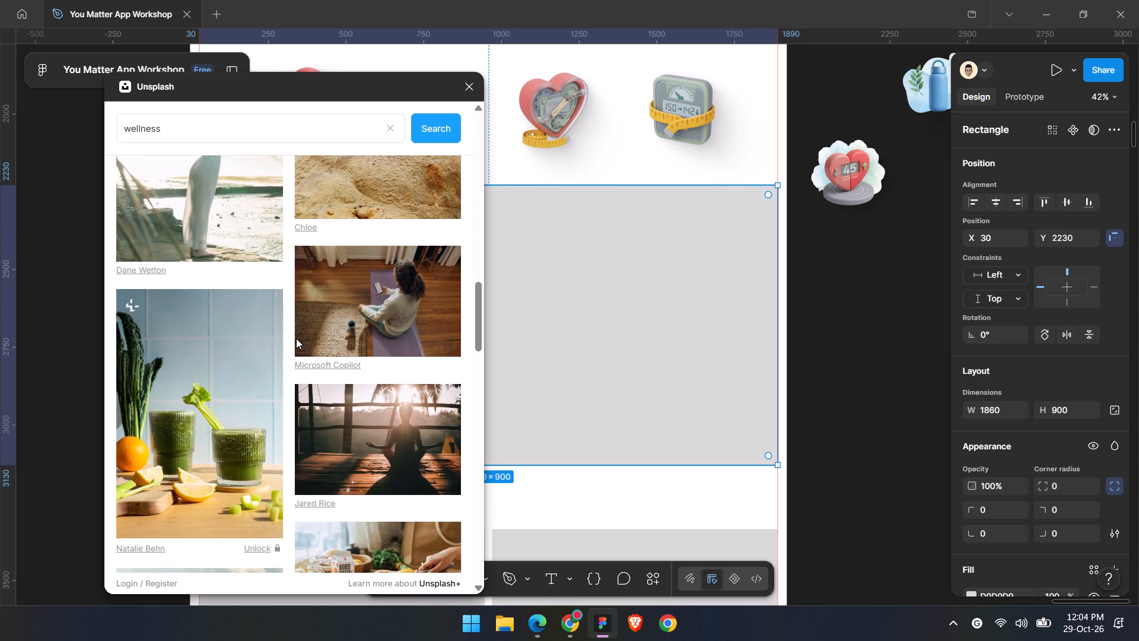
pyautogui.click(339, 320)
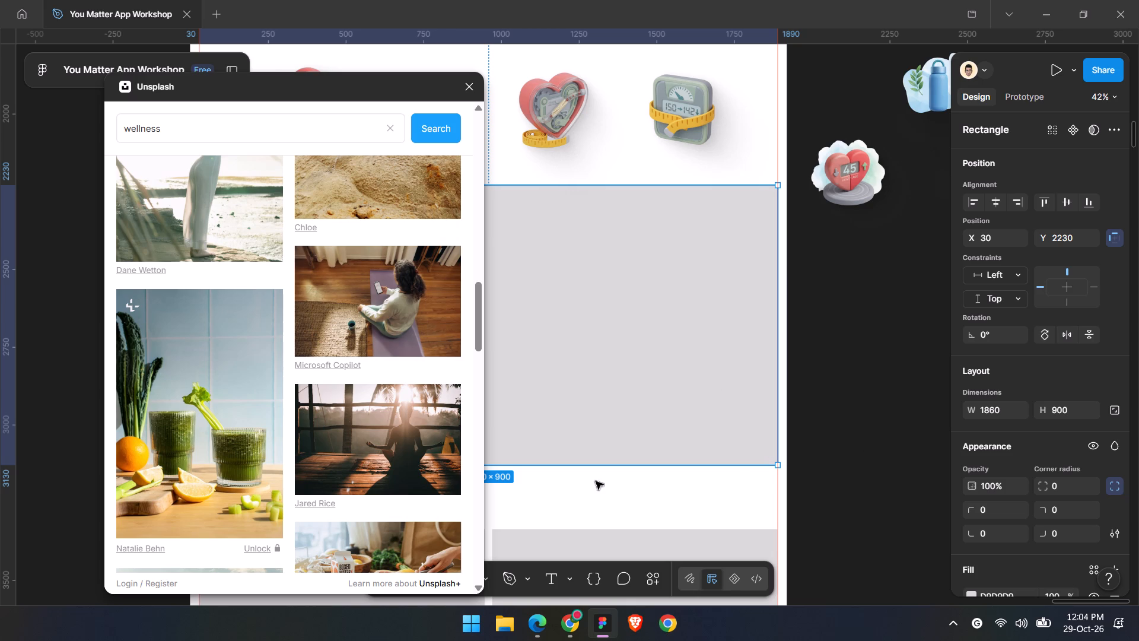
# Look through further wellness photos in Unsplash for a suitable image for the full-width placeholder.
pyautogui.scroll(-2, 375, 488)
pyautogui.scroll(-5, 291, 498)
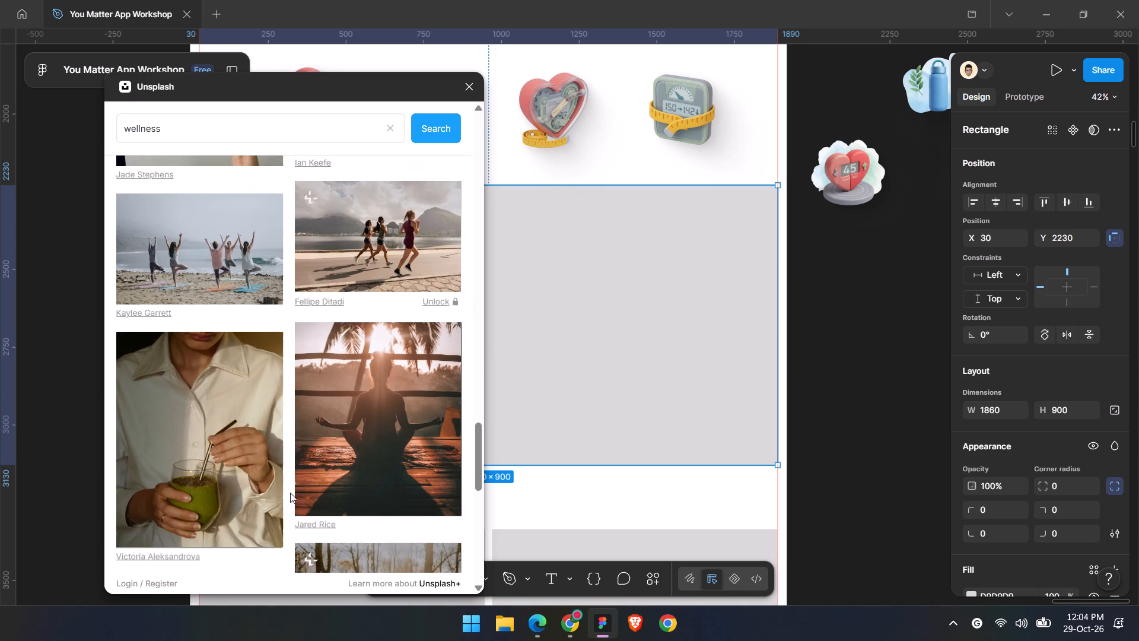
pyautogui.scroll(-1, 290, 493)
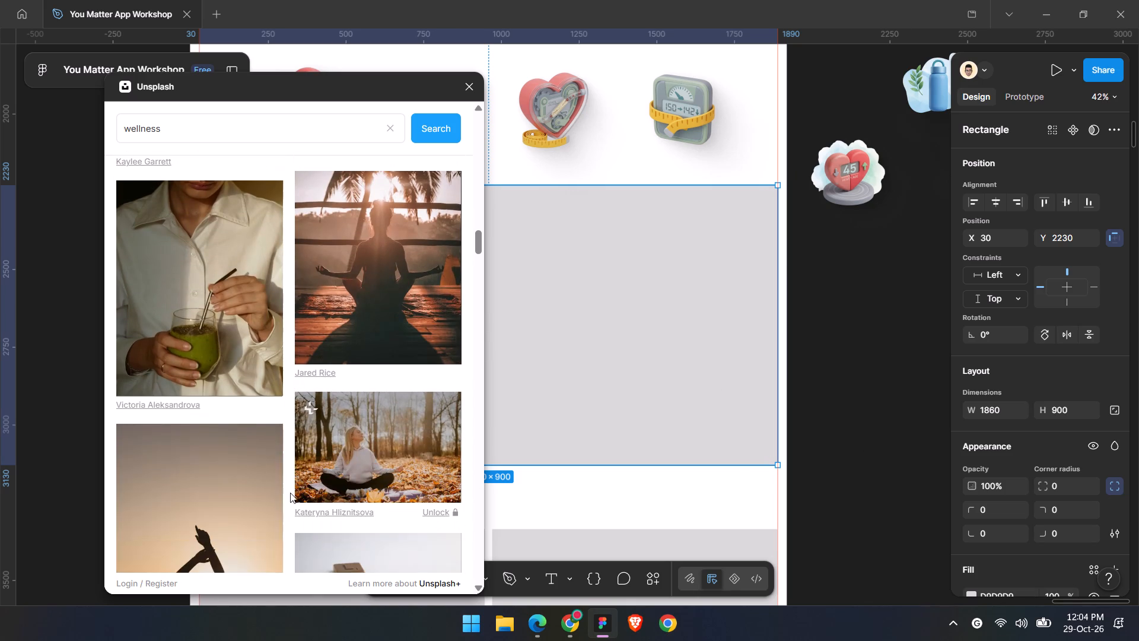
pyautogui.scroll(-2, 290, 493)
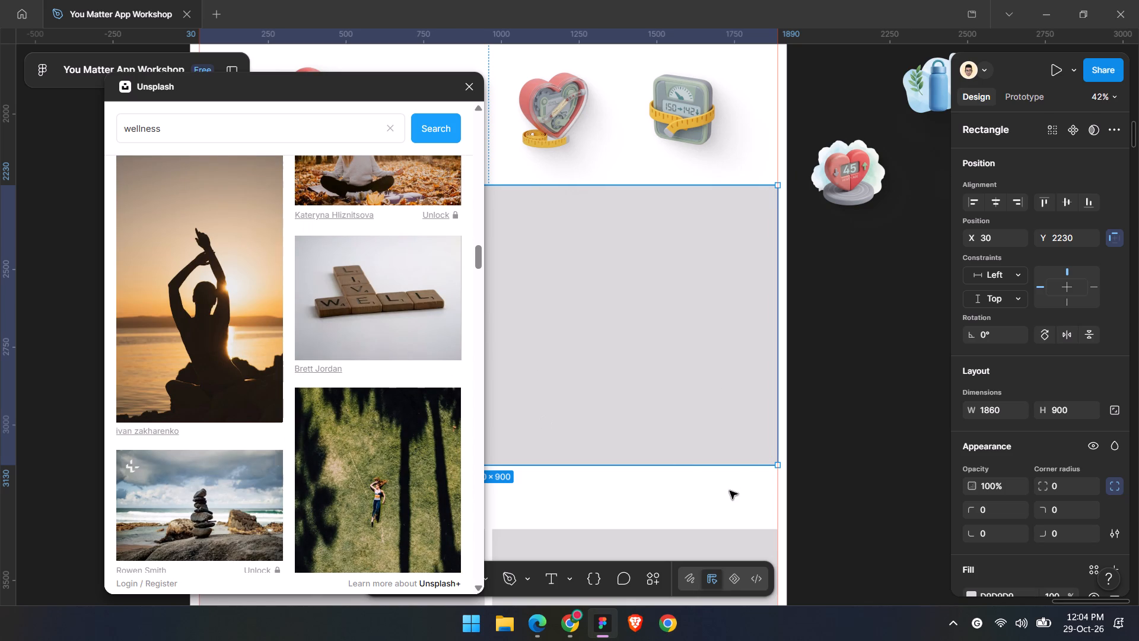
pyautogui.scroll(-2, 970, 547)
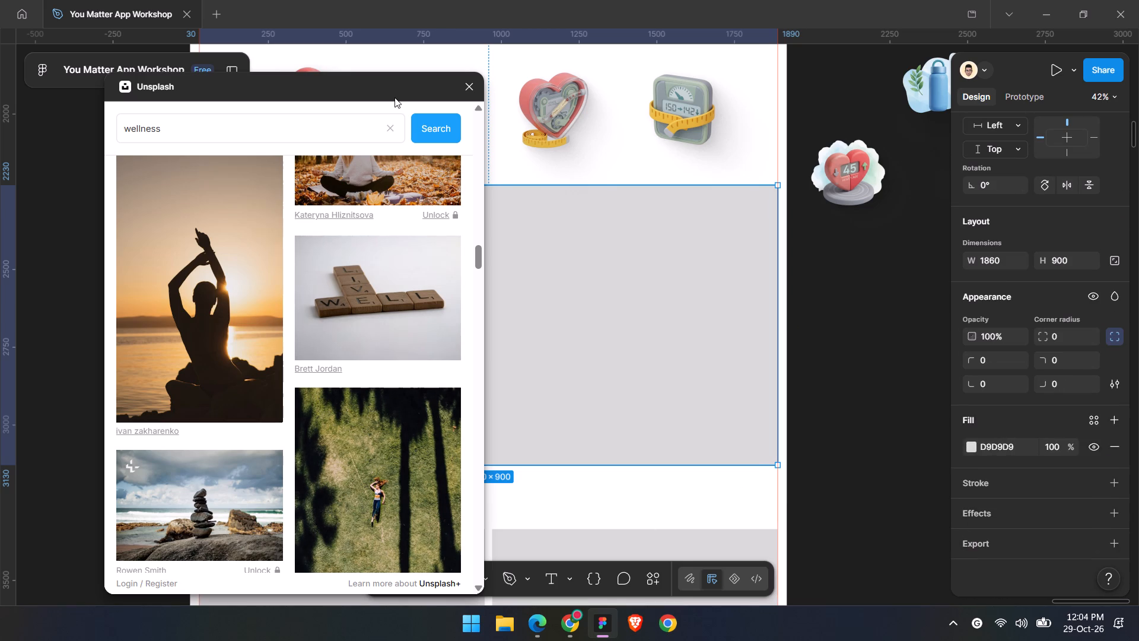
pyautogui.moveTo(394, 95); pyautogui.dragTo(374, 488)
pyautogui.moveTo(395, 82); pyautogui.dragTo(284, 178)
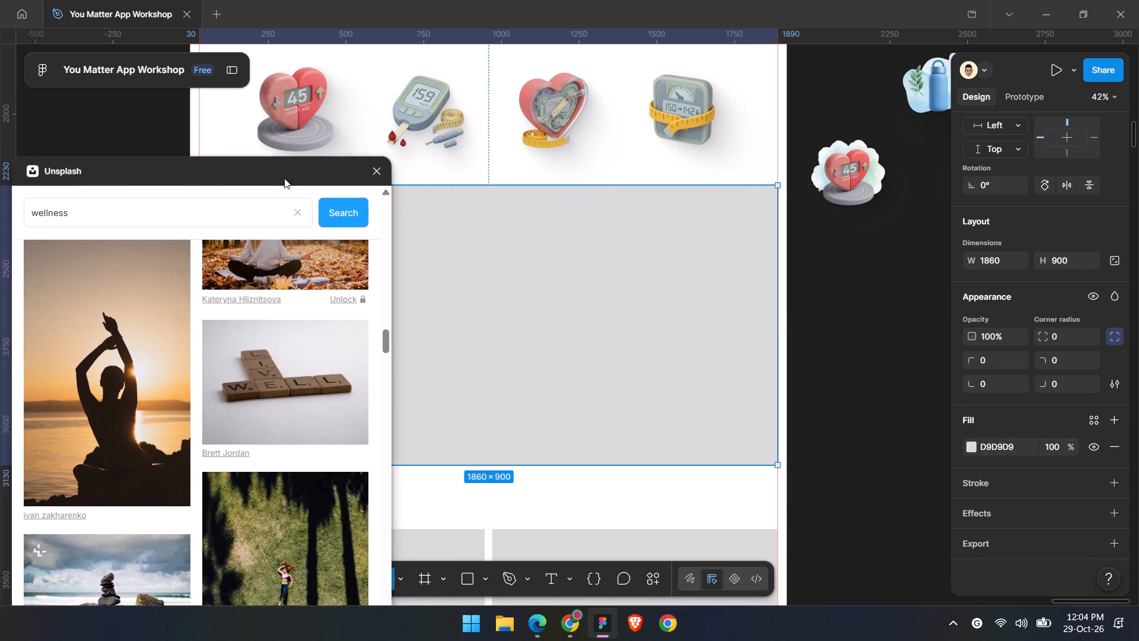
pyautogui.moveTo(284, 178); pyautogui.dragTo(338, 287)
pyautogui.scroll(-1, 605, 312)
pyautogui.scroll(7, 320, 385)
pyautogui.scroll(-2, 321, 394)
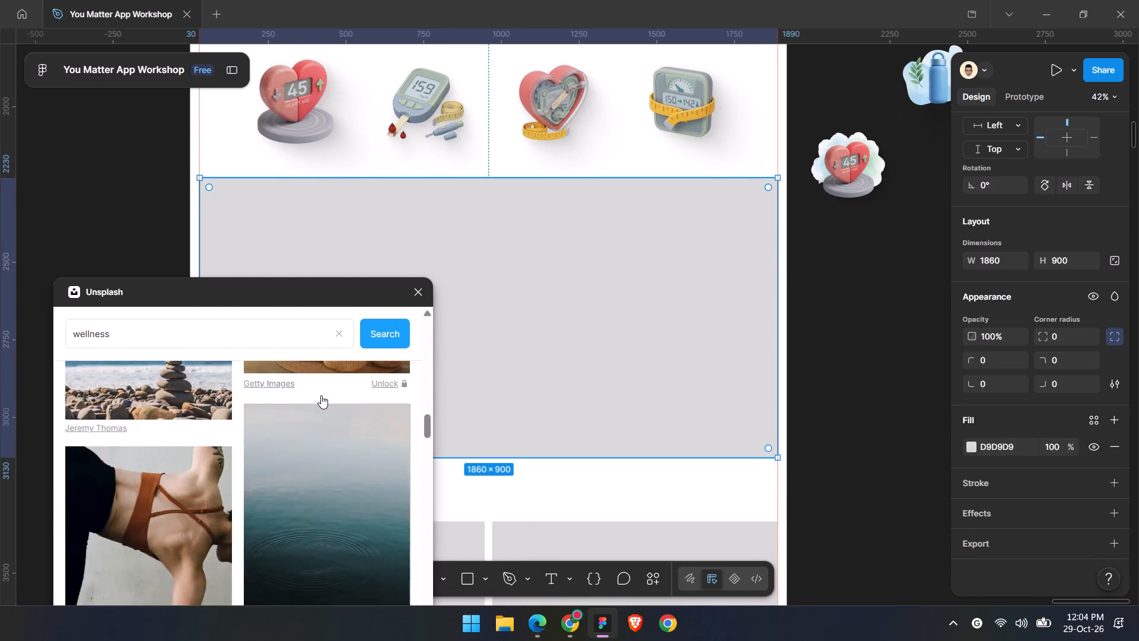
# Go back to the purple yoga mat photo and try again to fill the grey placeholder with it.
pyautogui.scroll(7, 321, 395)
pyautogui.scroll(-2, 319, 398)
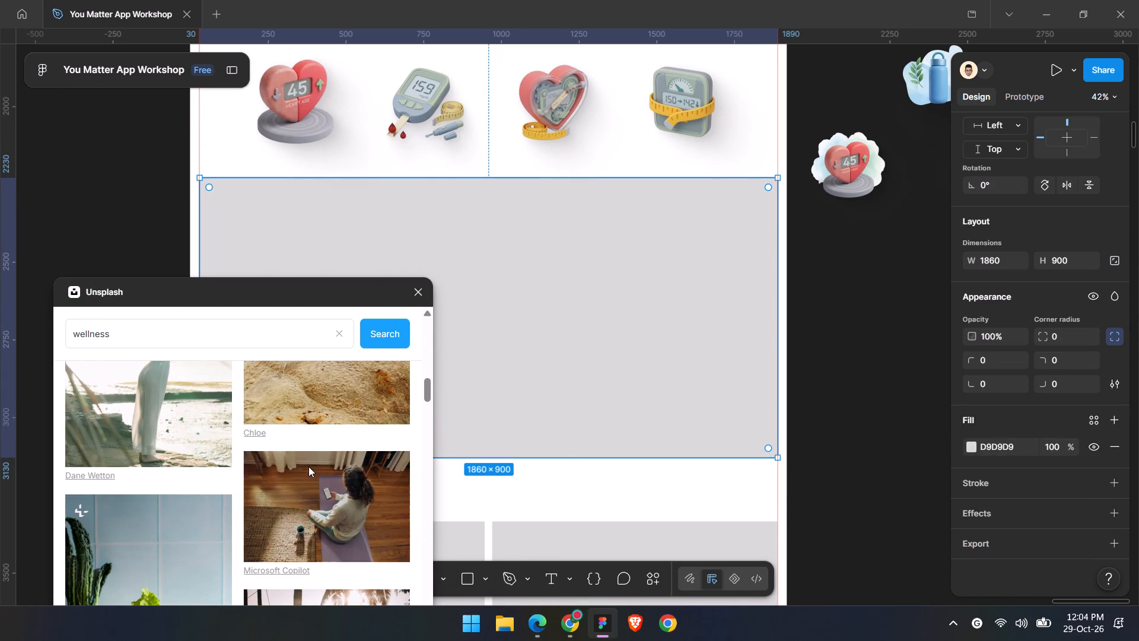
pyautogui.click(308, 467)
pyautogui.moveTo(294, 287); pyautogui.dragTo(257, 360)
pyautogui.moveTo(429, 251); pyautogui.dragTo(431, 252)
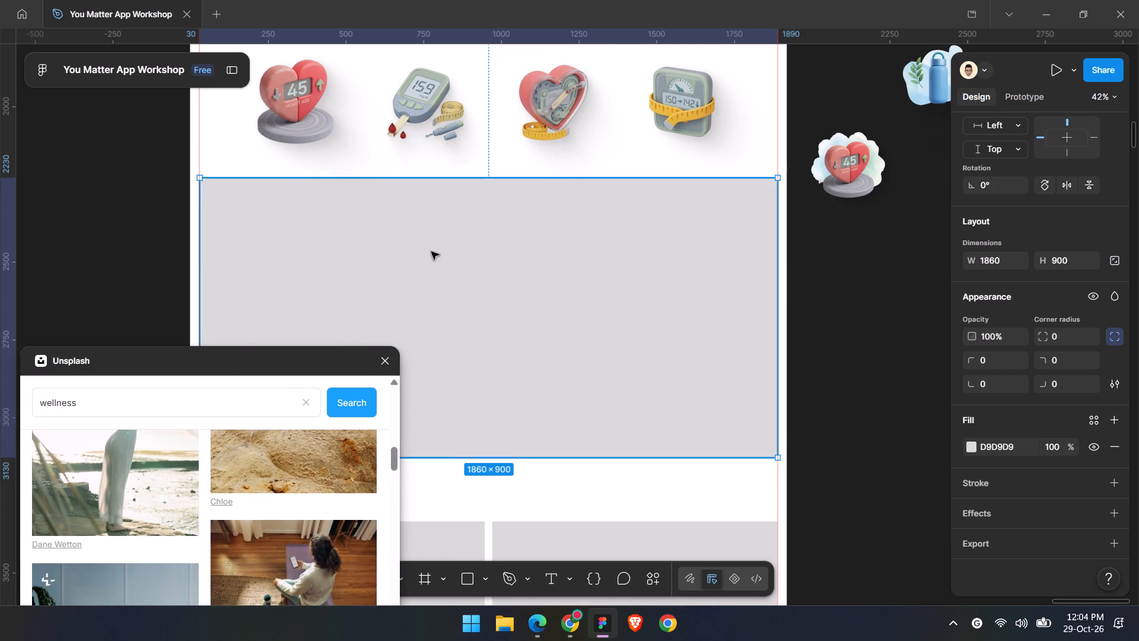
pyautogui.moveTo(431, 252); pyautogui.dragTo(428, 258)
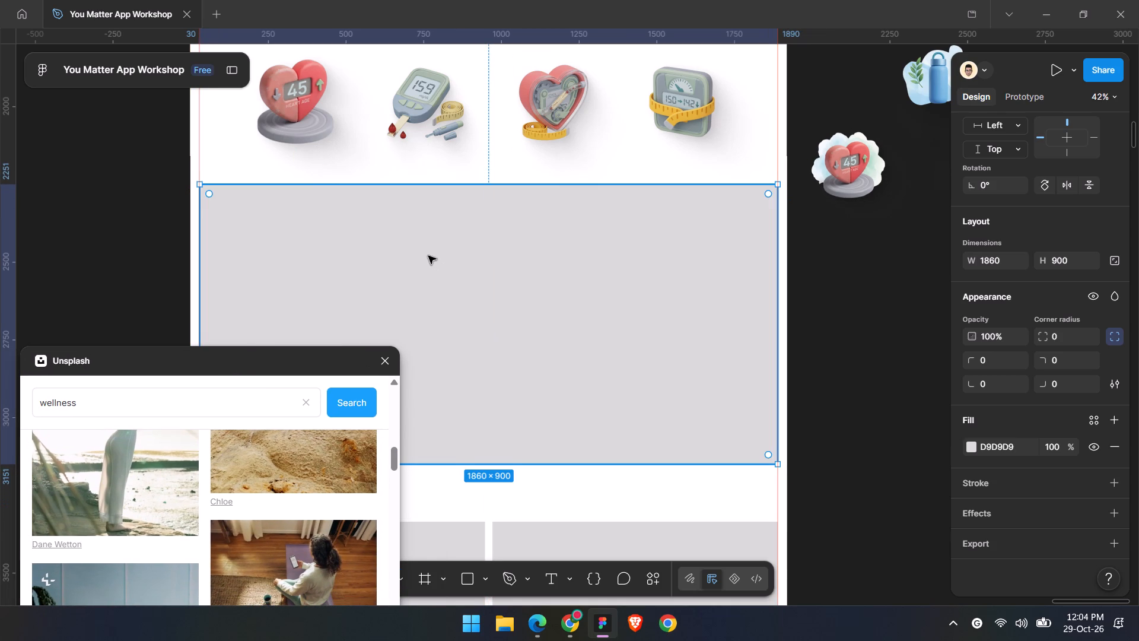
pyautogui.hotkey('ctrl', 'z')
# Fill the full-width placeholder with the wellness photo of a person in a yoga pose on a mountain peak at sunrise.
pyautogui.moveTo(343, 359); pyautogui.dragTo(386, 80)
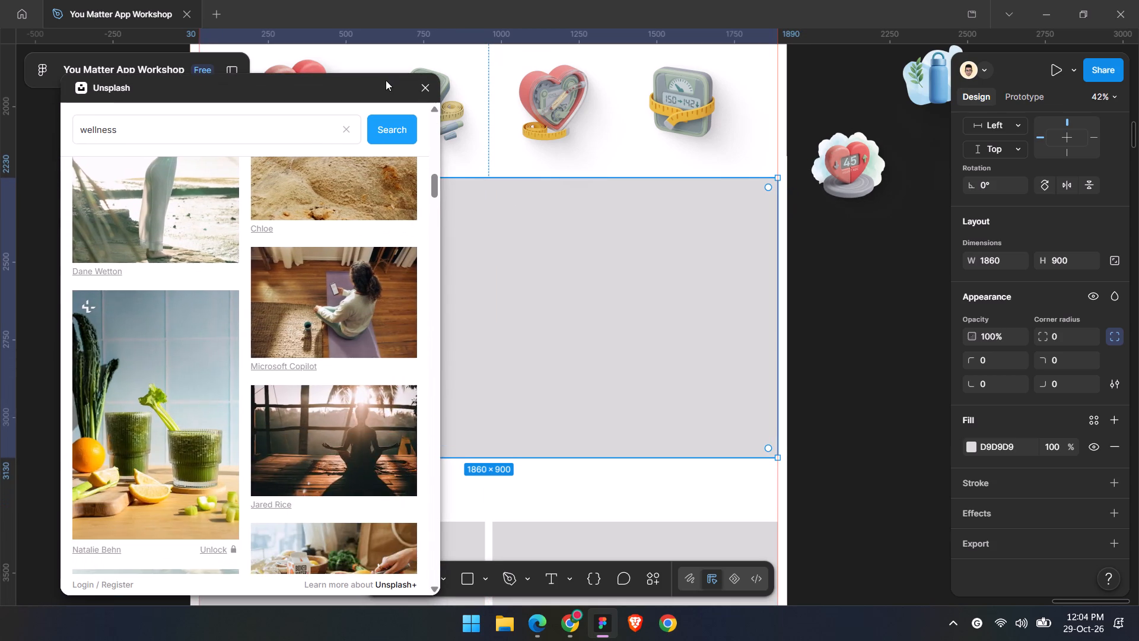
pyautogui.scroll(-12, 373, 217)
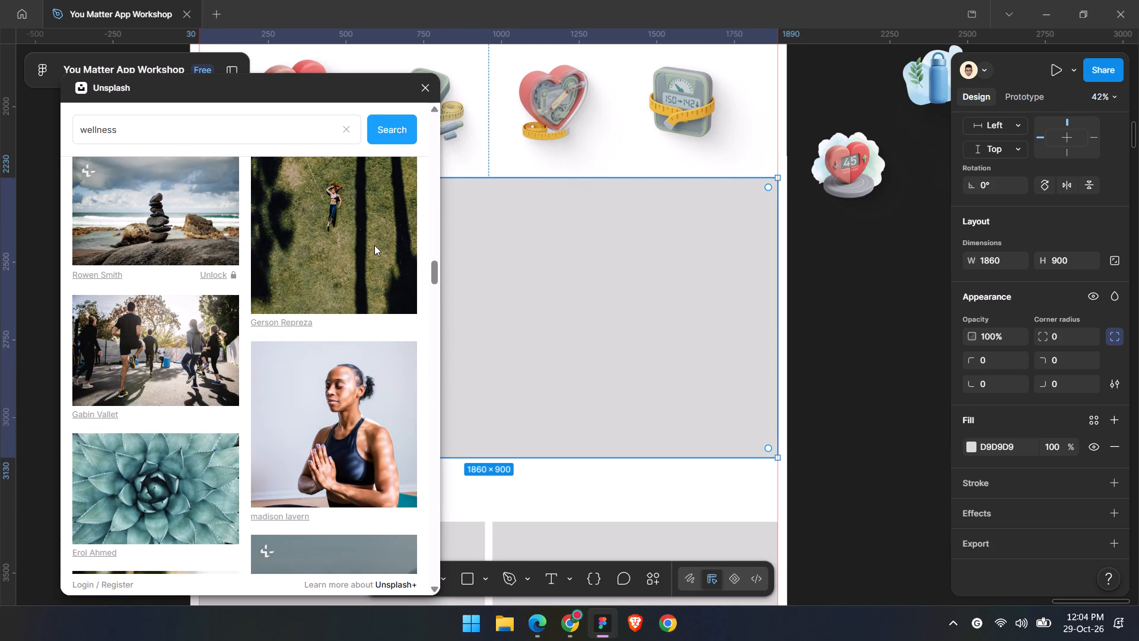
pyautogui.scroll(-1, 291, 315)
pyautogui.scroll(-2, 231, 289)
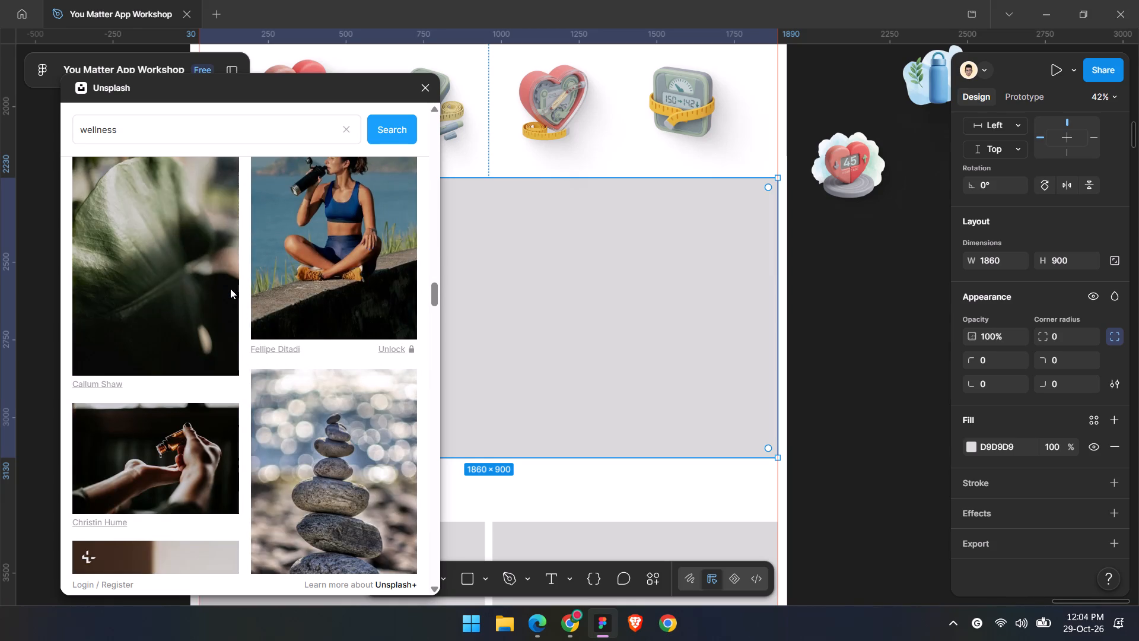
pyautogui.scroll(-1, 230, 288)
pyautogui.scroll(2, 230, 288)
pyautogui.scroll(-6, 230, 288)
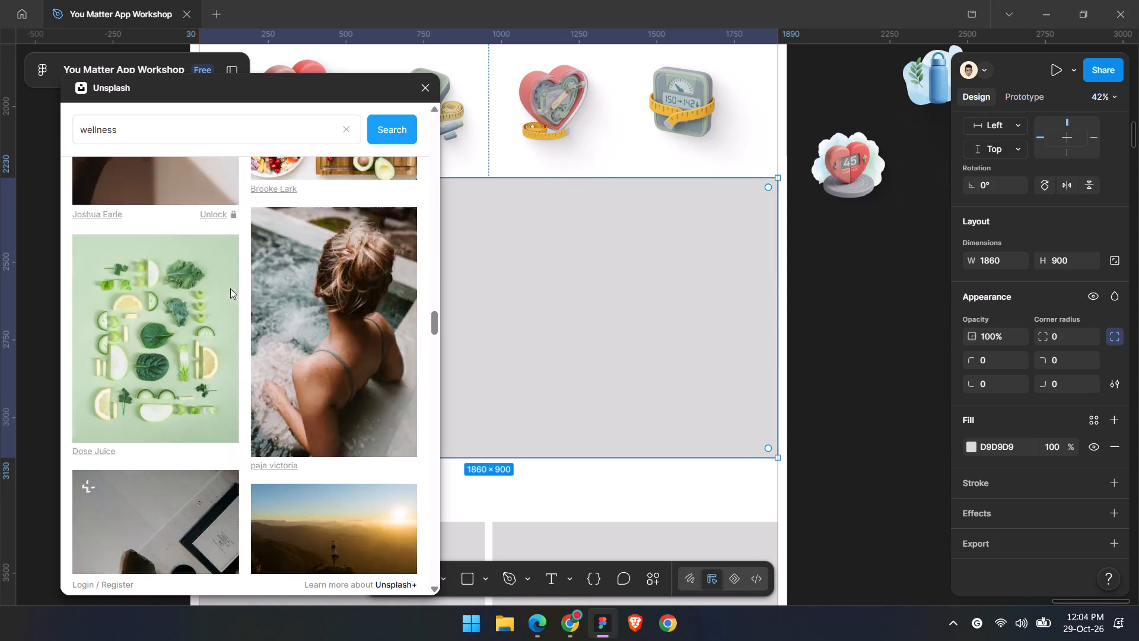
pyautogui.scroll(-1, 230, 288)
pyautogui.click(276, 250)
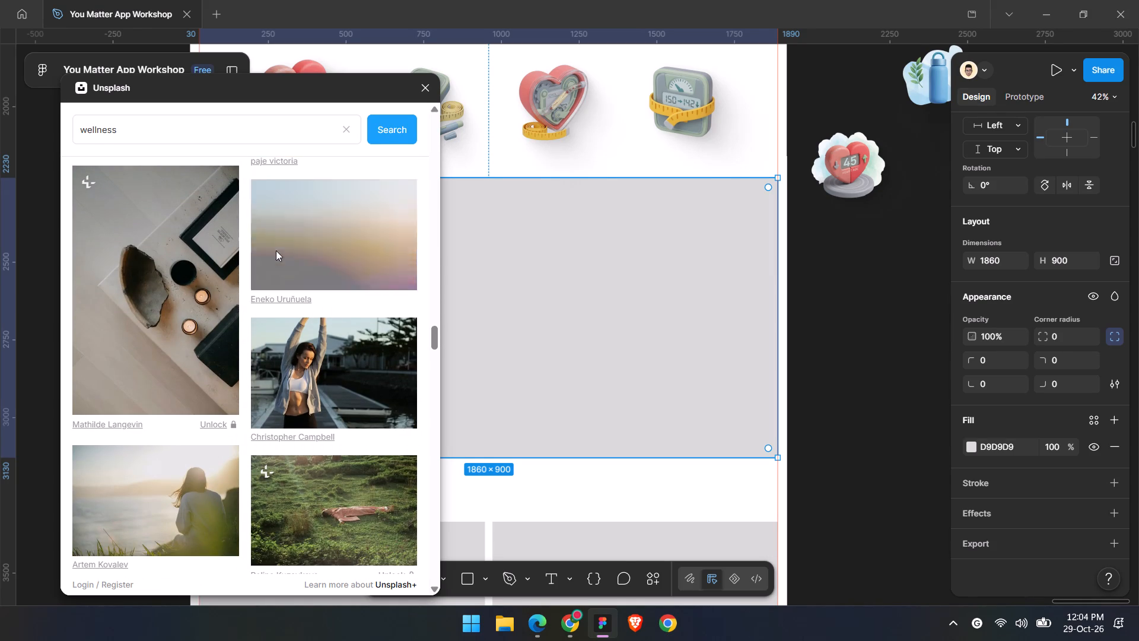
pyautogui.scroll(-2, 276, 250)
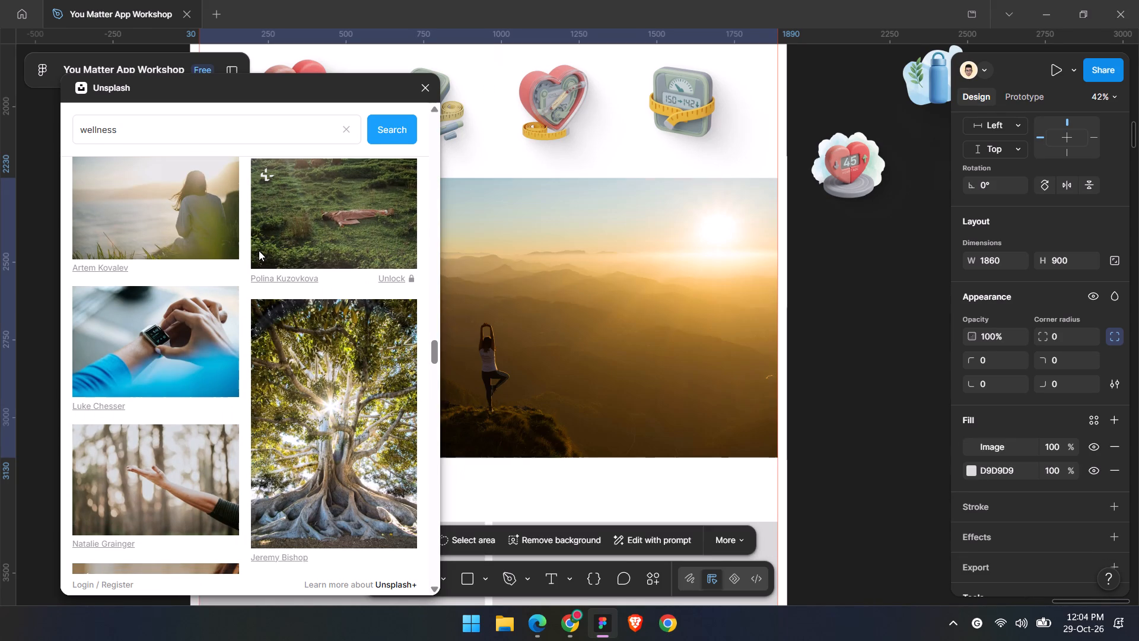
# Search Unsplash for looking at phone and fill the full-width placeholder with the dark close-up of ringed hands holding a phone.
pyautogui.tripleClick(279, 142)
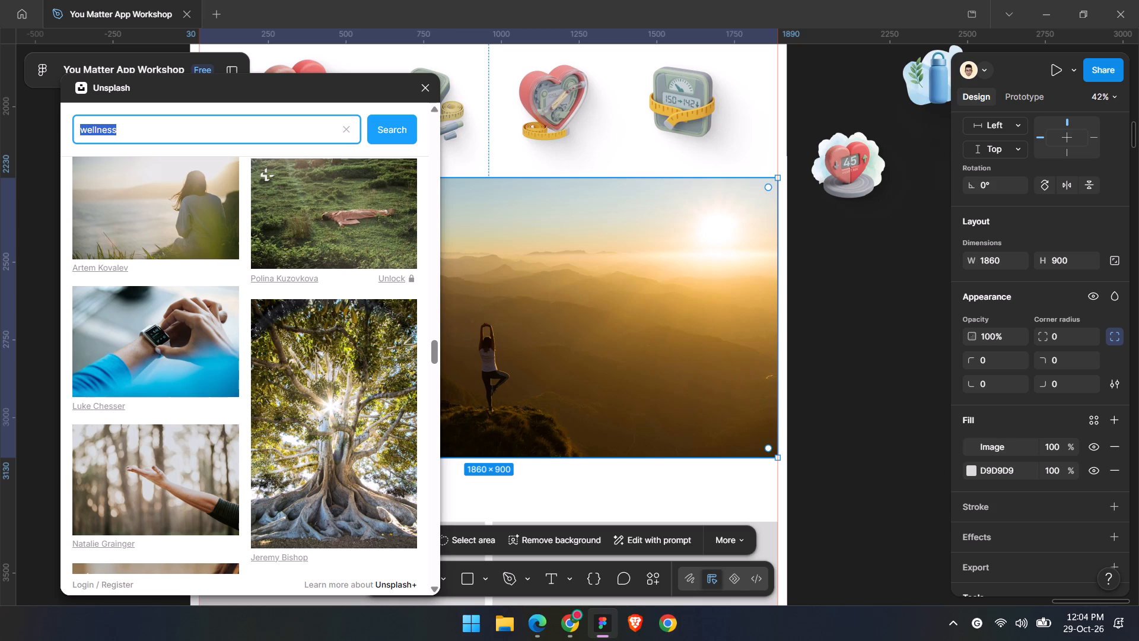
pyautogui.write('looking at phone')
pyautogui.press('Return')
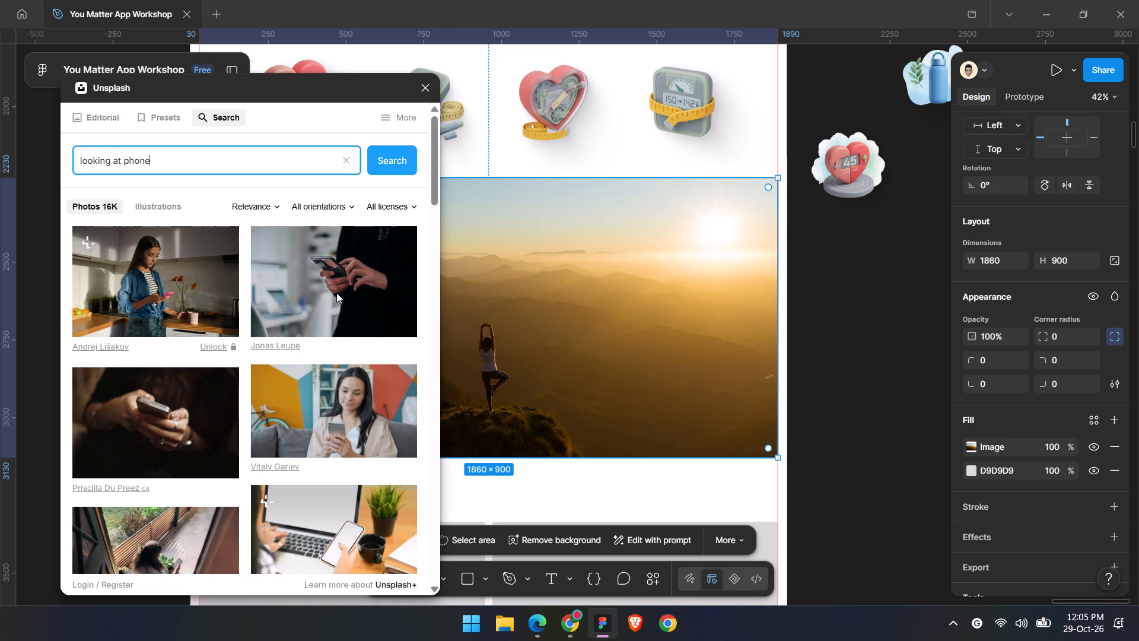
pyautogui.click(183, 453)
# Look through the looking at phone photos in Unsplash for a better image for the full-width placeholder.
pyautogui.scroll(-1, 238, 439)
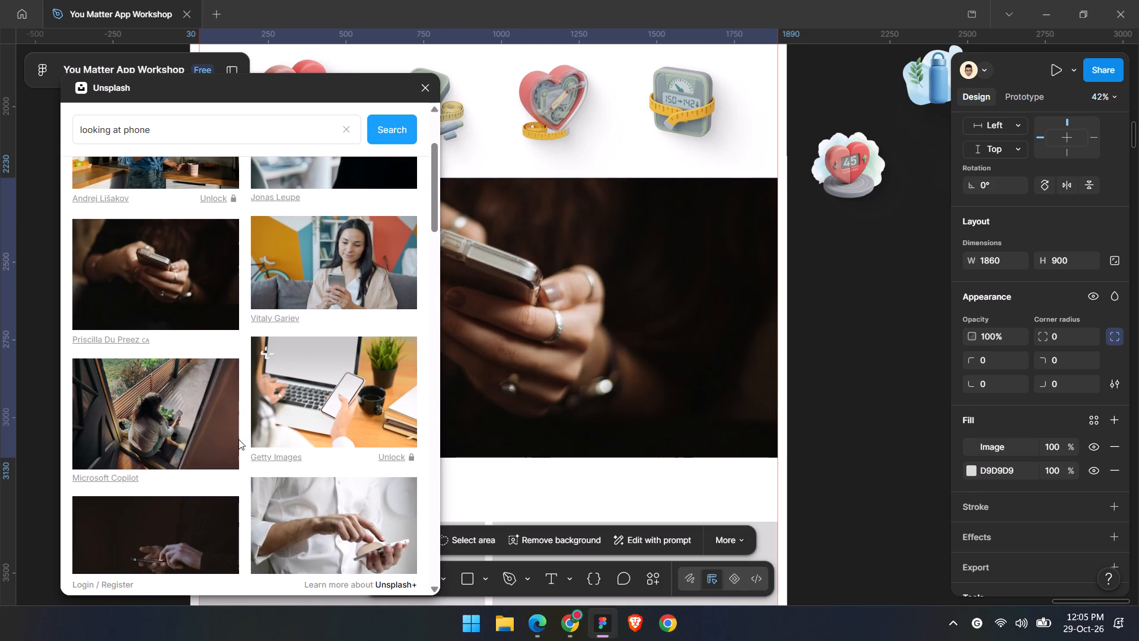
pyautogui.scroll(-2, 238, 439)
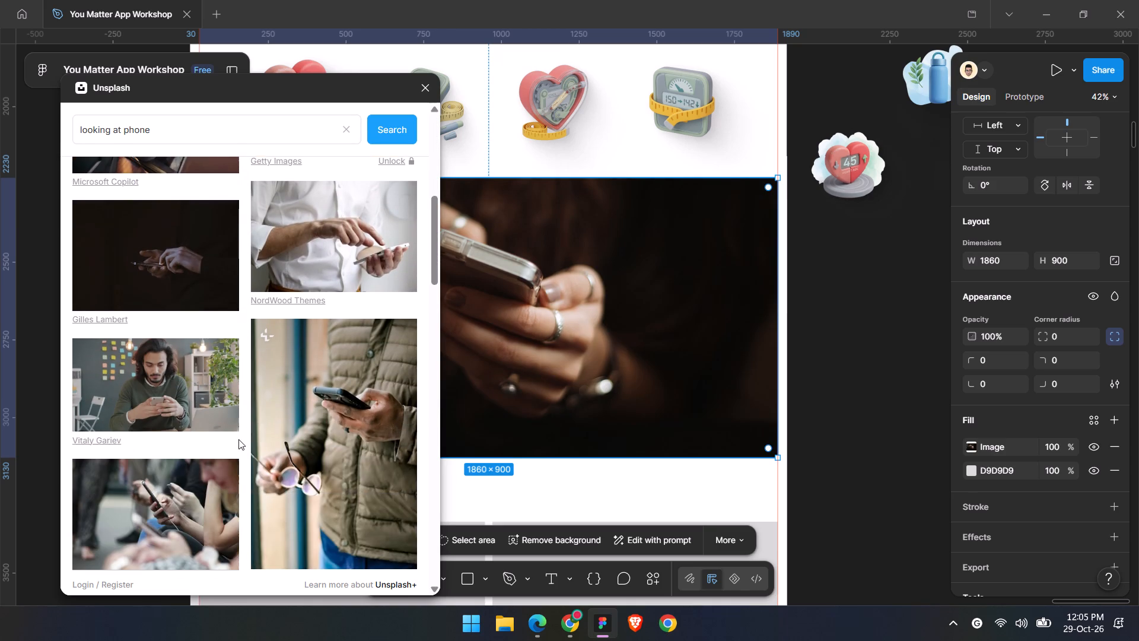
pyautogui.scroll(-2, 238, 439)
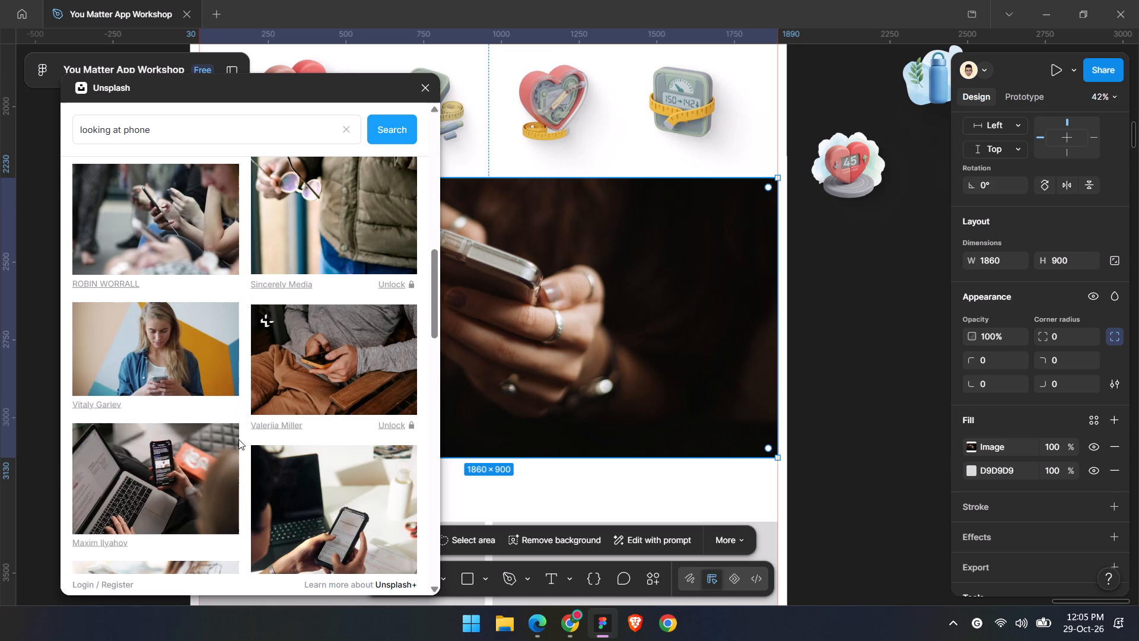
pyautogui.scroll(-2, 238, 439)
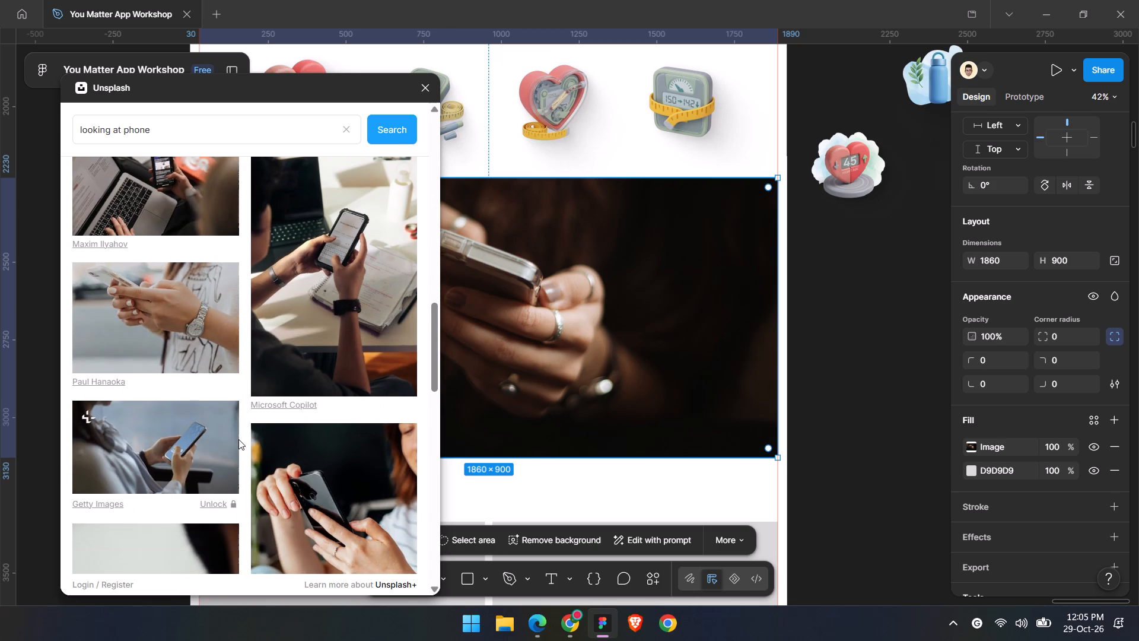
pyautogui.scroll(-3, 238, 439)
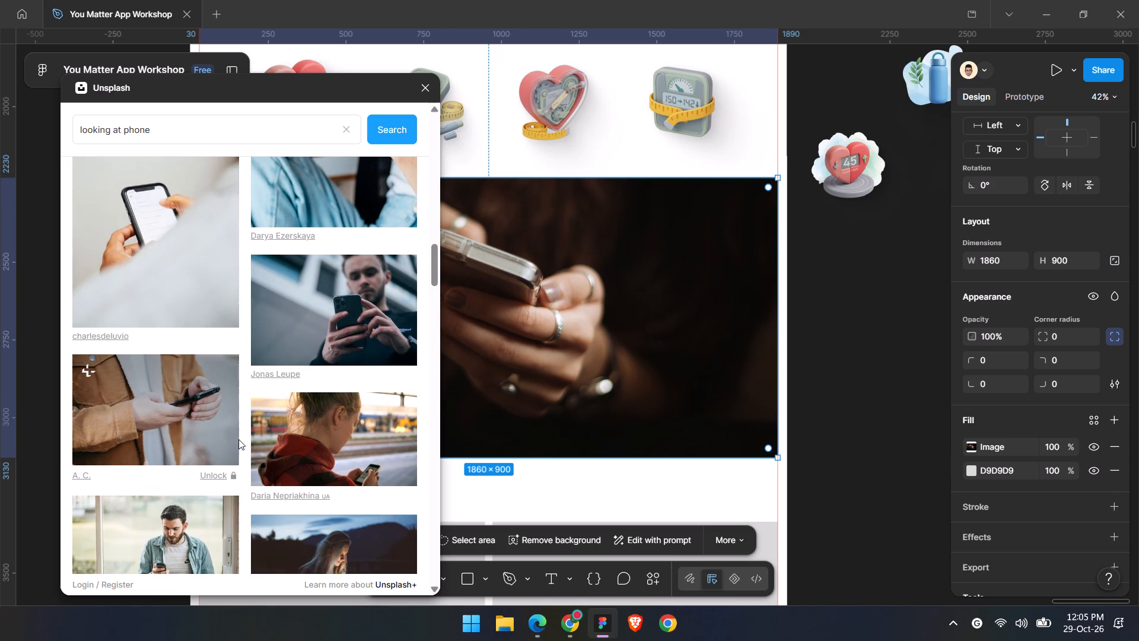
pyautogui.scroll(-4, 238, 439)
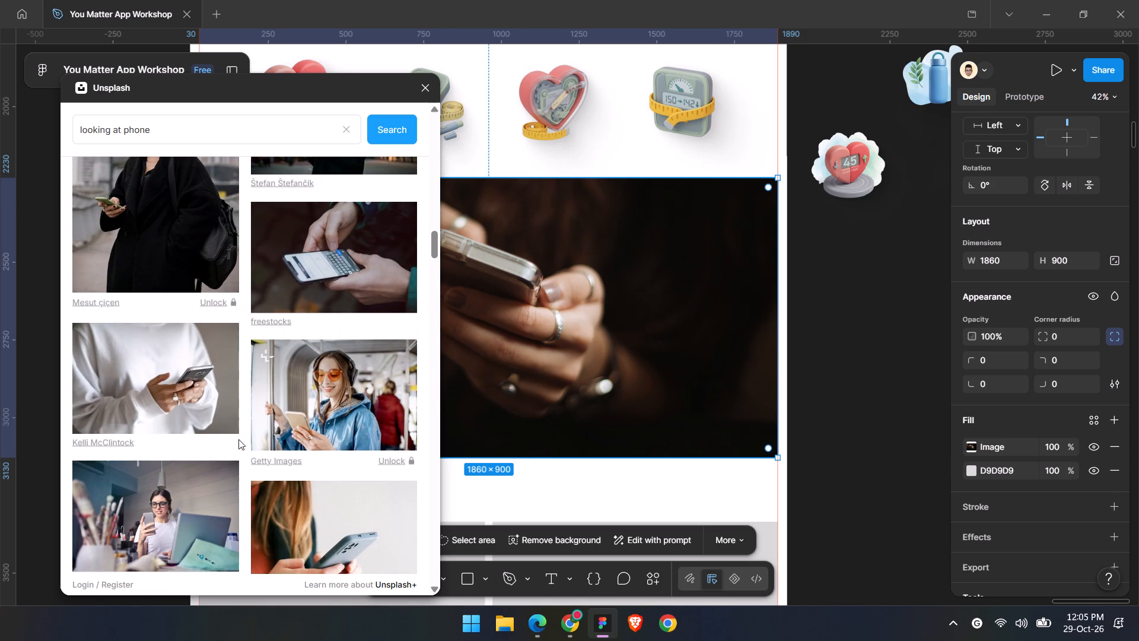
pyautogui.scroll(-4, 415, 247)
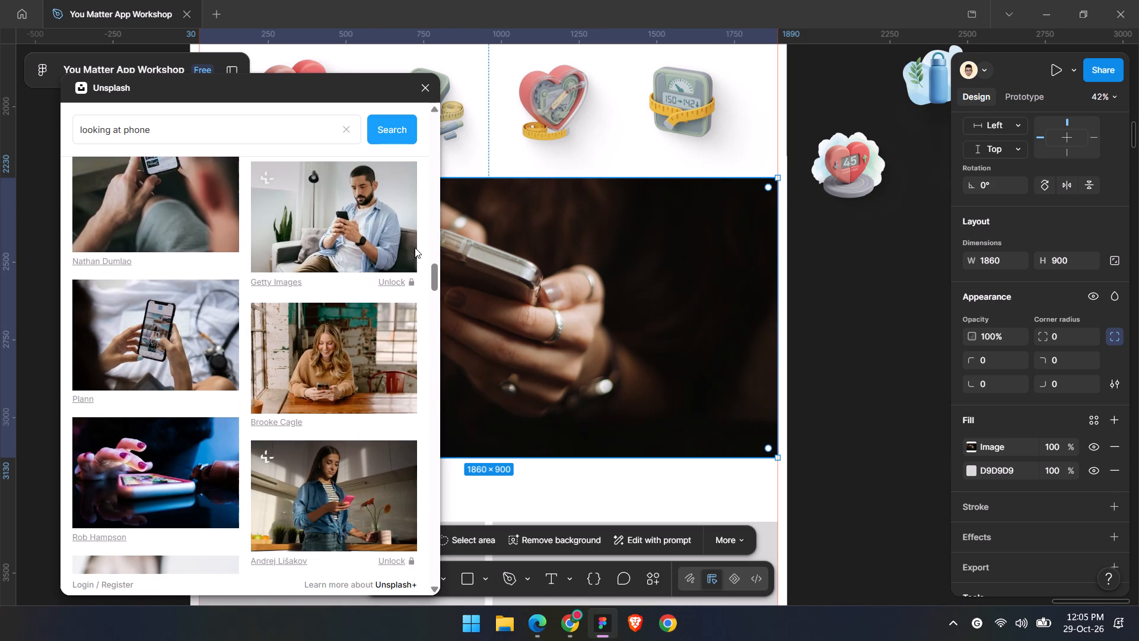
pyautogui.scroll(-1, 415, 247)
pyautogui.scroll(3, 415, 247)
pyautogui.scroll(-2, 415, 247)
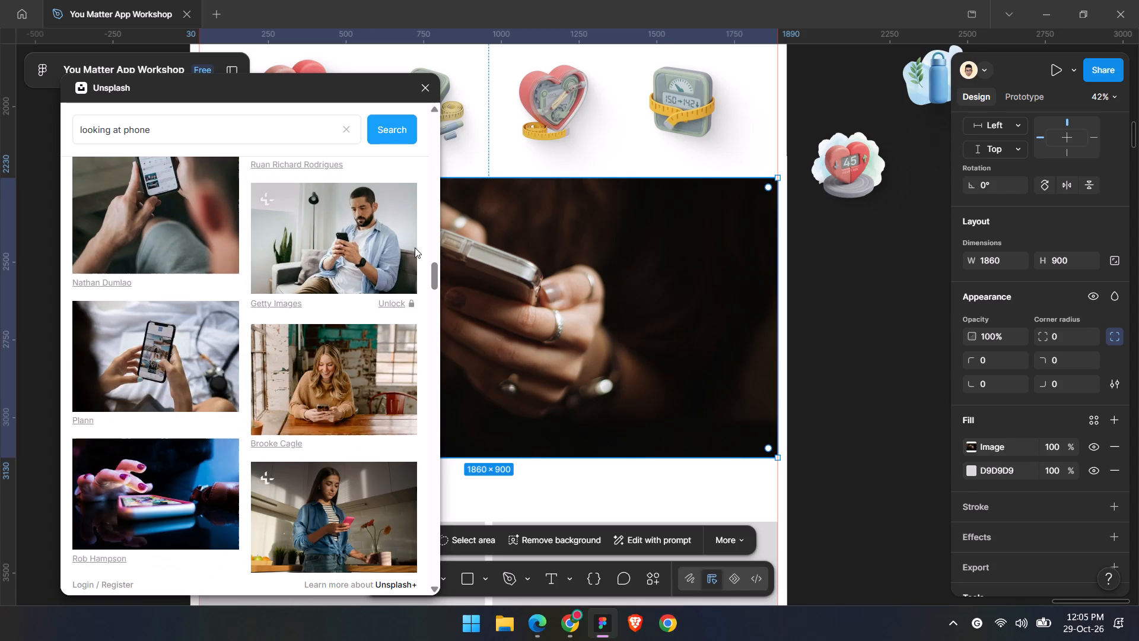
pyautogui.scroll(-4, 415, 247)
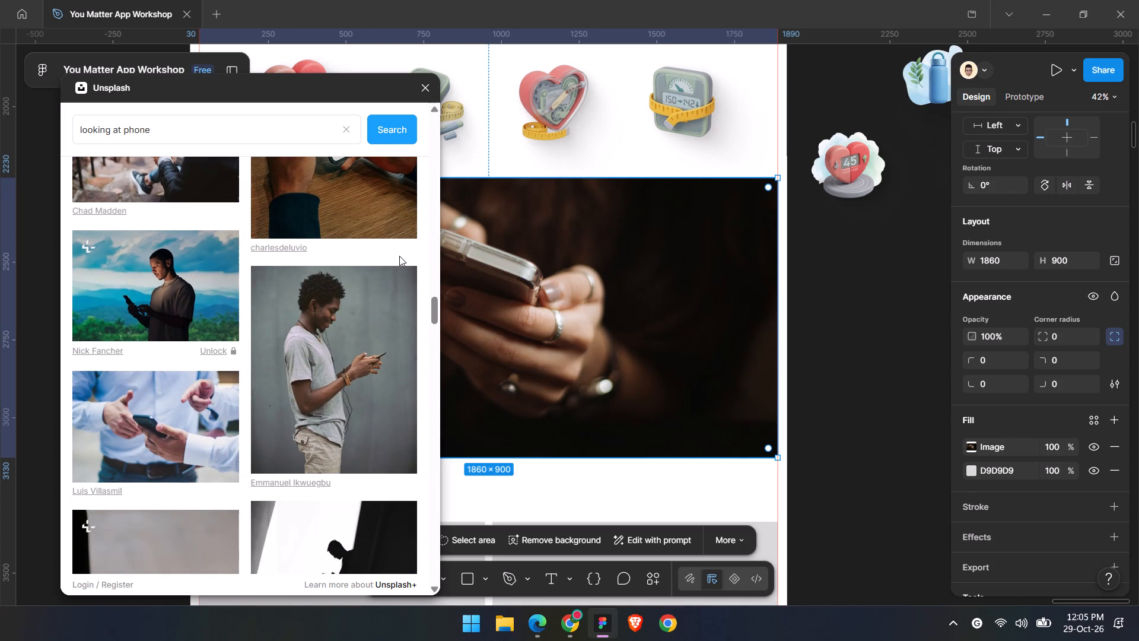
pyautogui.scroll(-6, 399, 256)
pyautogui.scroll(-2, 338, 215)
# Refine the Unsplash search to looking at phone wellness.
pyautogui.click(279, 137)
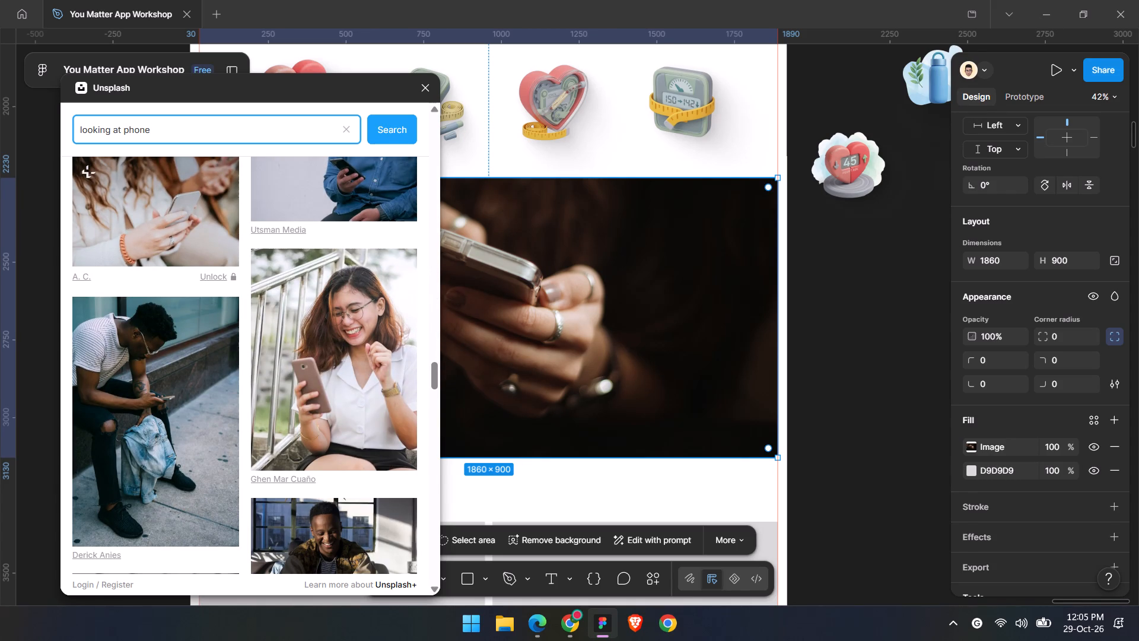
pyautogui.press('space')
pyautogui.write('wellness')
pyautogui.press('Return')
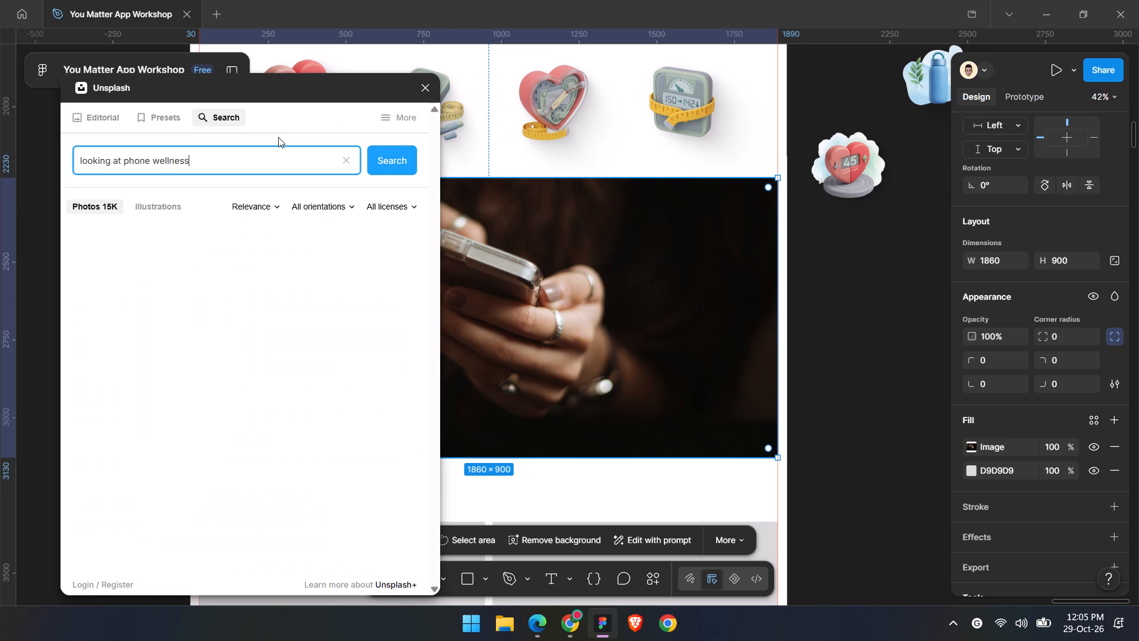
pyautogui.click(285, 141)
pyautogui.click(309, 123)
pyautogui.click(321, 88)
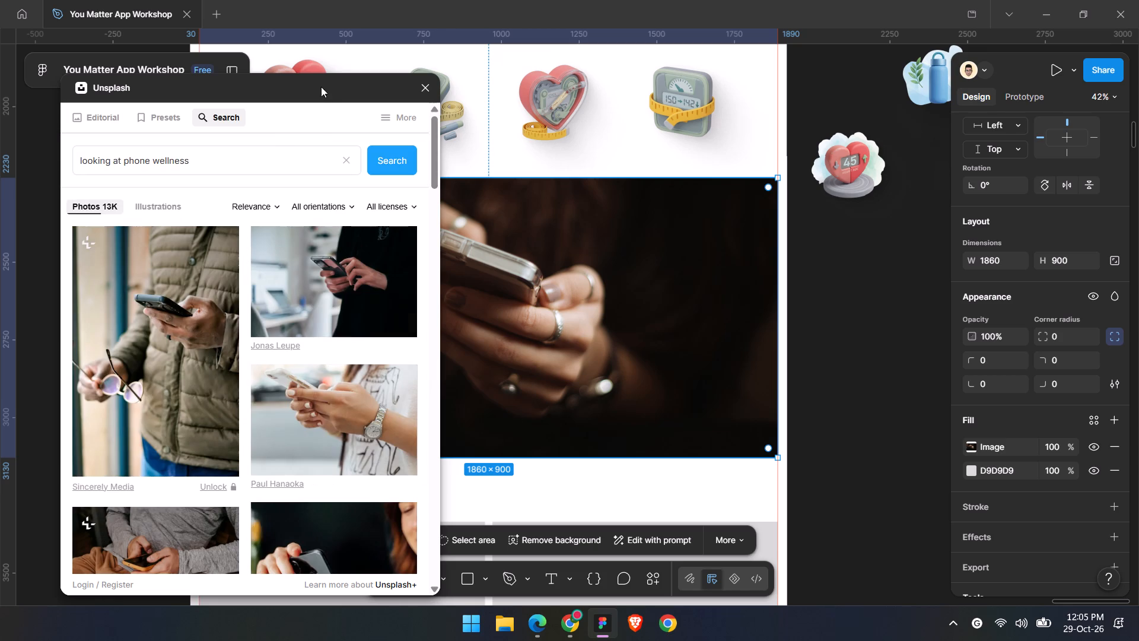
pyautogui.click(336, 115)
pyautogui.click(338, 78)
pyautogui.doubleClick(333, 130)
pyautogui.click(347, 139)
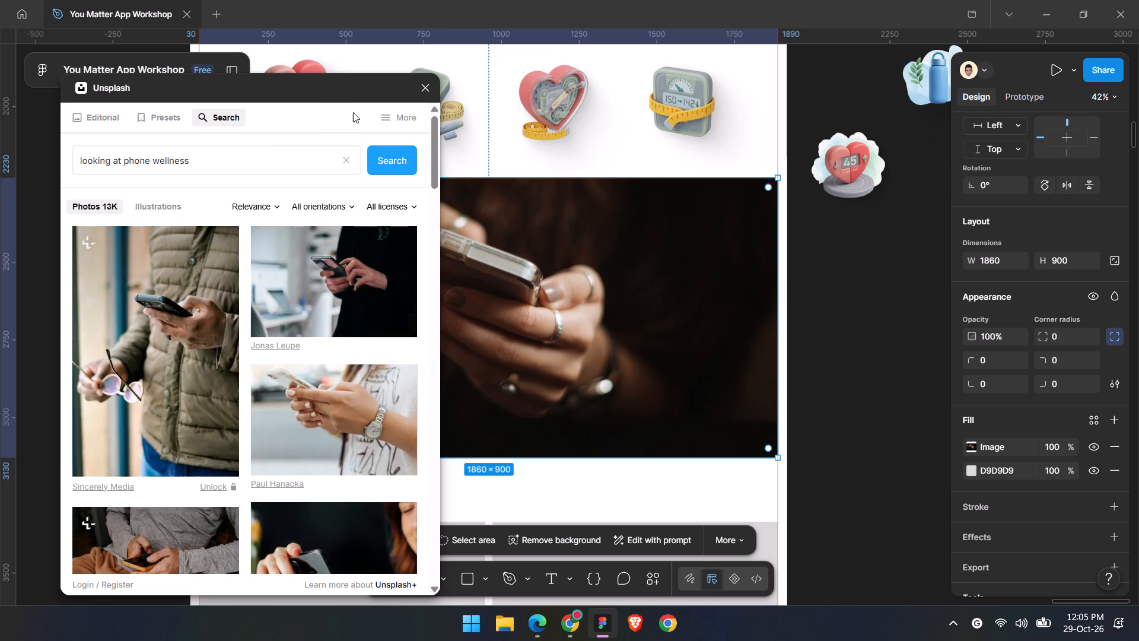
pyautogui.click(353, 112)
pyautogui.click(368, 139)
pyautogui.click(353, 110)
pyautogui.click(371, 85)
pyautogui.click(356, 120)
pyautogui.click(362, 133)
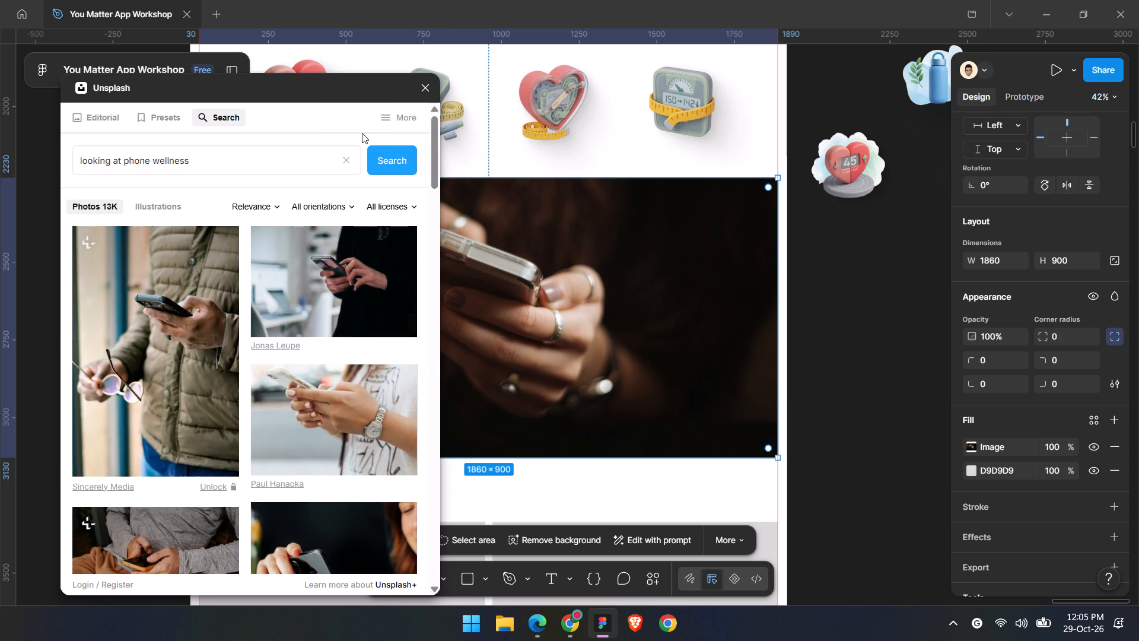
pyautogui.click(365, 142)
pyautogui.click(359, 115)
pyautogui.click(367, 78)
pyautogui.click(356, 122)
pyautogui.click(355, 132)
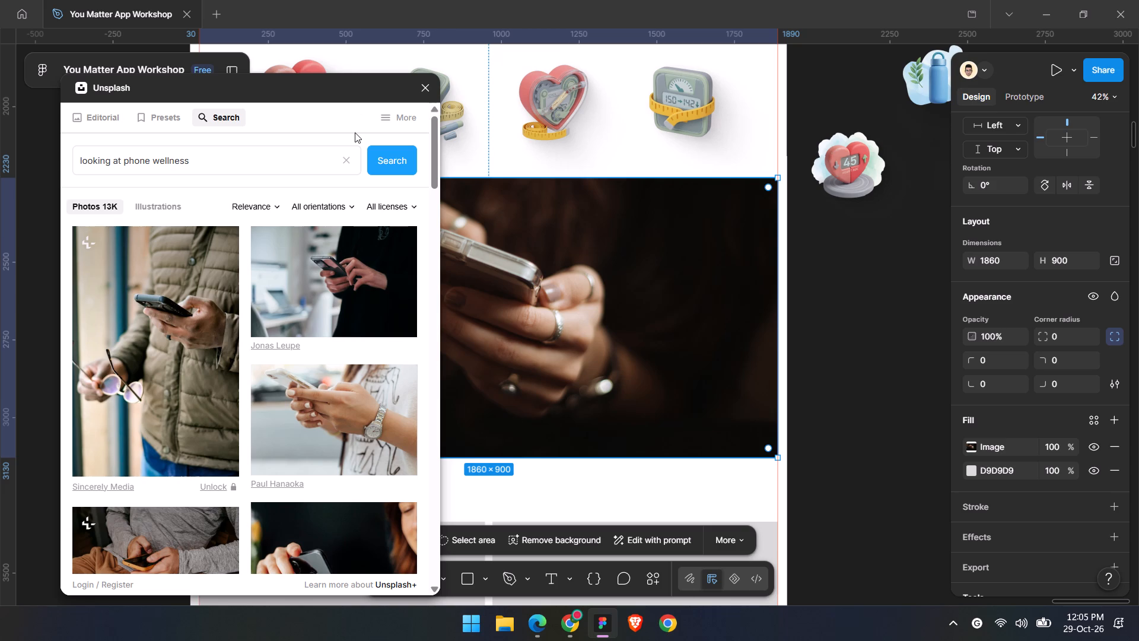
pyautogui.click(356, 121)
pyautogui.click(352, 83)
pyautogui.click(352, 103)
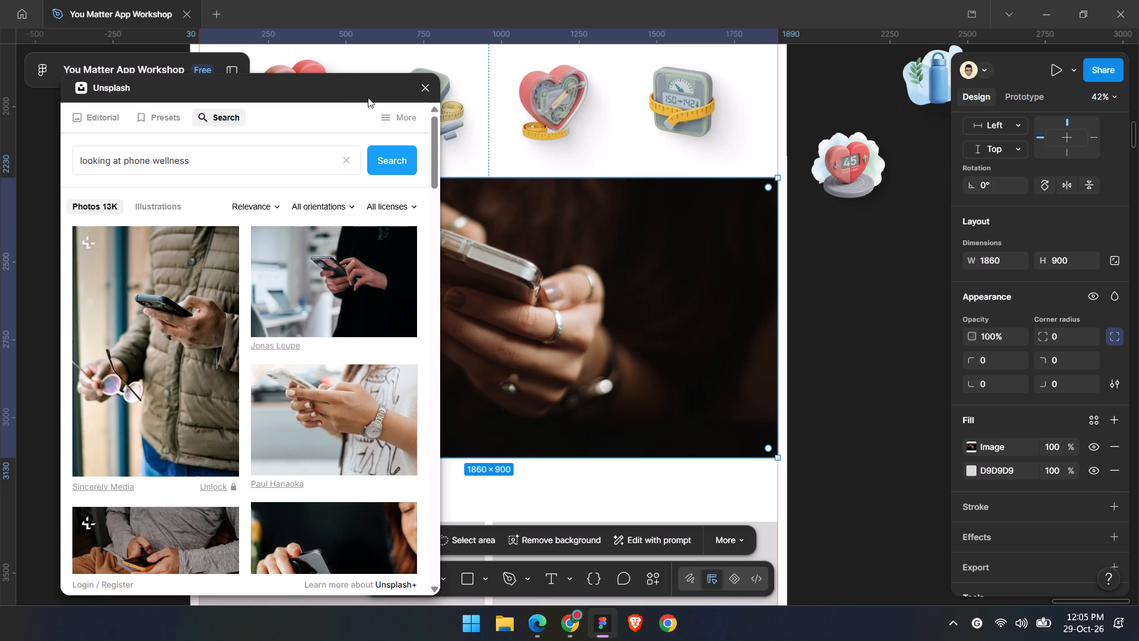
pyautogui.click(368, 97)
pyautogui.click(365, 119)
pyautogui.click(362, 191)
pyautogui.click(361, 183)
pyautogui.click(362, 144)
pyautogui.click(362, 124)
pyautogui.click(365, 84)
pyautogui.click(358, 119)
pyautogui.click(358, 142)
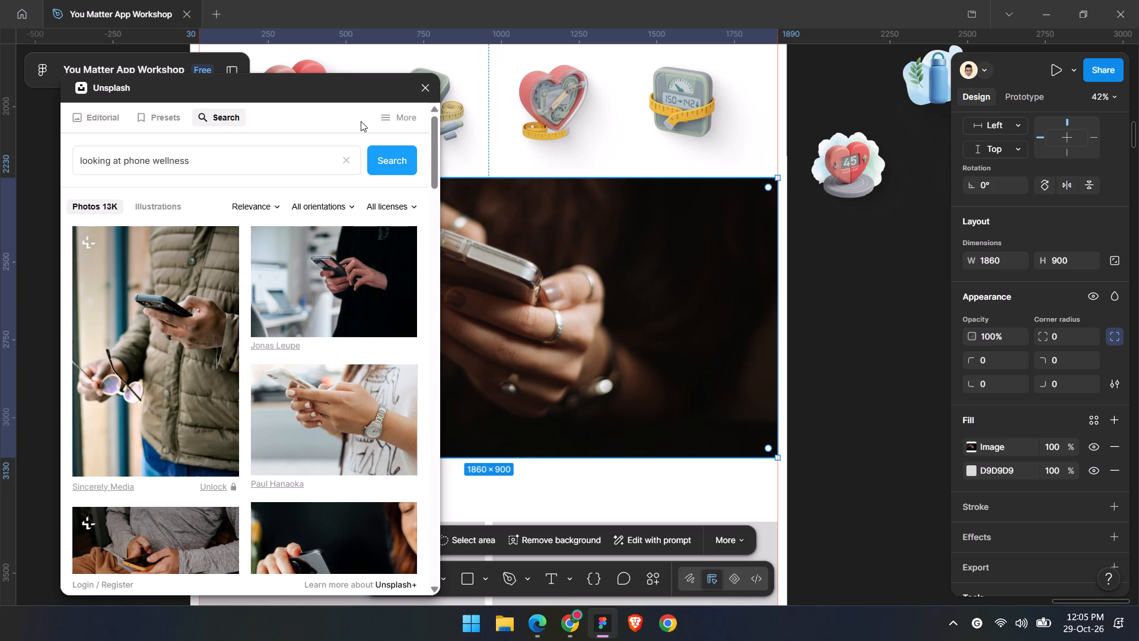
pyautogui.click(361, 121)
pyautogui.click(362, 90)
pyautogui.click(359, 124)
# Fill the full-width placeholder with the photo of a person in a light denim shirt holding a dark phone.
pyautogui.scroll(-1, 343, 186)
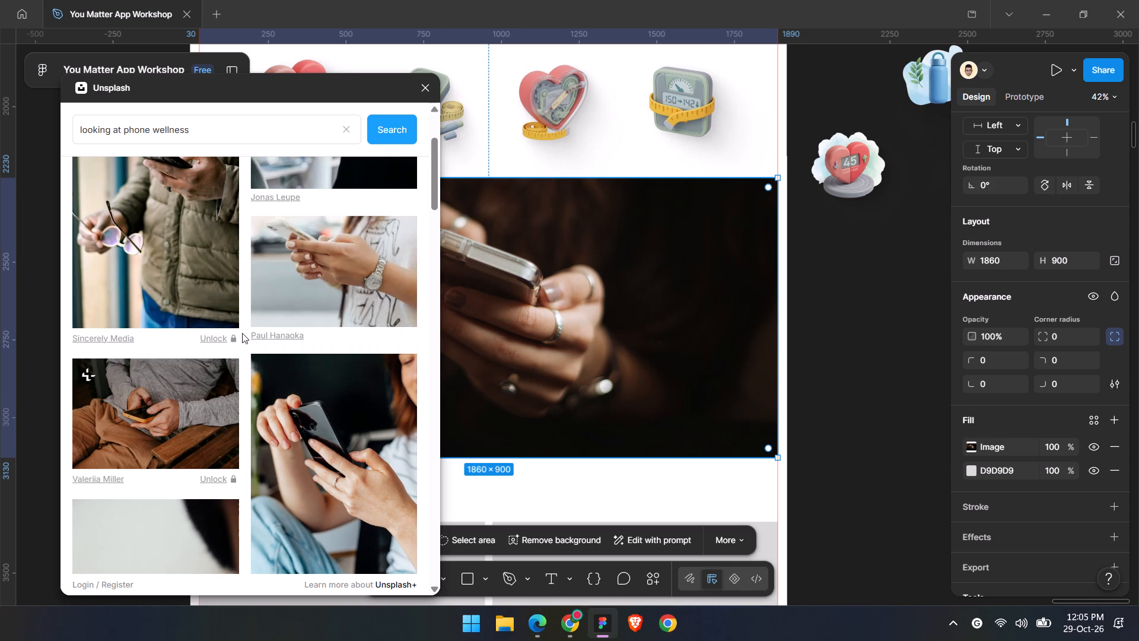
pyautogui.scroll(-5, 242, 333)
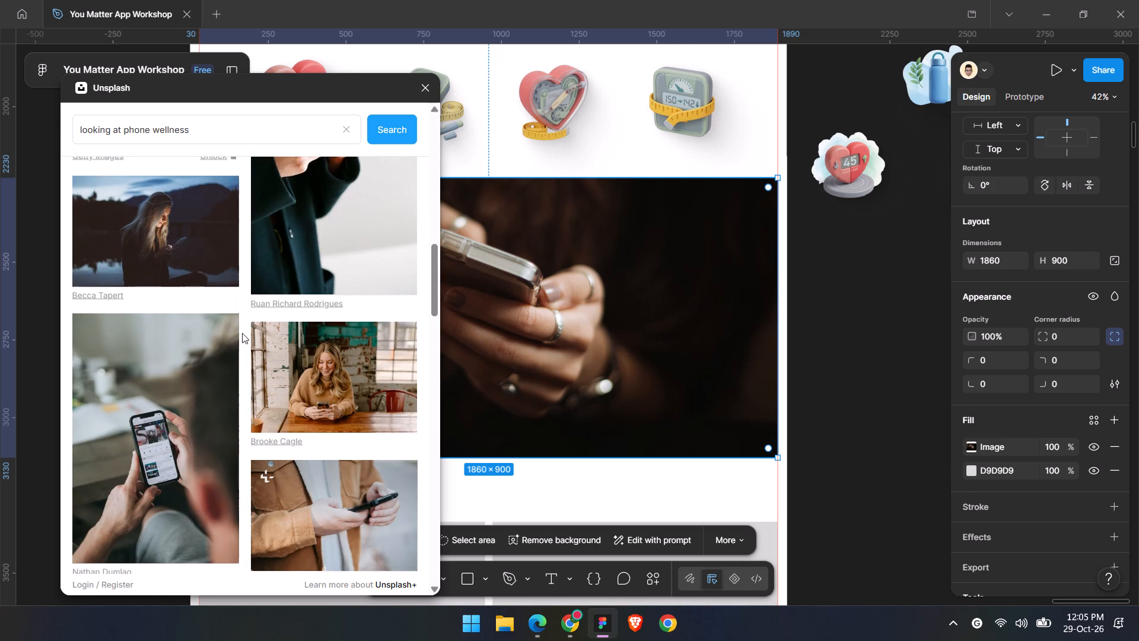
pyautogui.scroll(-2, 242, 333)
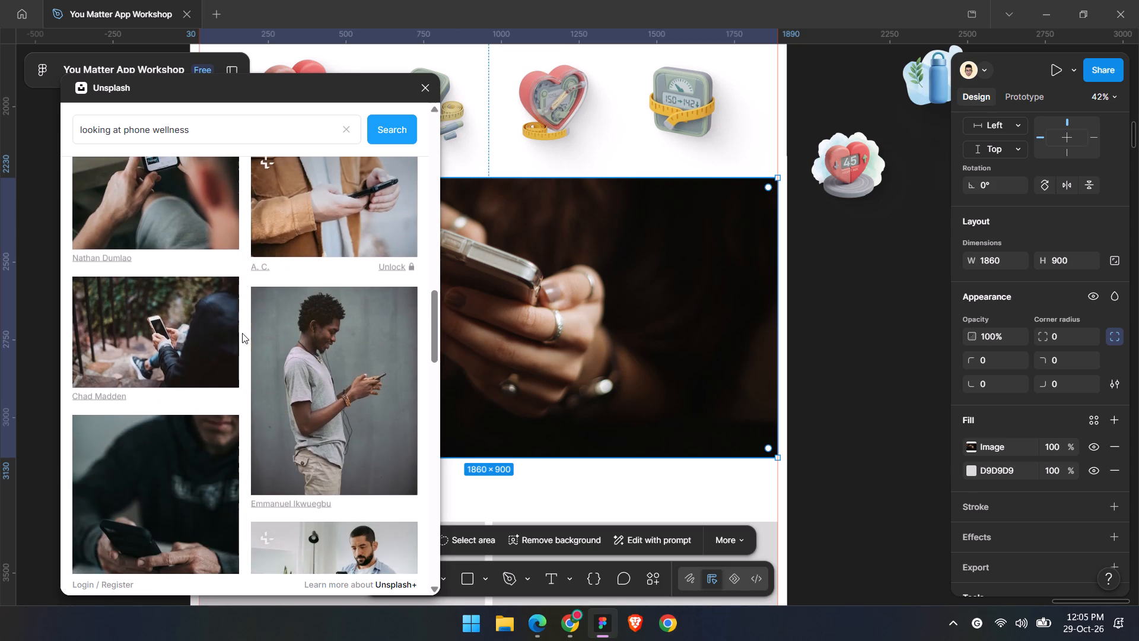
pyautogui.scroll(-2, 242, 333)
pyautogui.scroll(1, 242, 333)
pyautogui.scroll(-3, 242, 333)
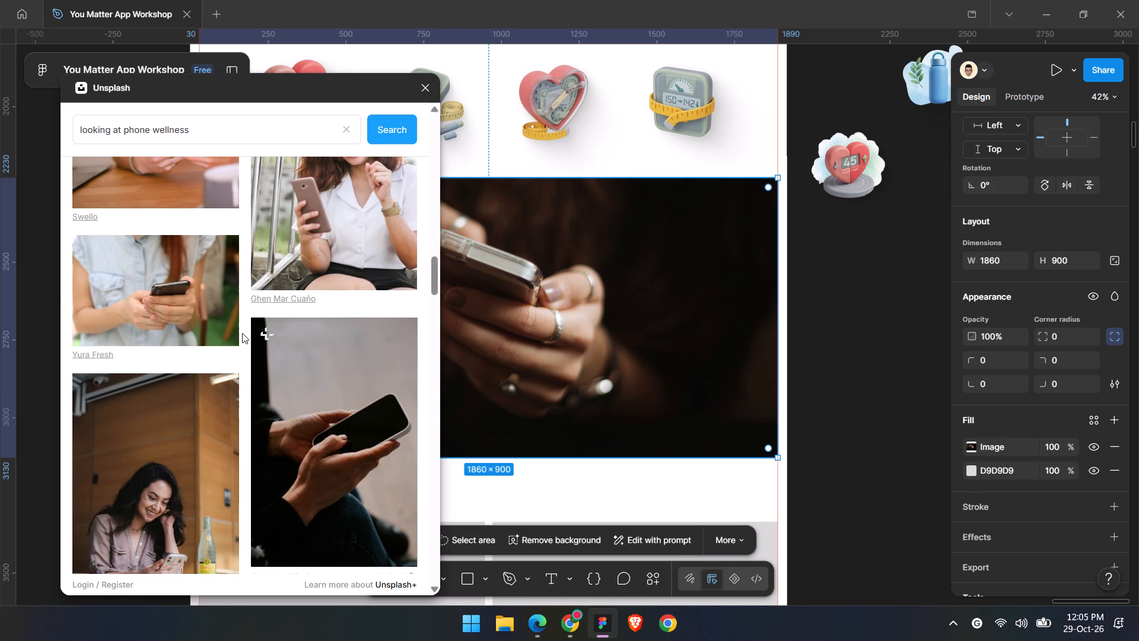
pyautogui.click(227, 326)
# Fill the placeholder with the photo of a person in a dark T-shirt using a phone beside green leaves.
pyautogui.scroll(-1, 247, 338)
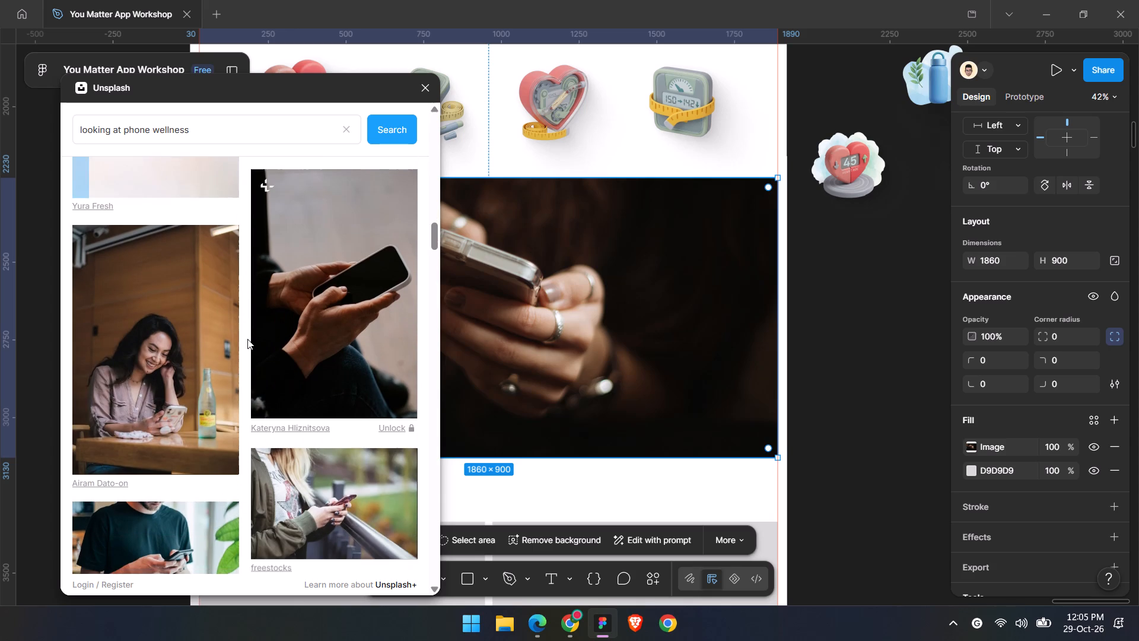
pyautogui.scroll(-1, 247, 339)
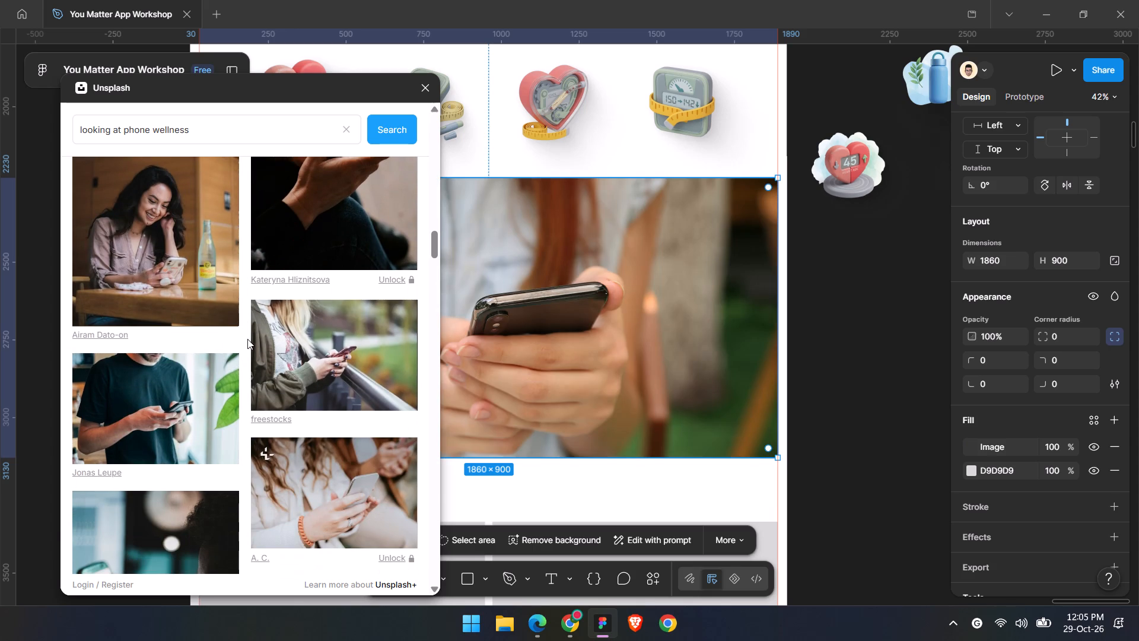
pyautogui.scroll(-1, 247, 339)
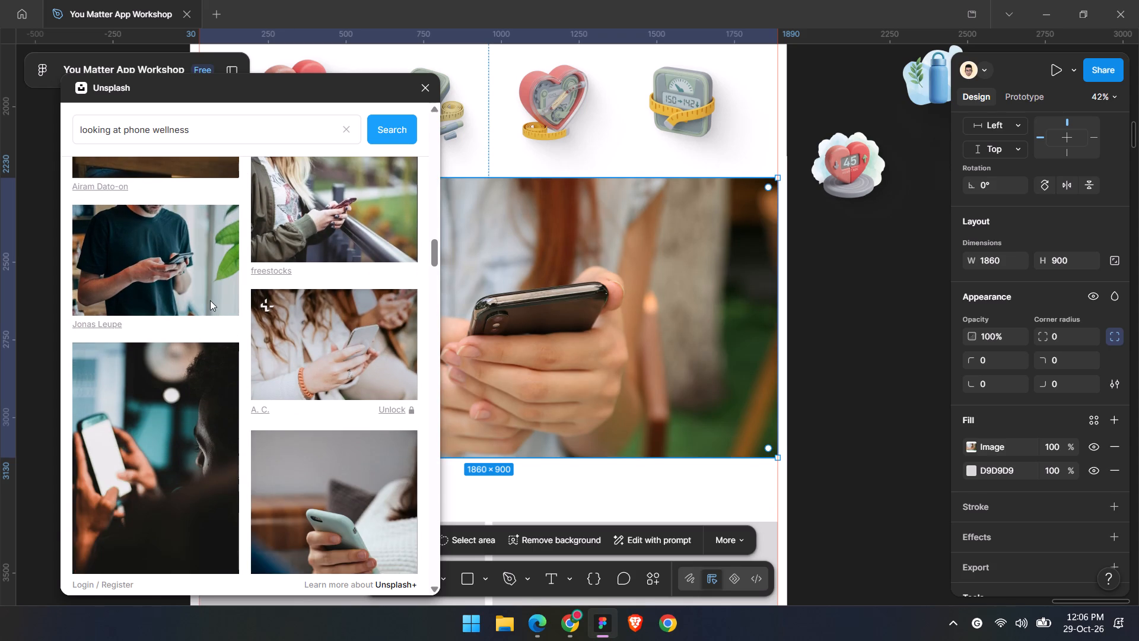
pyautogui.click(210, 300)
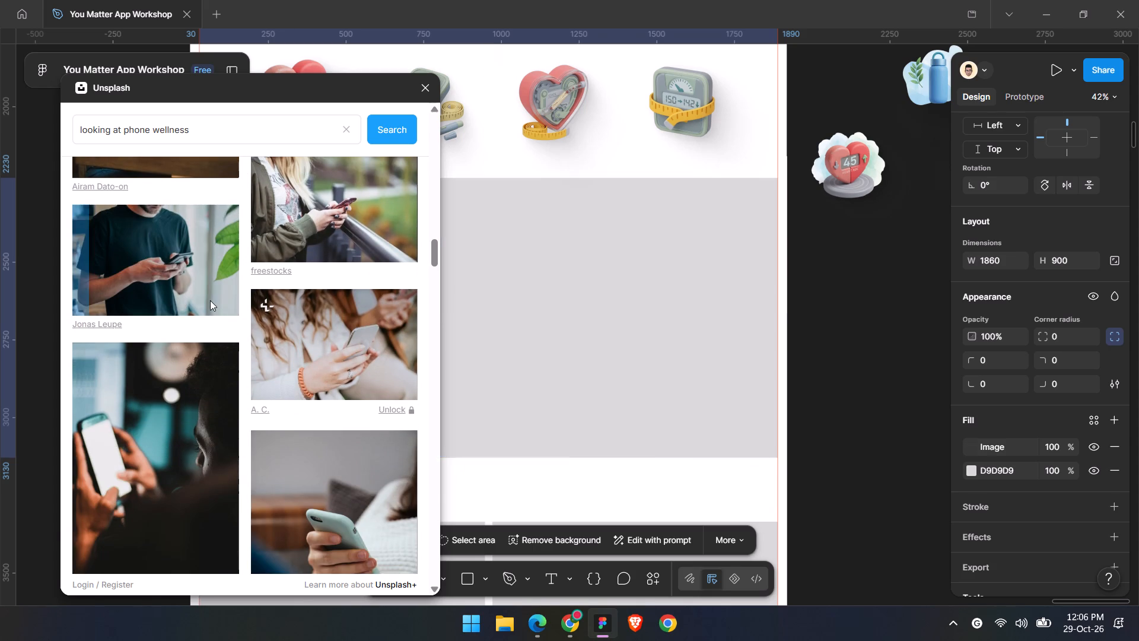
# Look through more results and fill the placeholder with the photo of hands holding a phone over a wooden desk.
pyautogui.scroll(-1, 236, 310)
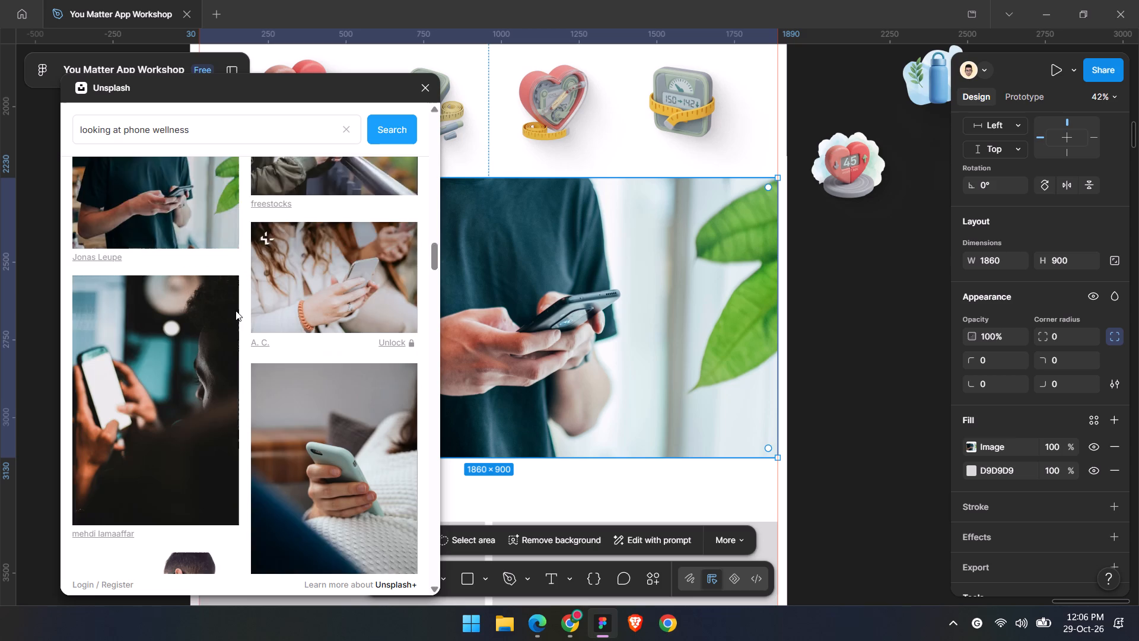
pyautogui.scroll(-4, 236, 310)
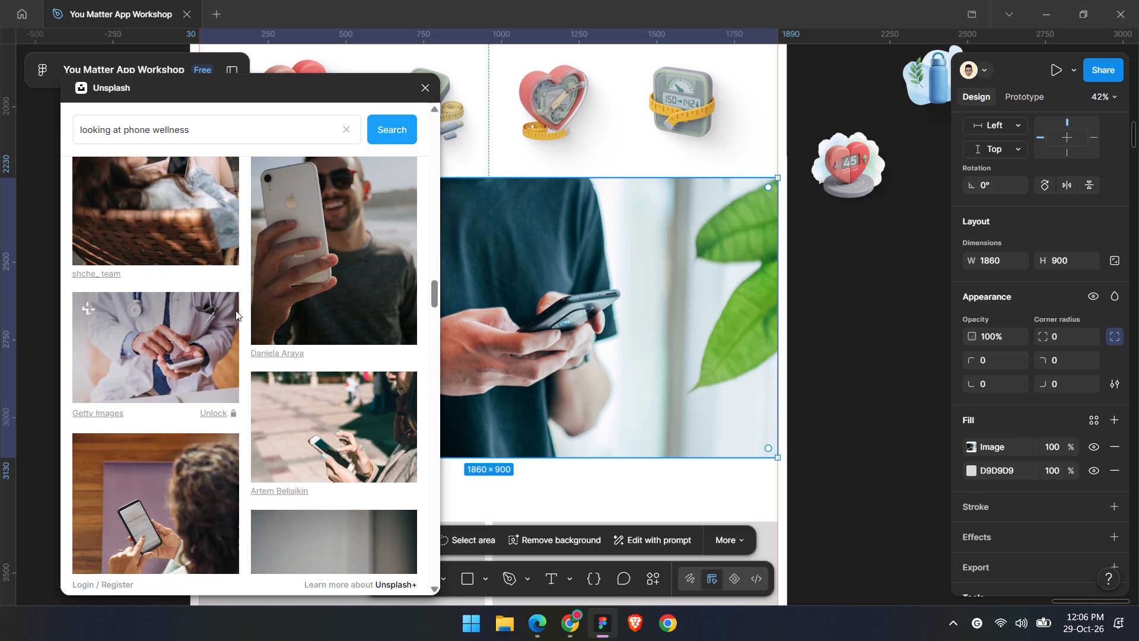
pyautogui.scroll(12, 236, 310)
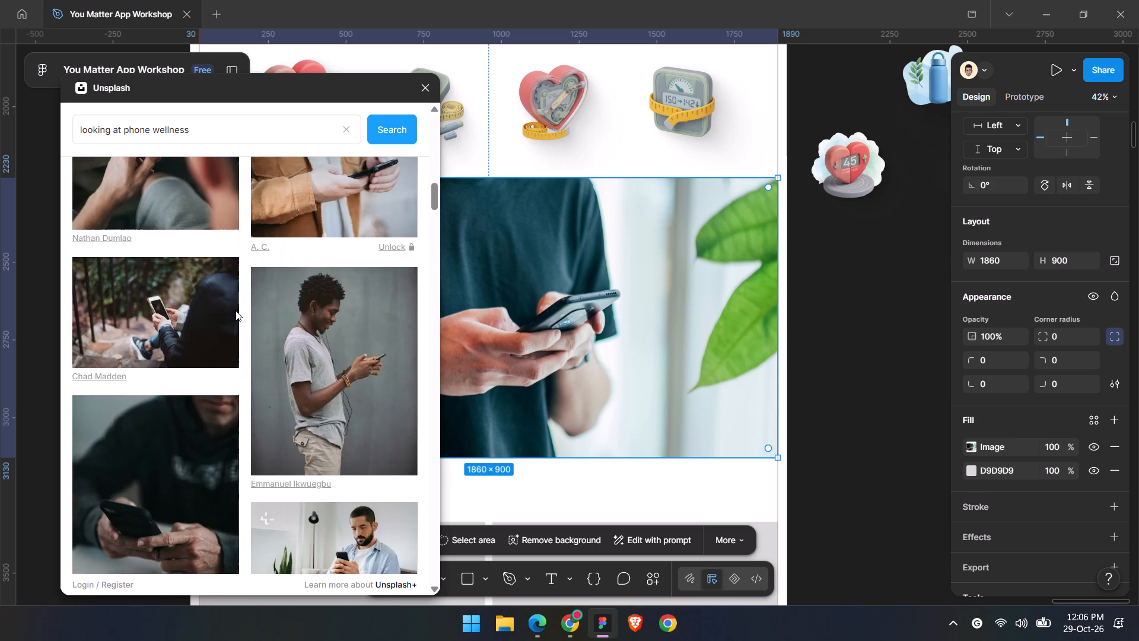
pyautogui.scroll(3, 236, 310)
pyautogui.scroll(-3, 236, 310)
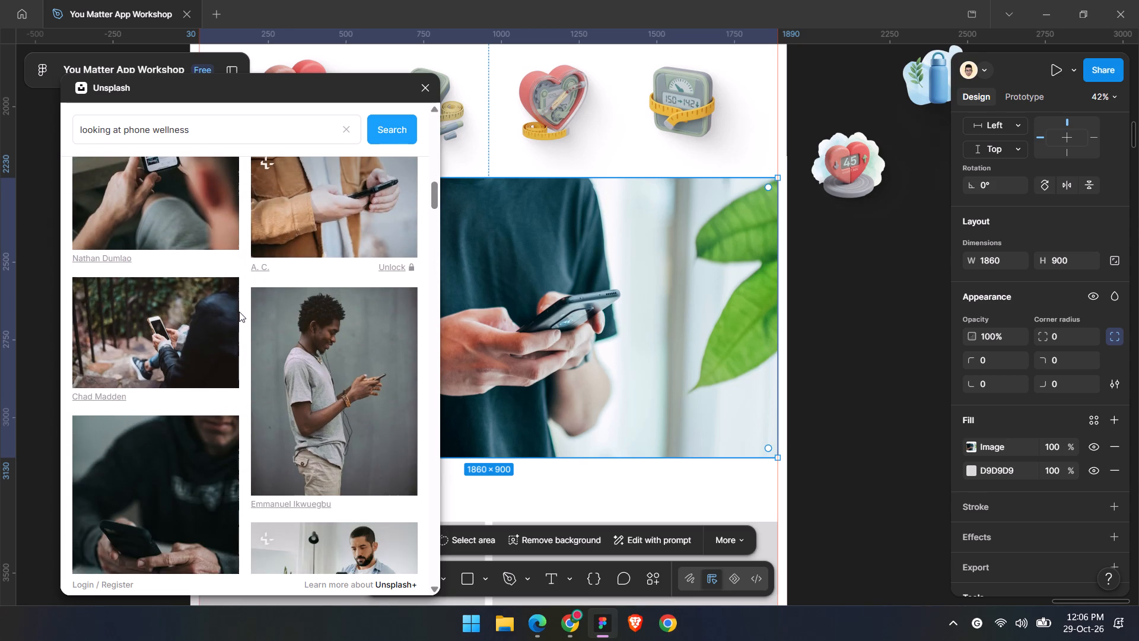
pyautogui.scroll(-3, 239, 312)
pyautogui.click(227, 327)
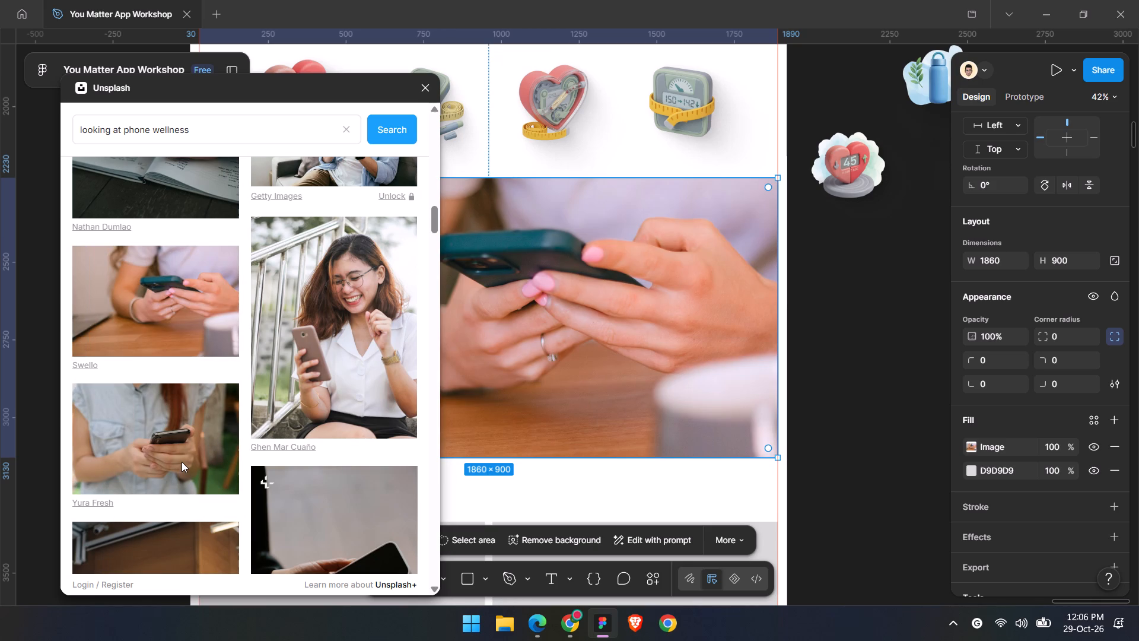
# Compare the denim-shirt and wooden-desk phone photos as the placeholder fill, ending with the denim-shirt one.
pyautogui.click(182, 462)
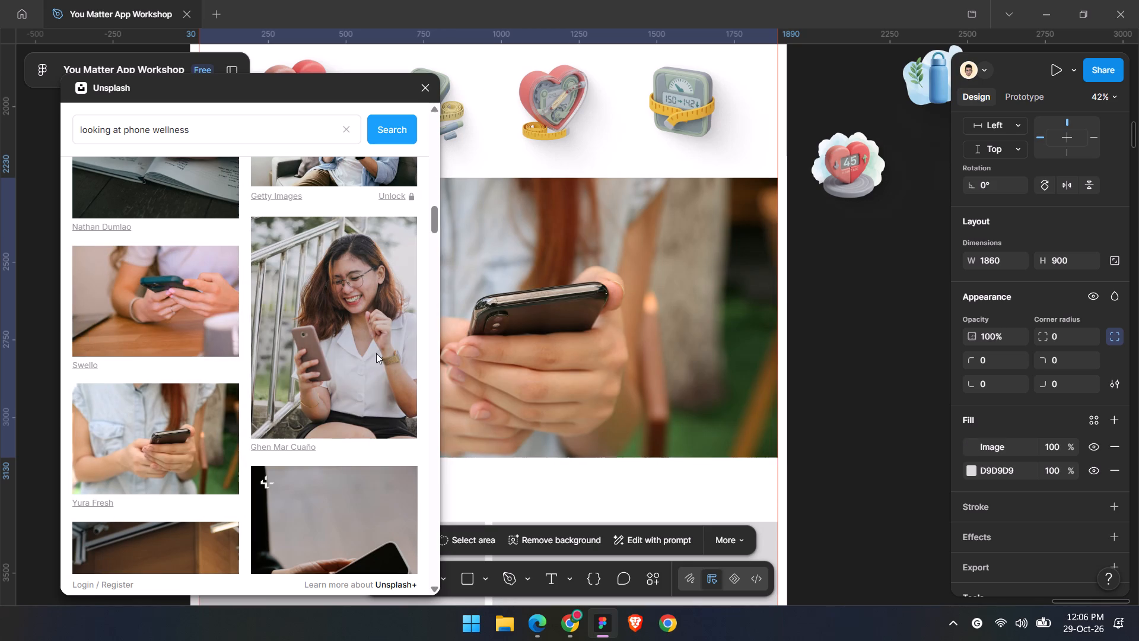
pyautogui.click(205, 334)
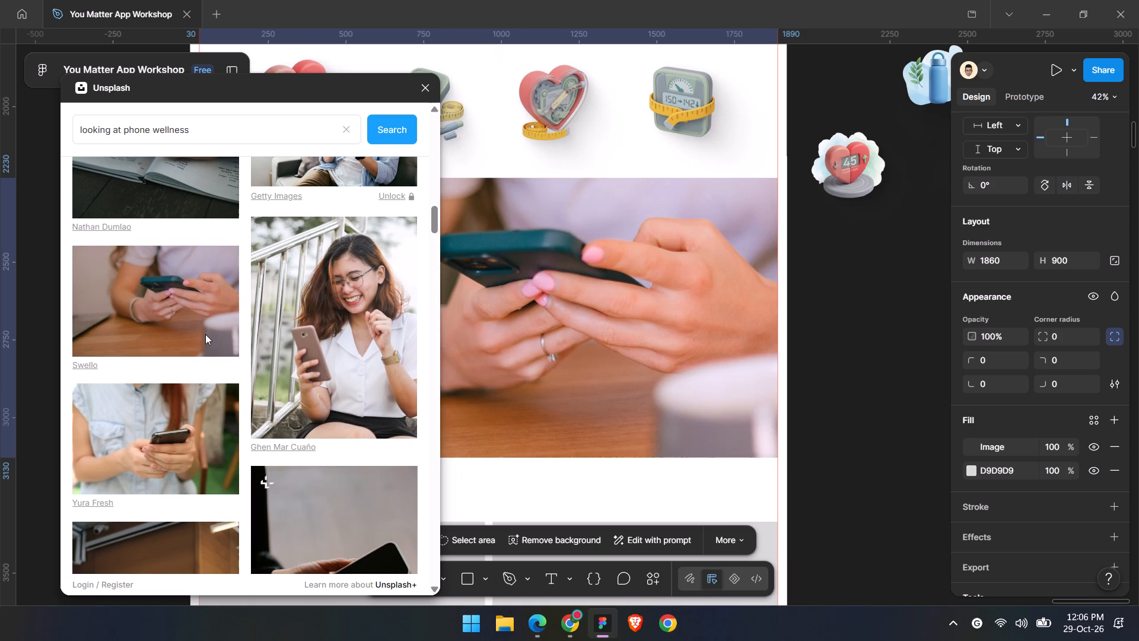
pyautogui.click(199, 446)
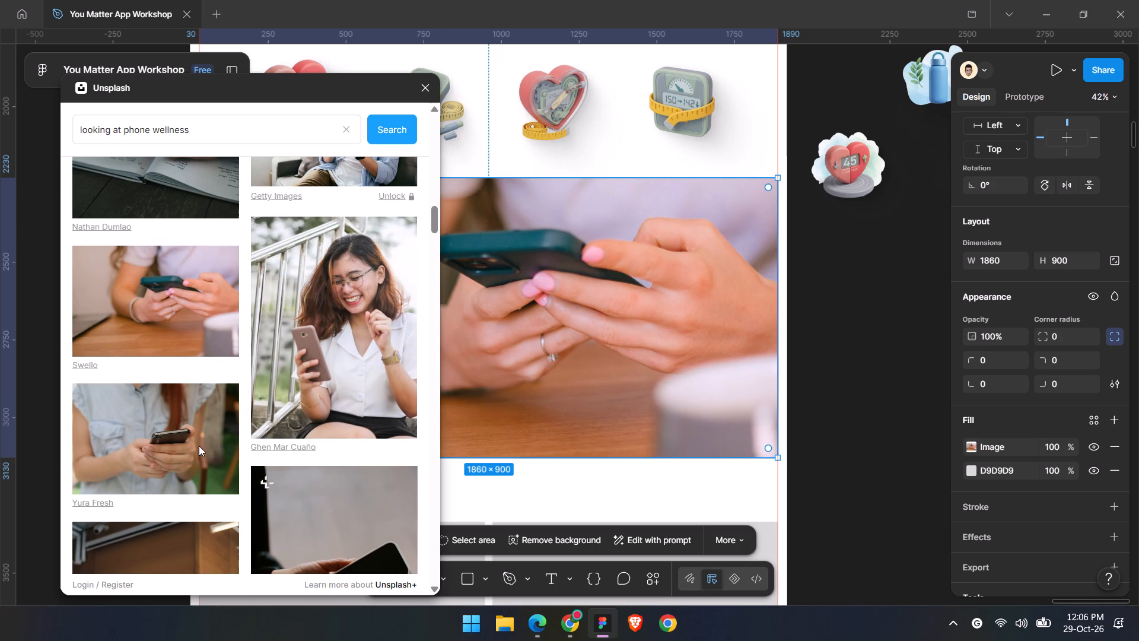
pyautogui.keyDown('shift'); pyautogui.scroll(3, 654, 380); pyautogui.keyUp('shift')
pyautogui.keyDown('ctrl'); pyautogui.scroll(-3, 656, 380); pyautogui.keyUp('ctrl')
pyautogui.keyDown('shift'); pyautogui.scroll(3, 651, 375); pyautogui.keyUp('shift')
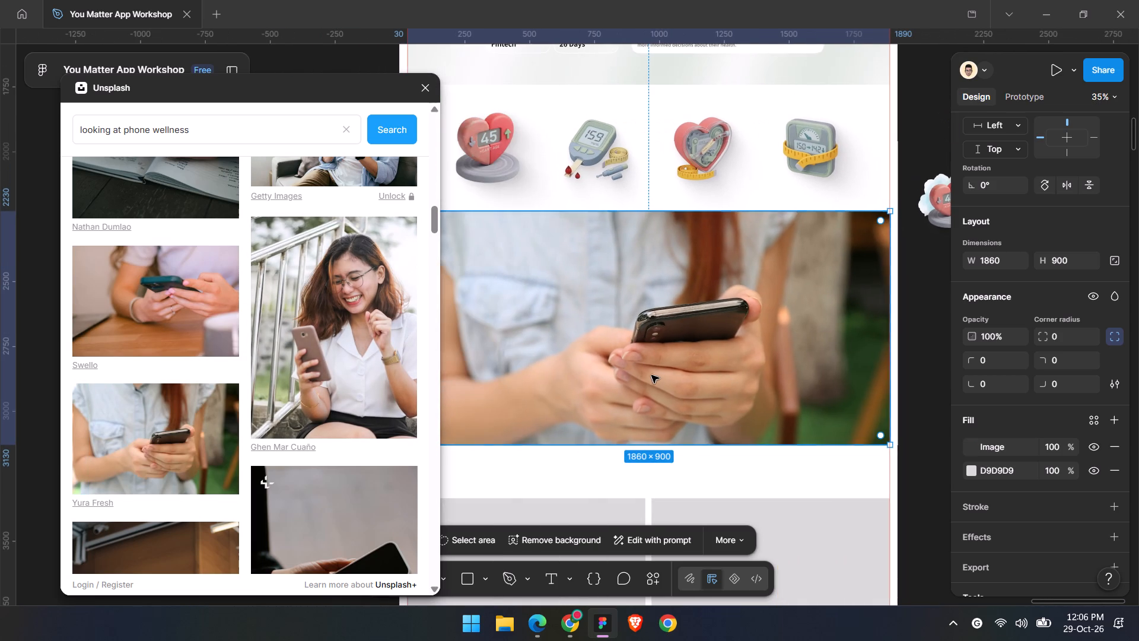
# Move the Unsplash window away from the placeholder and look through further looking at phone wellness photos.
pyautogui.moveTo(374, 85); pyautogui.dragTo(344, 77)
pyautogui.scroll(-3, 316, 285)
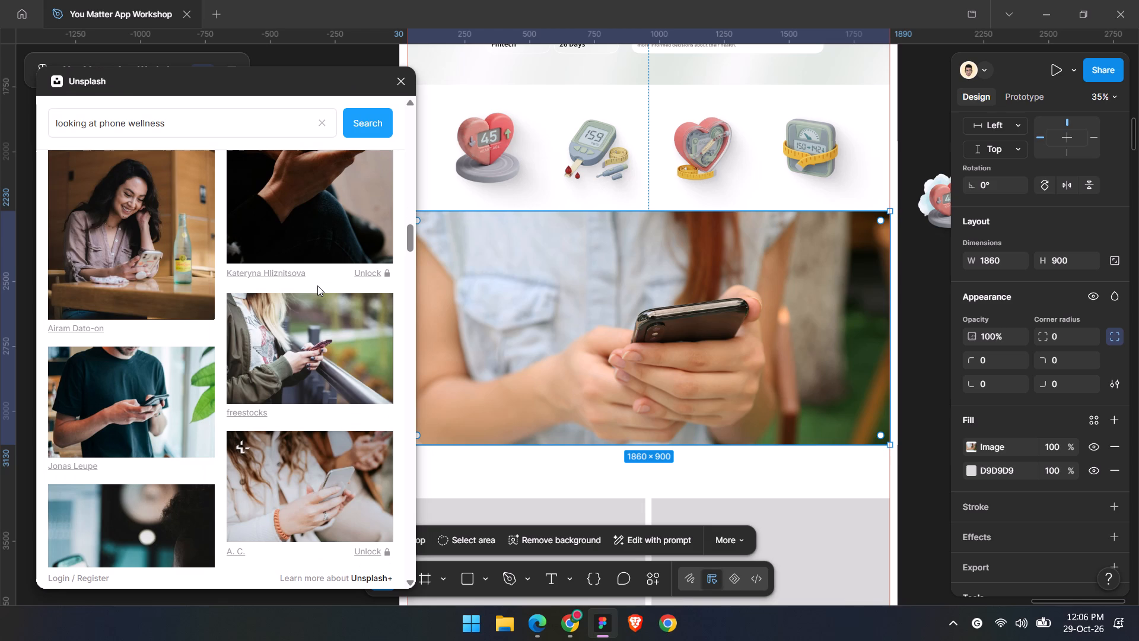
pyautogui.scroll(-1, 317, 285)
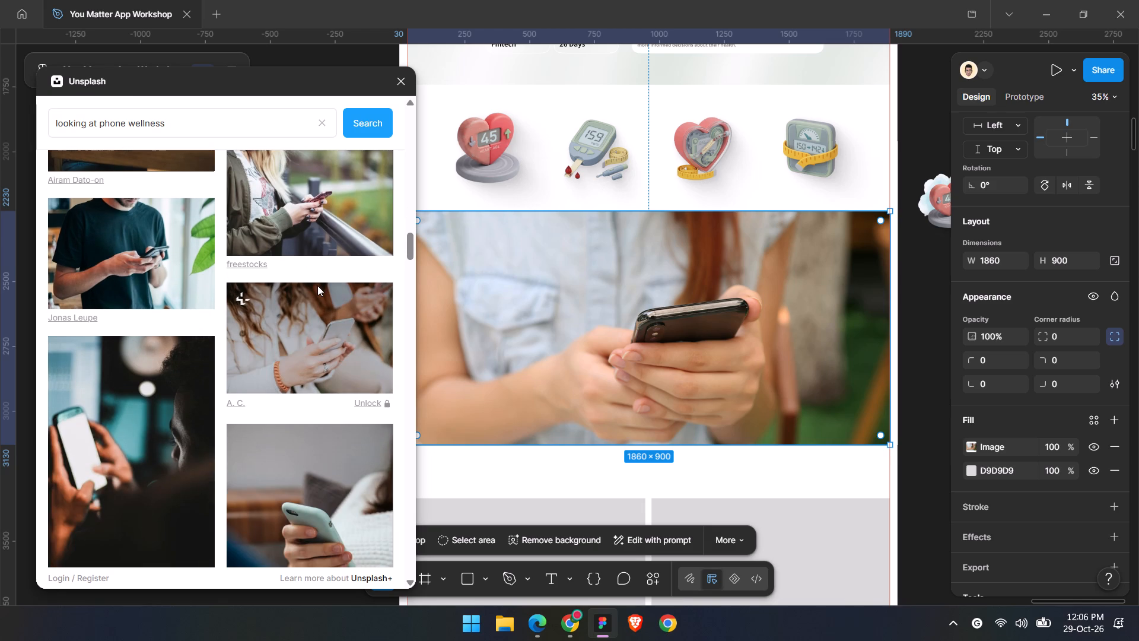